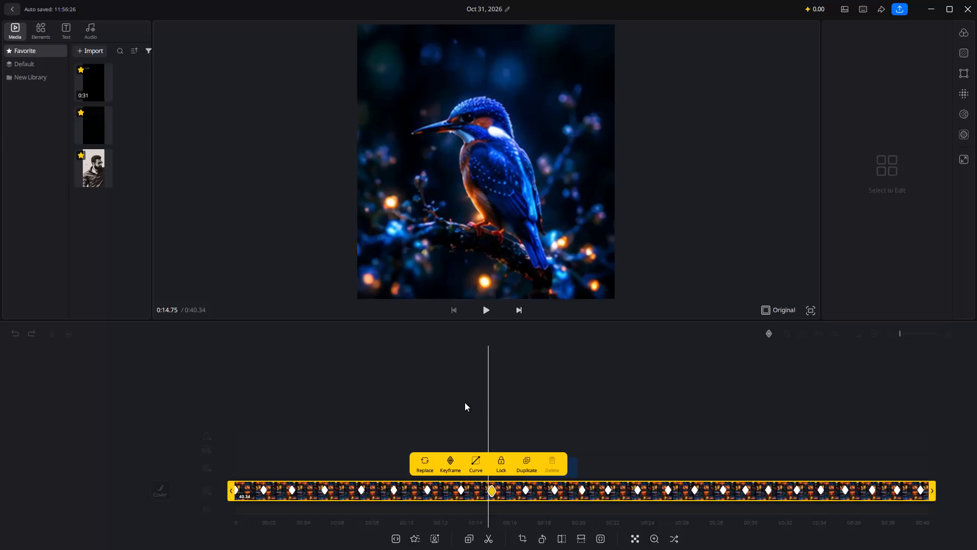
Scrub back and forth through the collage clip's keyframe animation between about 0:07 and 0:15.
scroll(465, 402, right, 11)
scroll(465, 402, left, 3)
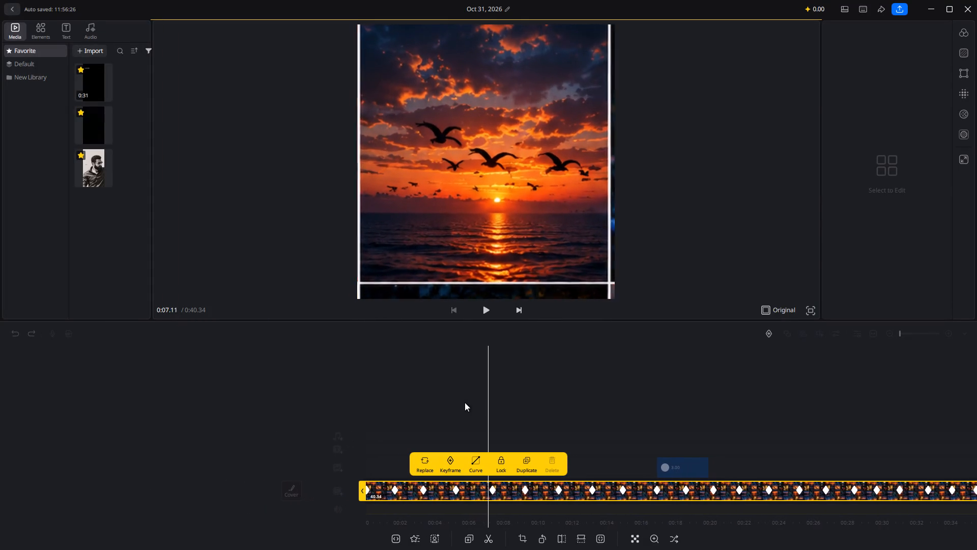
scroll(465, 402, left, 9)
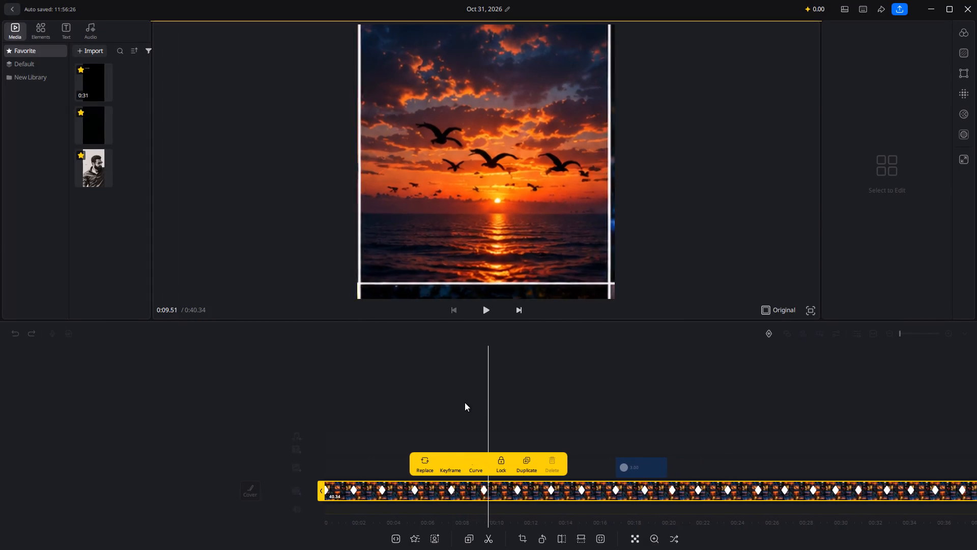
scroll(465, 402, left, 5)
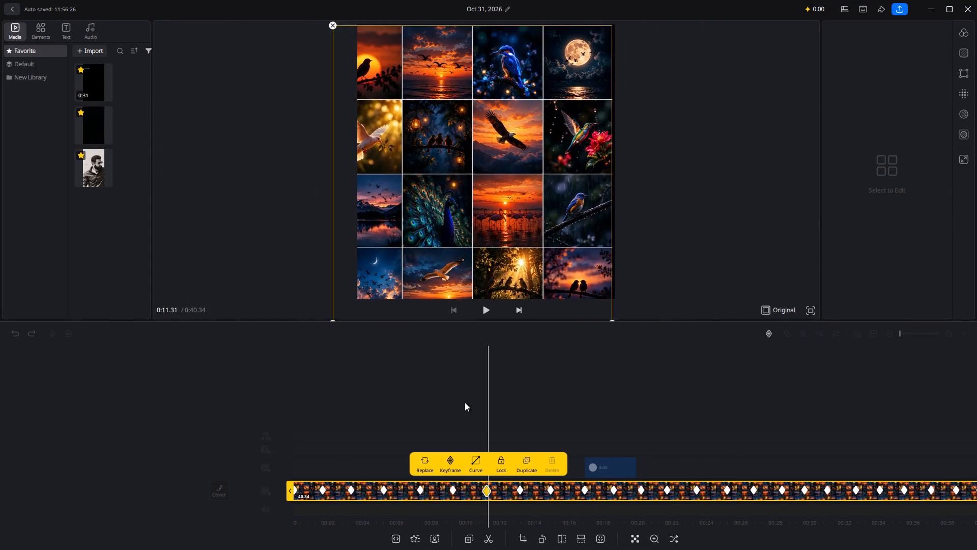
scroll(465, 402, left, 4)
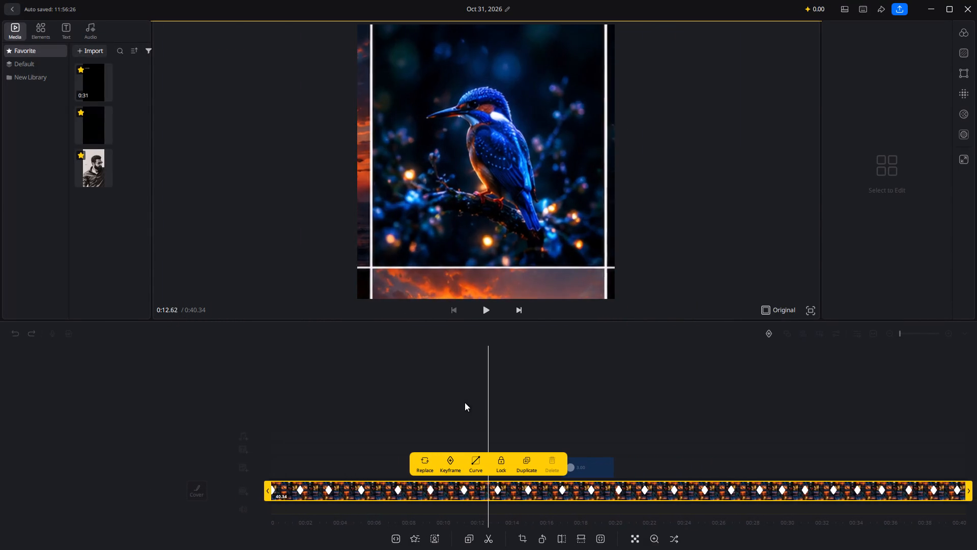
scroll(465, 402, left, 5)
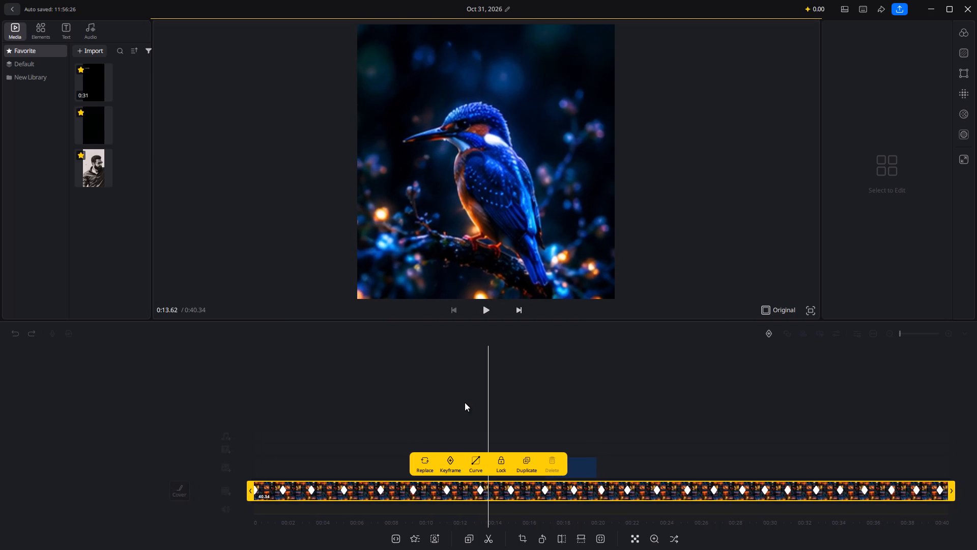
scroll(465, 402, left, 2)
scroll(465, 402, right, 2)
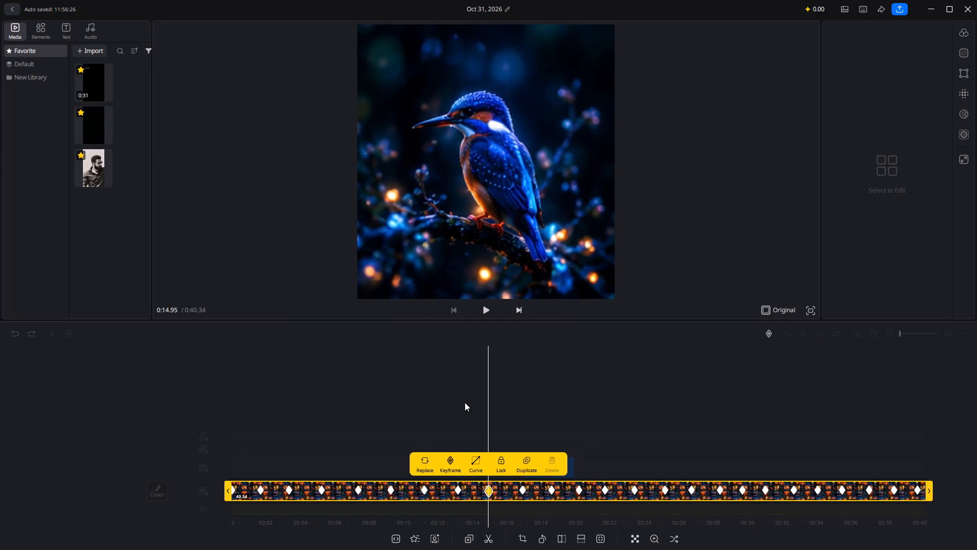
scroll(465, 402, right, 5)
scroll(465, 402, left, 1)
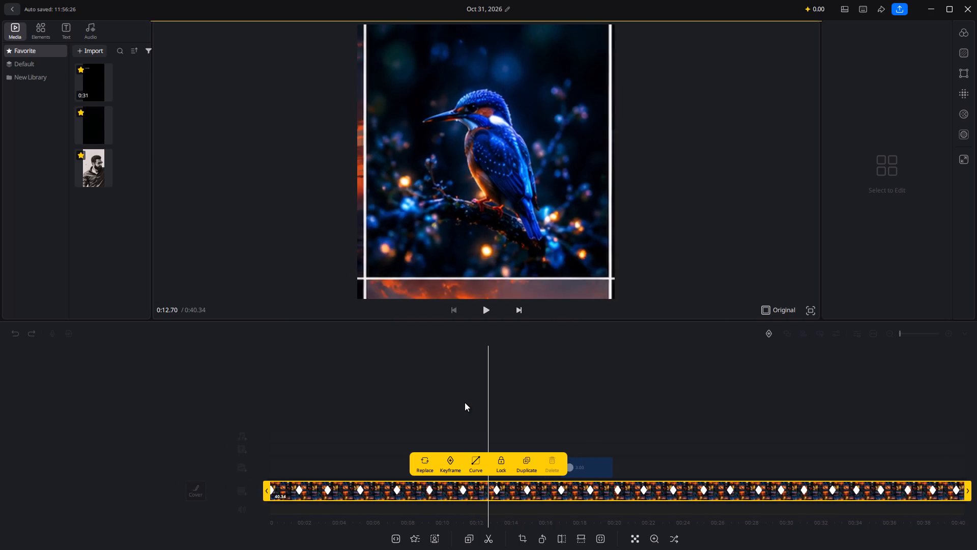
Remove all keyframes after about 0:11 from the main bird collage clip, and deselect the clip.
scroll(465, 402, left, 3)
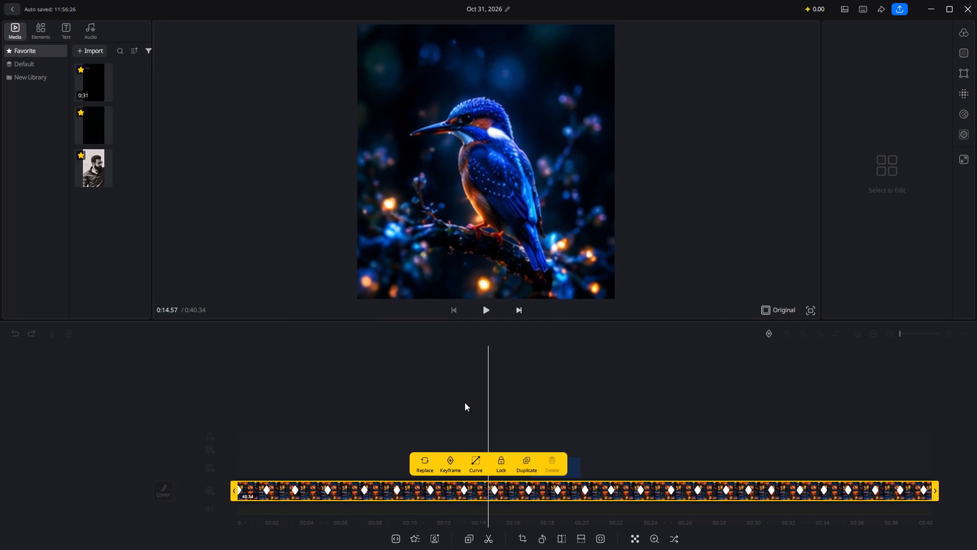
scroll(465, 402, left, 2)
click(446, 463)
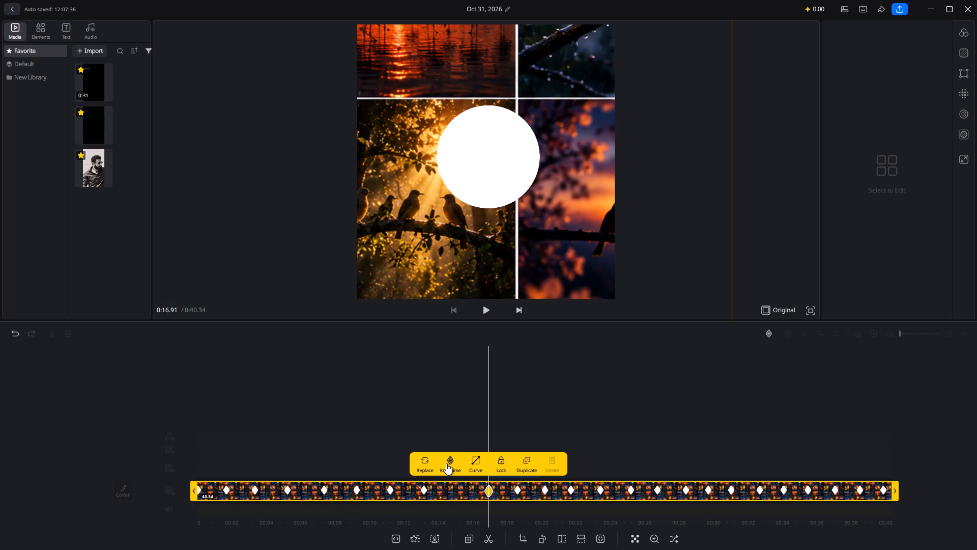
click(446, 463)
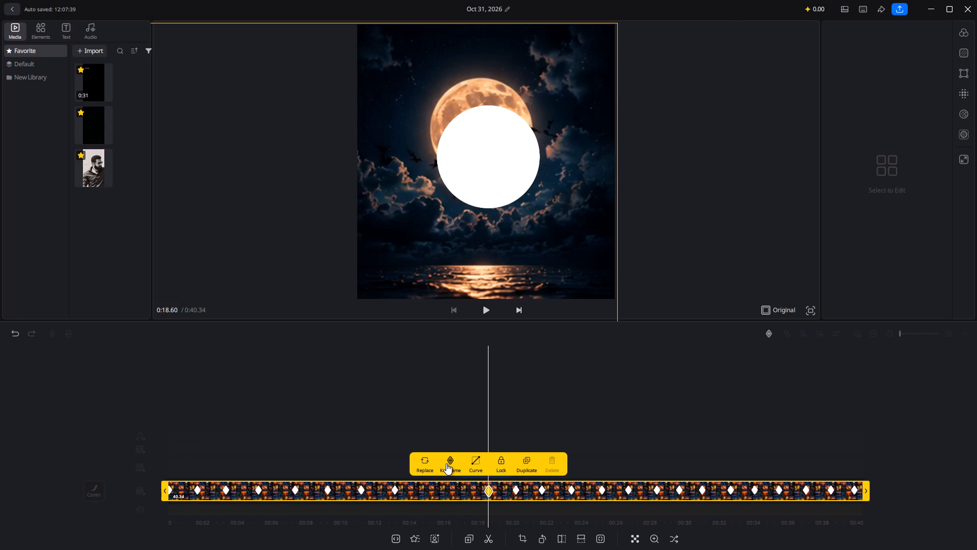
click(446, 463)
click(446, 463)
triple_click(446, 463)
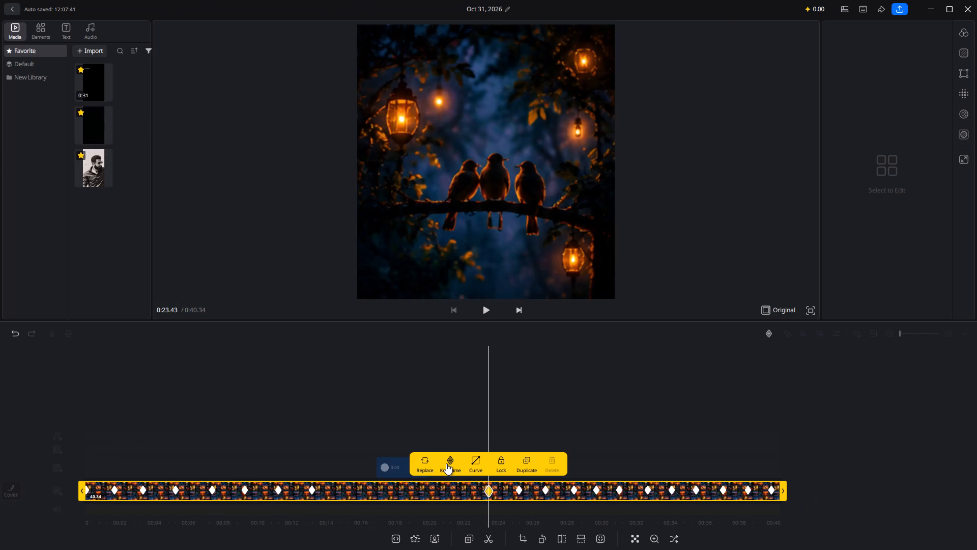
triple_click(446, 463)
triple_click(446, 463)
triple_click(446, 463)
double_click(446, 463)
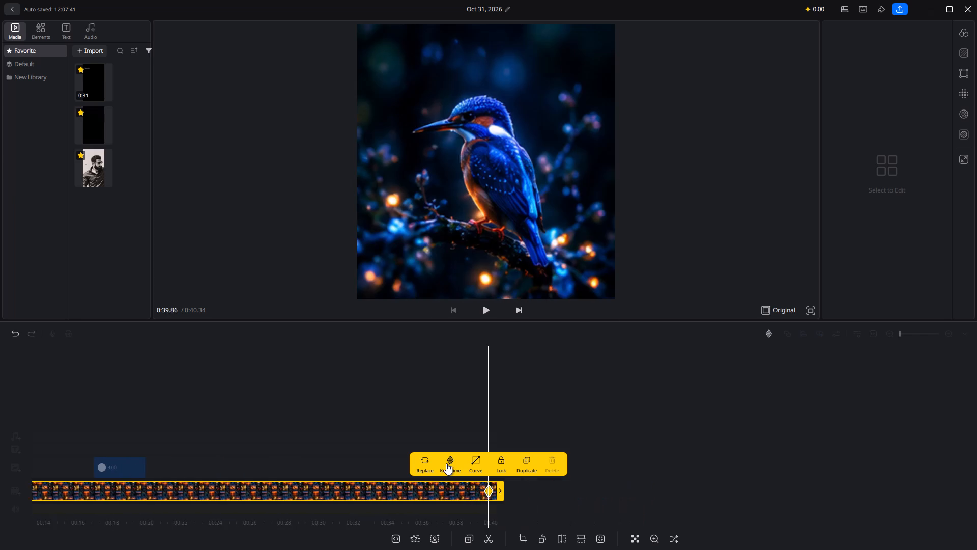
click(520, 407)
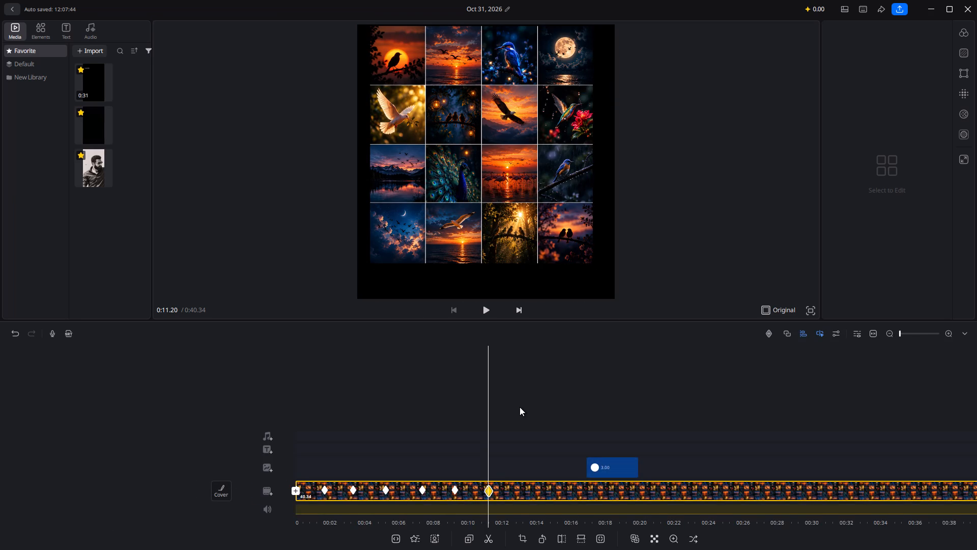
Review the remaining collage animation from the start of the timeline through to about 0:13.
scroll(520, 407, right, 3)
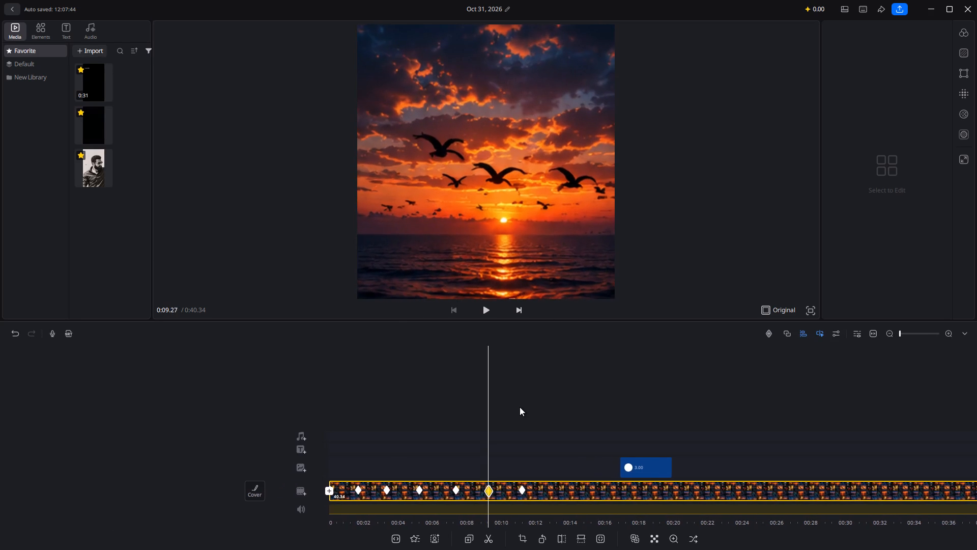
scroll(520, 407, right, 4)
scroll(520, 407, right, 20)
scroll(520, 407, right, 1)
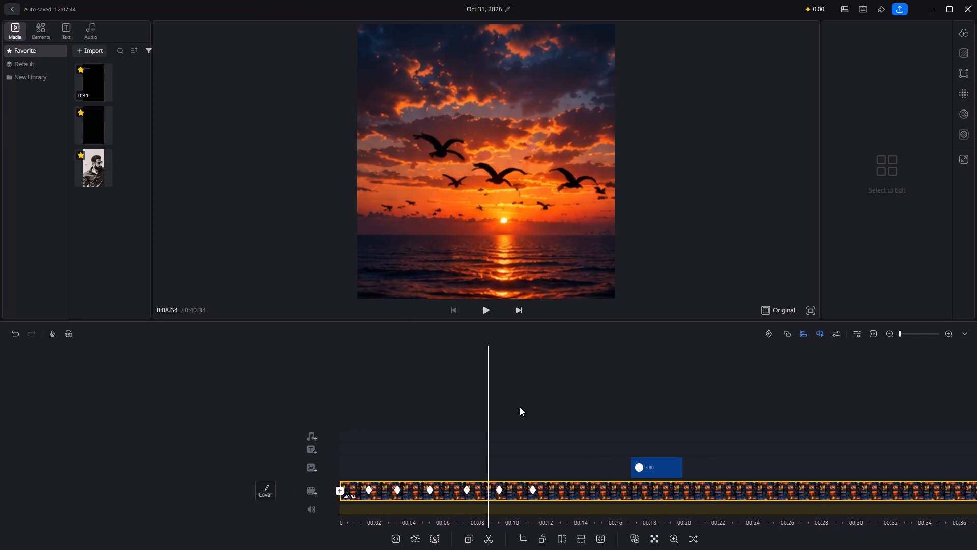
scroll(520, 407, right, 20)
scroll(520, 407, right, 11)
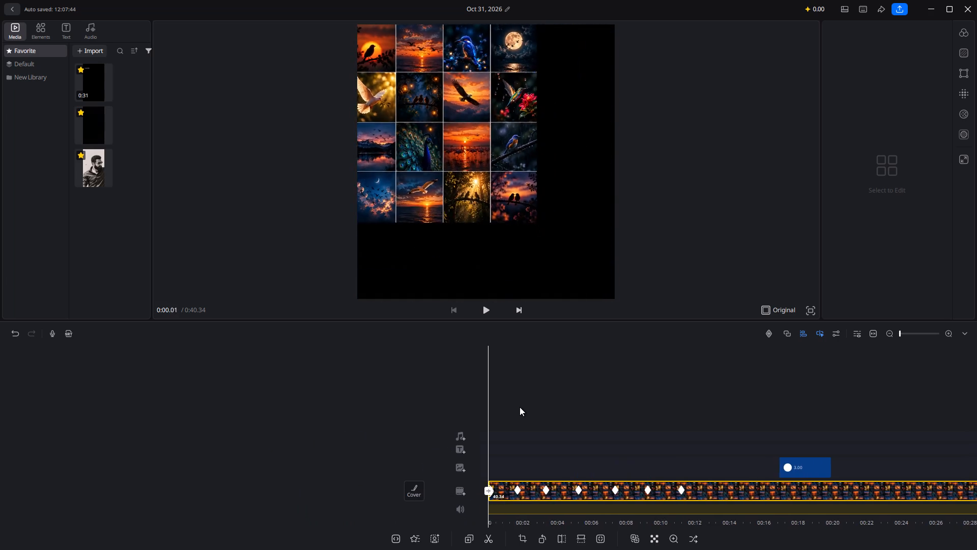
scroll(520, 407, left, 12)
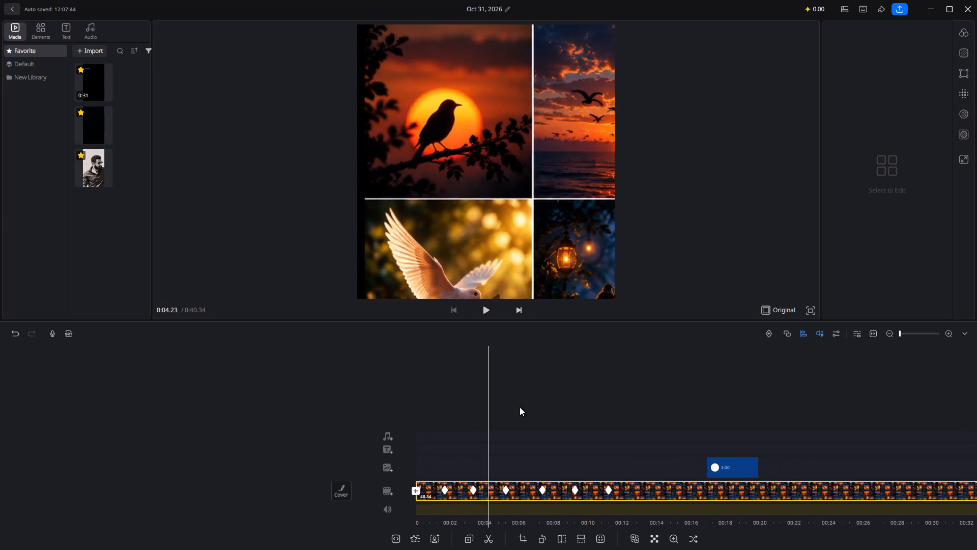
scroll(520, 407, left, 12)
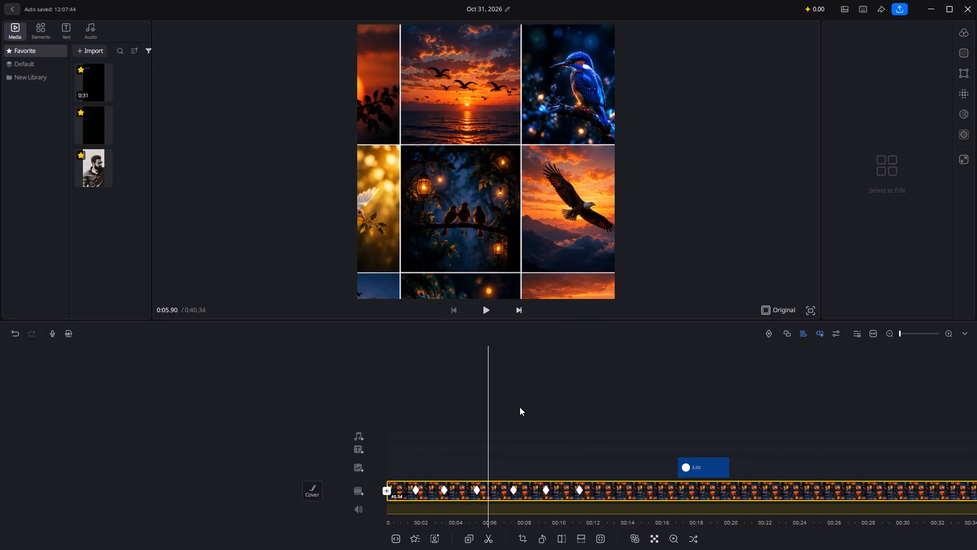
scroll(520, 407, left, 8)
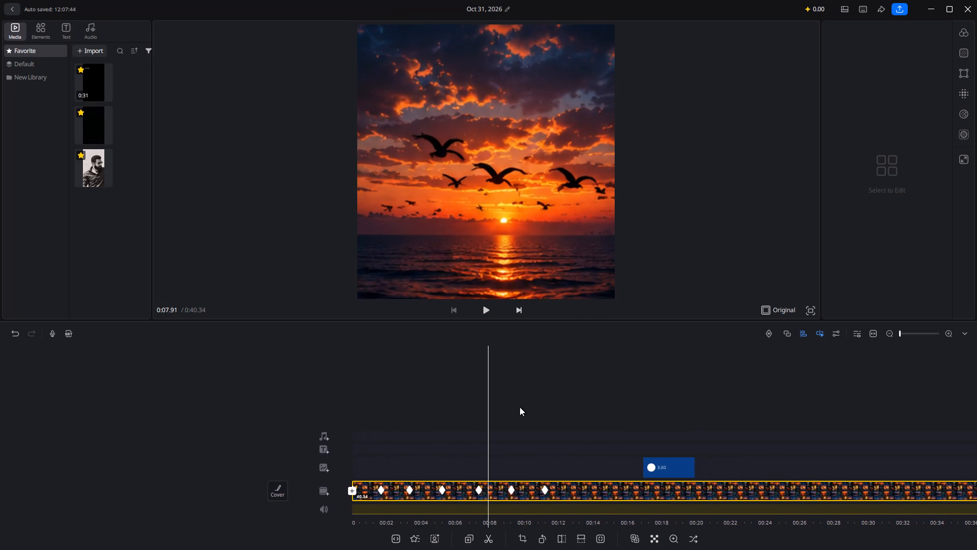
scroll(520, 407, left, 4)
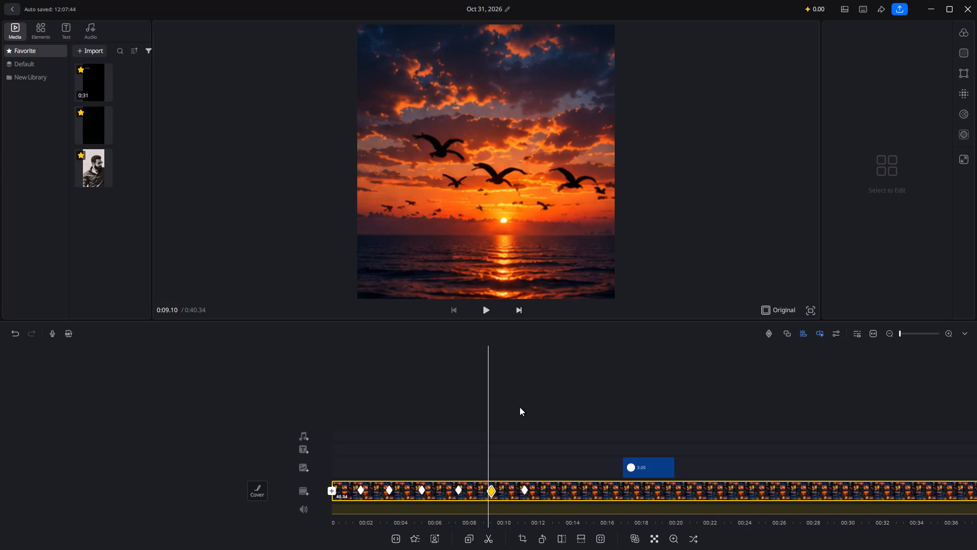
scroll(520, 407, left, 13)
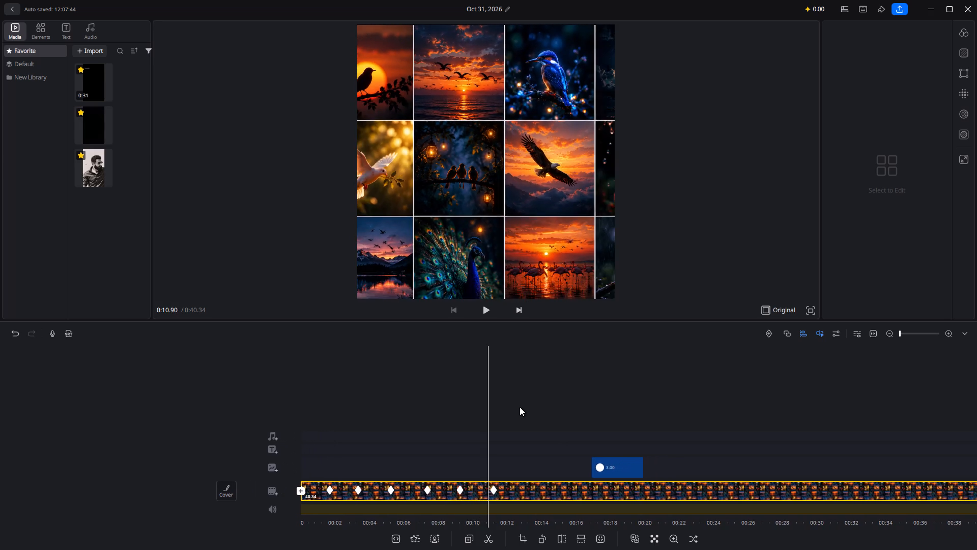
scroll(520, 407, left, 2)
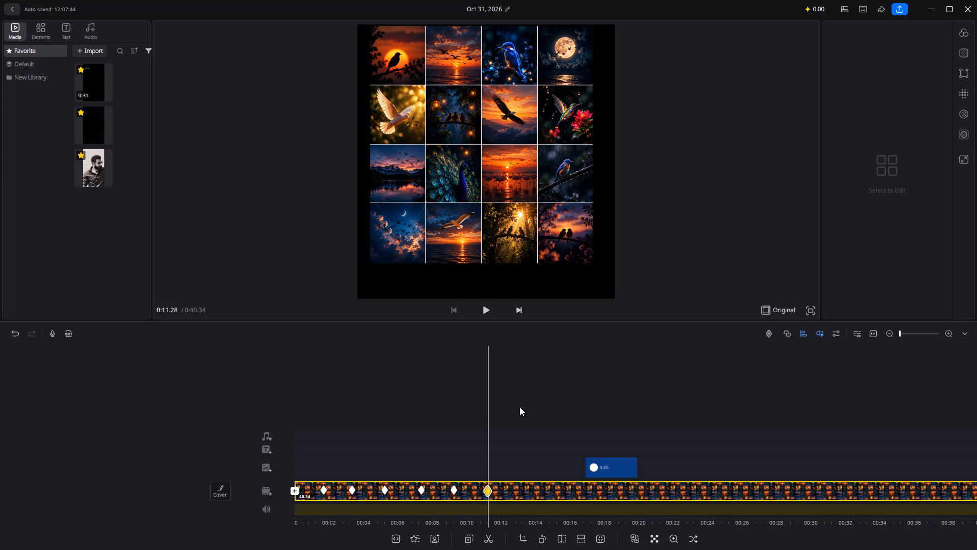
scroll(515, 413, left, 1)
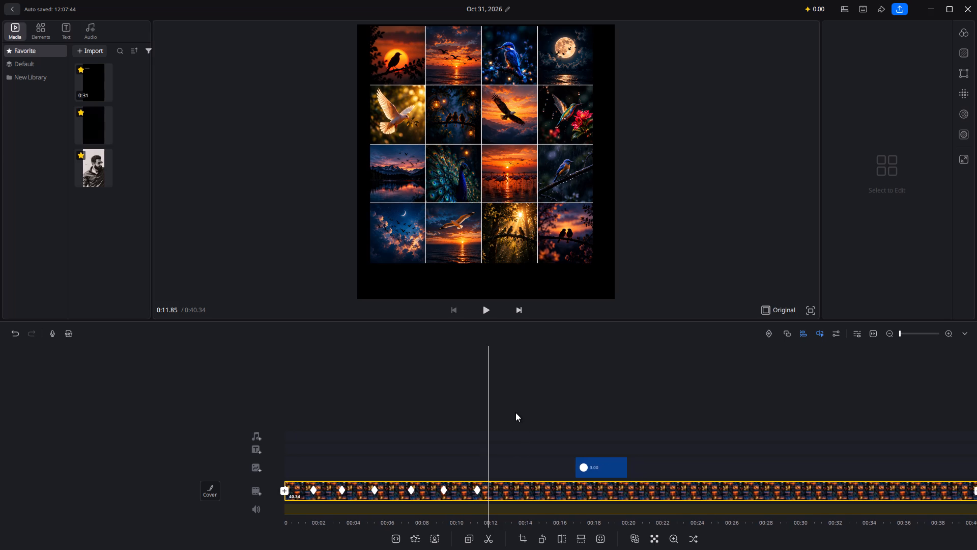
scroll(515, 413, left, 3)
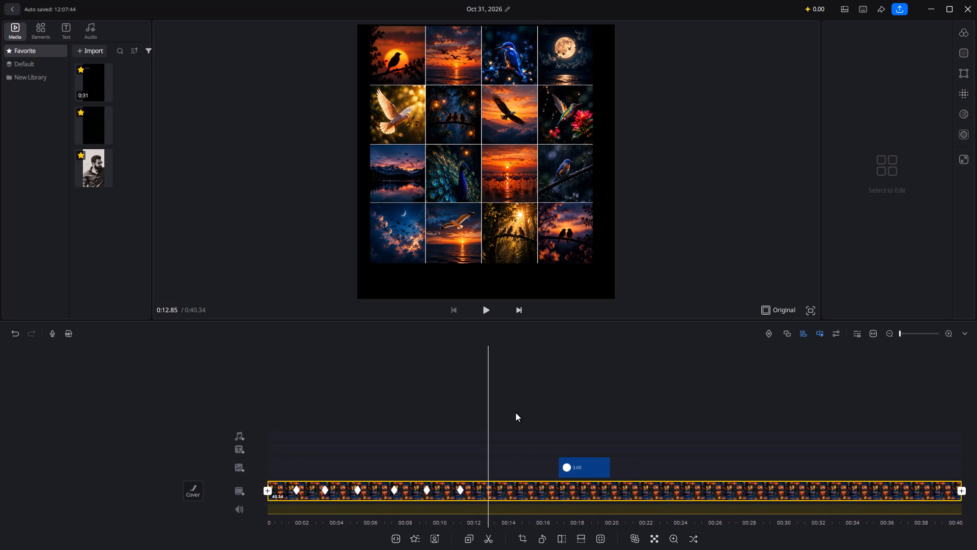
scroll(515, 413, left, 2)
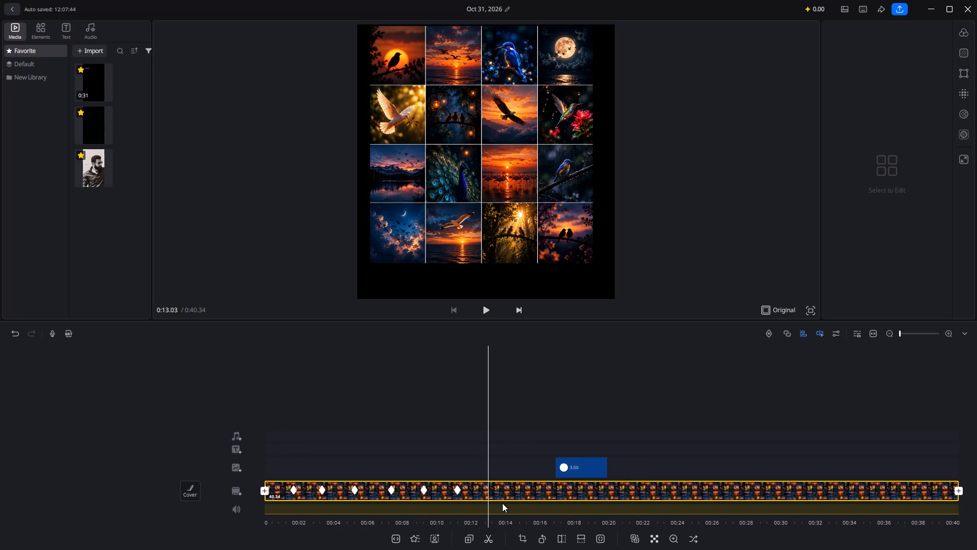
Select the collage clip and add a keyframe at about 0:13.11, after its last remaining keyframe.
click(502, 494)
right_click(502, 494)
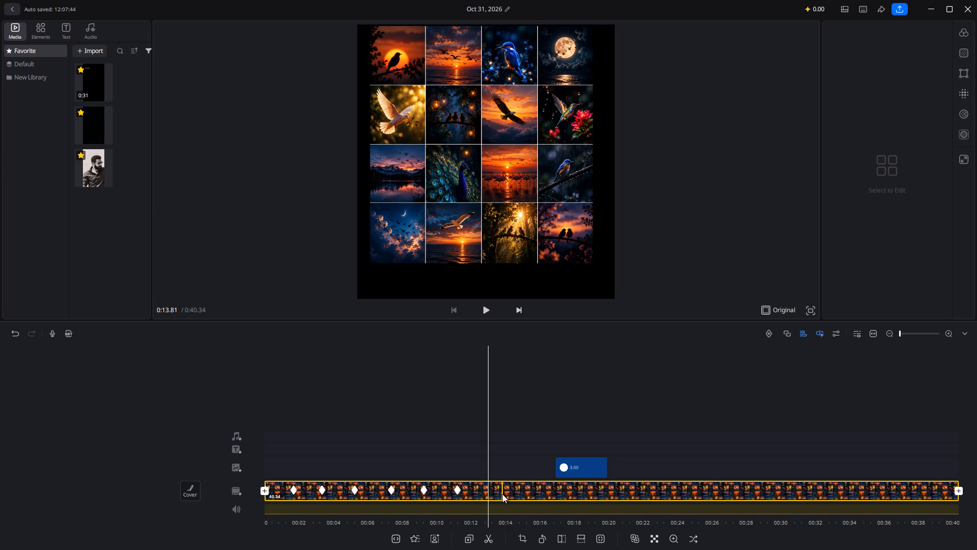
right_click(502, 494)
right_click(502, 494)
double_click(502, 494)
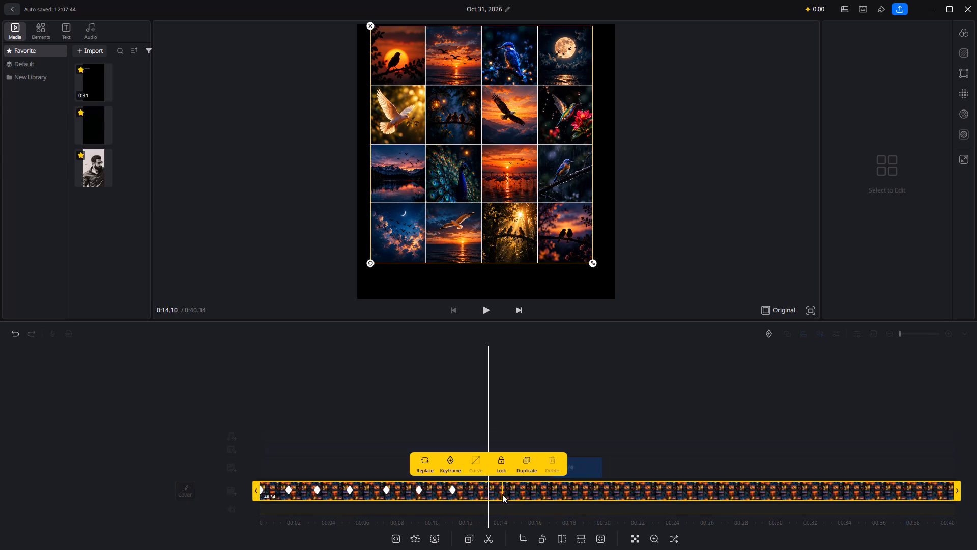
scroll(459, 488, right, 1)
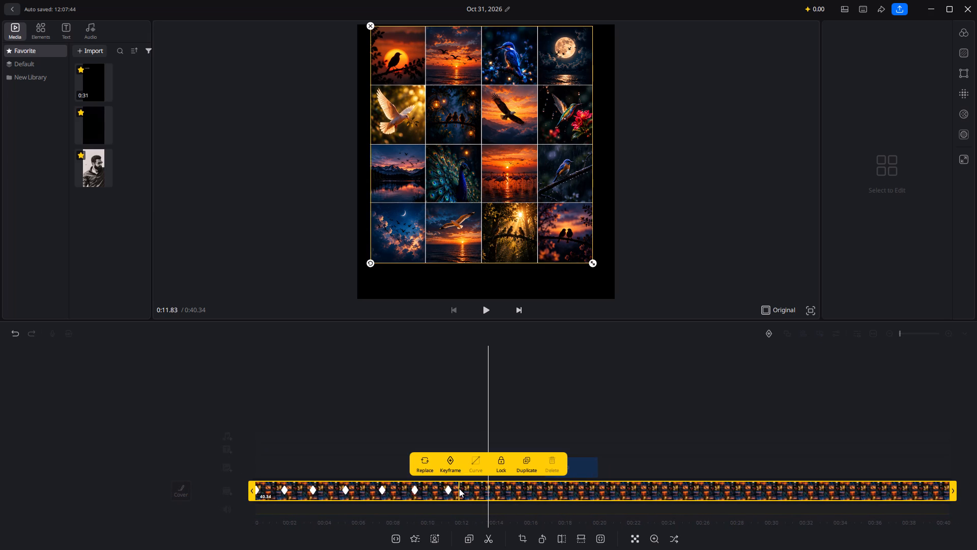
scroll(459, 488, right, 2)
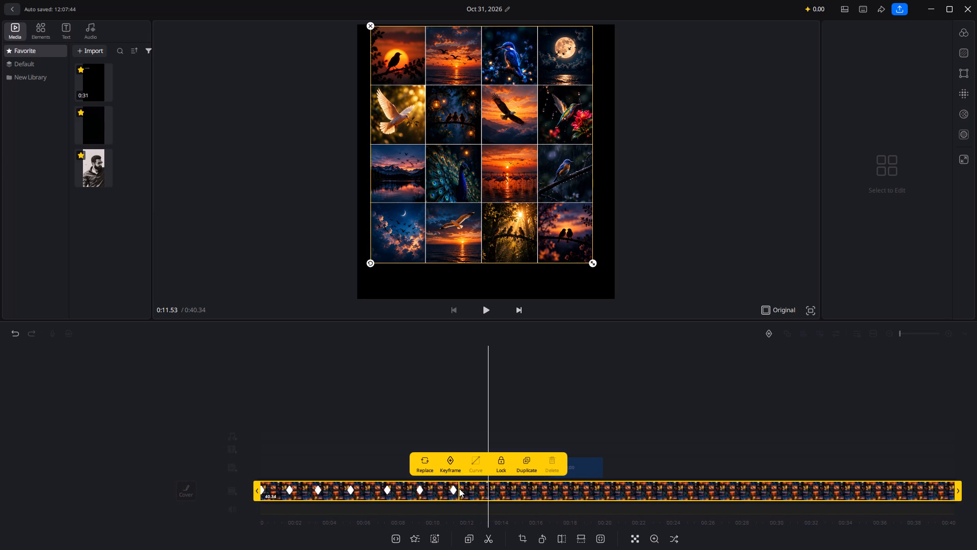
scroll(459, 488, right, 1)
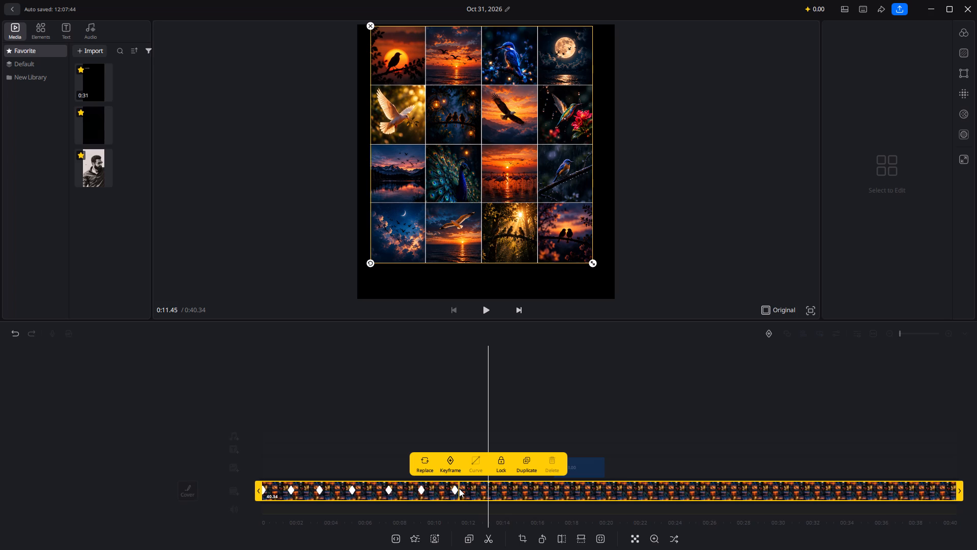
scroll(459, 488, right, 1)
click(455, 463)
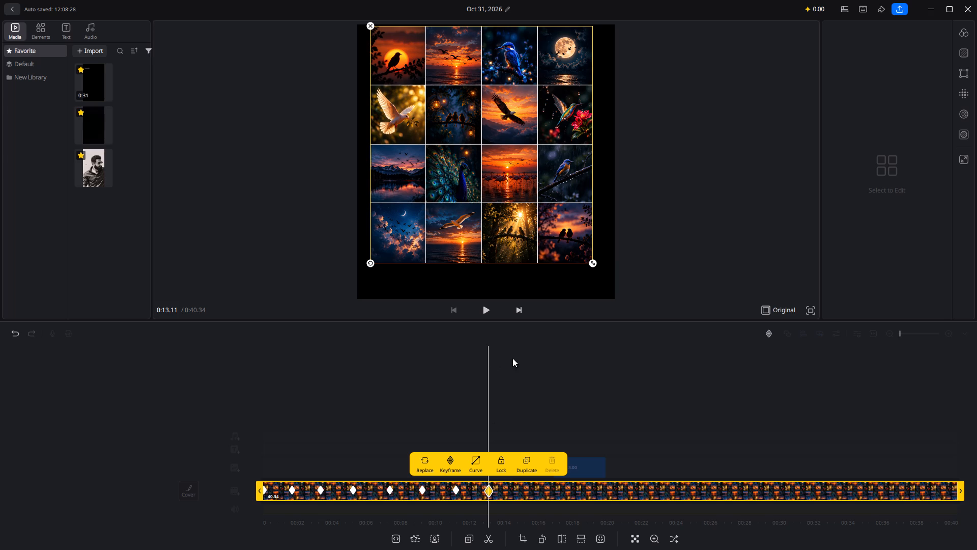
At the 0:13.11 keyframe, enlarge the collage to span the frame's width and move it down to meet the bottom edge.
drag(593, 267, 609, 296)
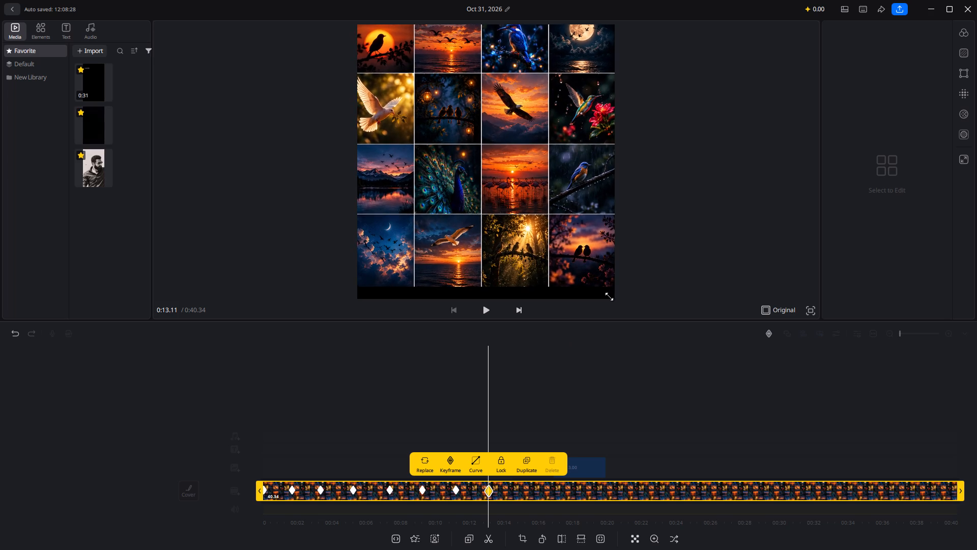
drag(609, 296, 607, 300)
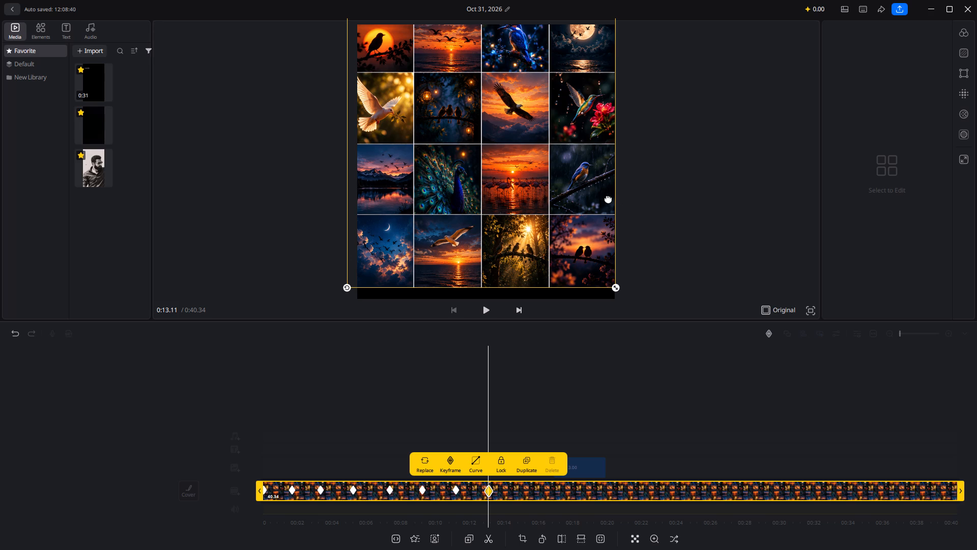
drag(606, 199, 607, 211)
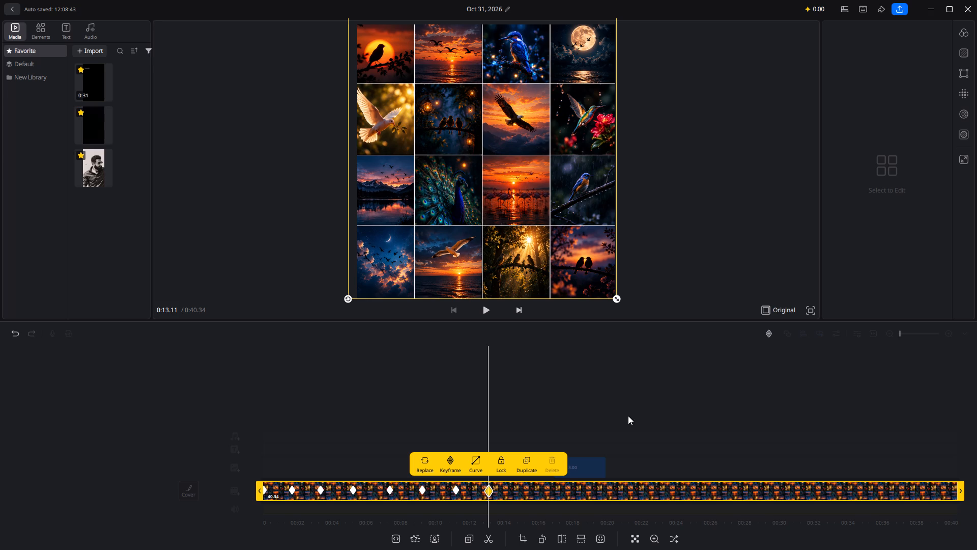
At the keyframe near 0:11.17, enlarge the collage until it fills the whole frame.
scroll(591, 402, right, 8)
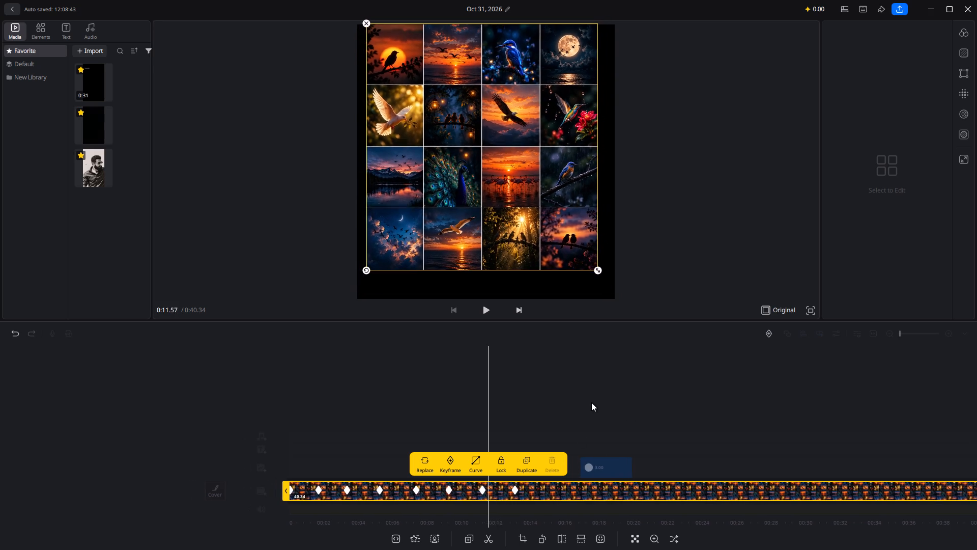
scroll(591, 402, right, 2)
scroll(591, 402, left, 9)
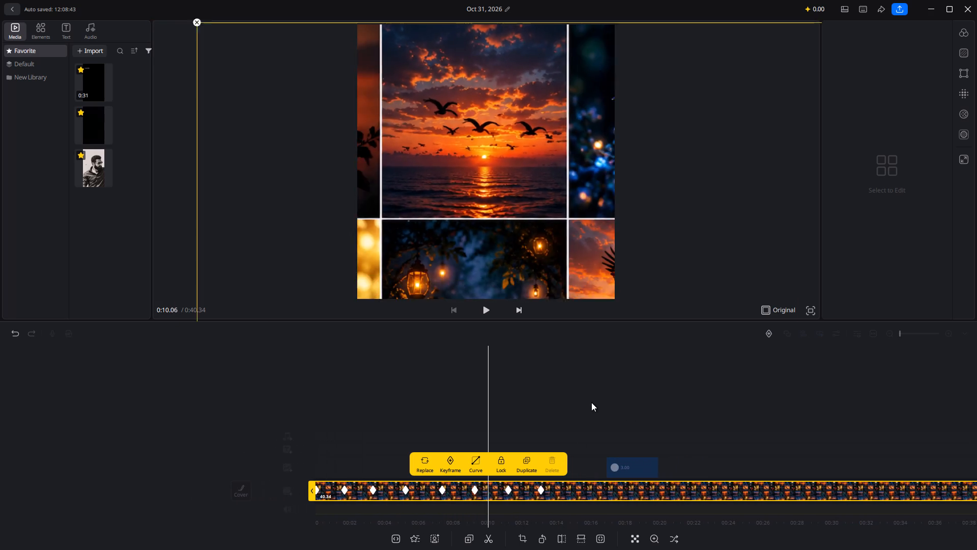
scroll(591, 402, left, 6)
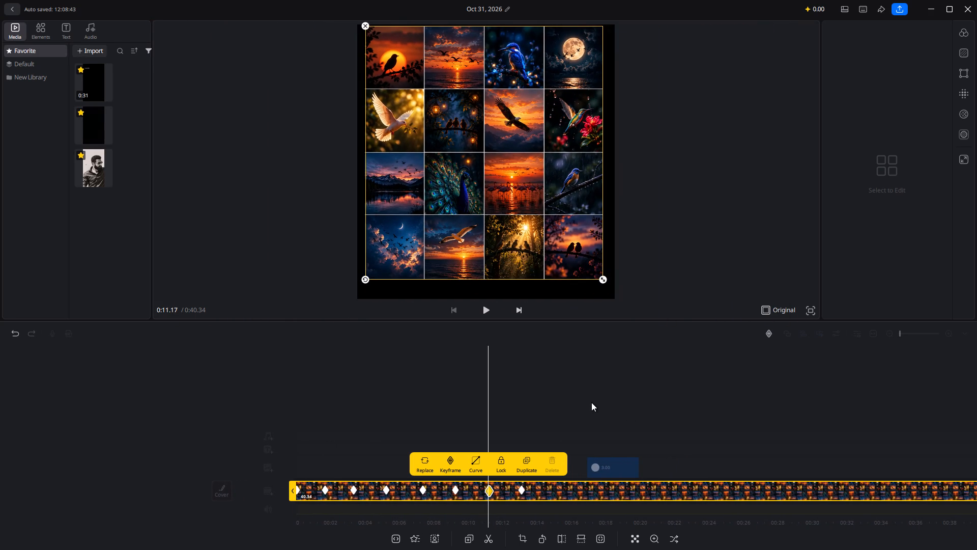
drag(602, 277, 608, 285)
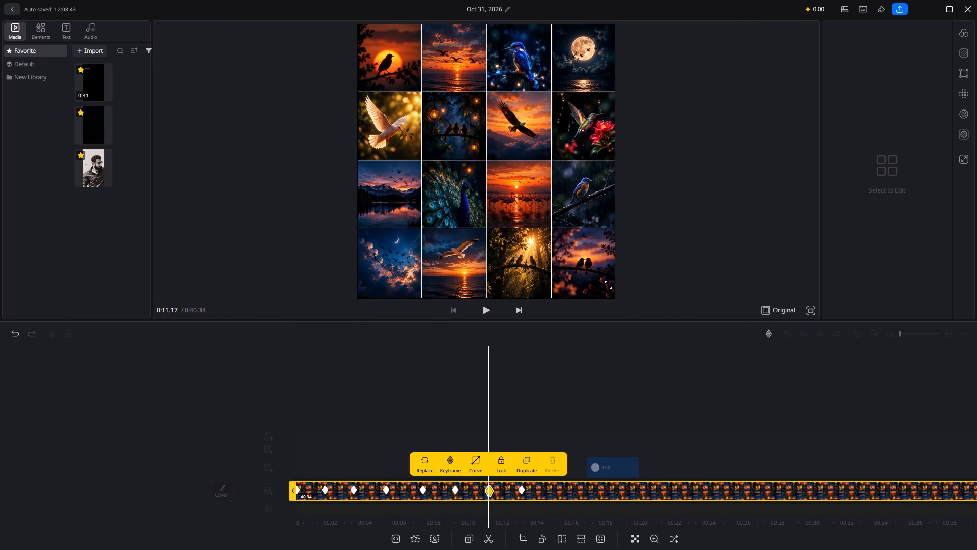
drag(608, 285, 609, 286)
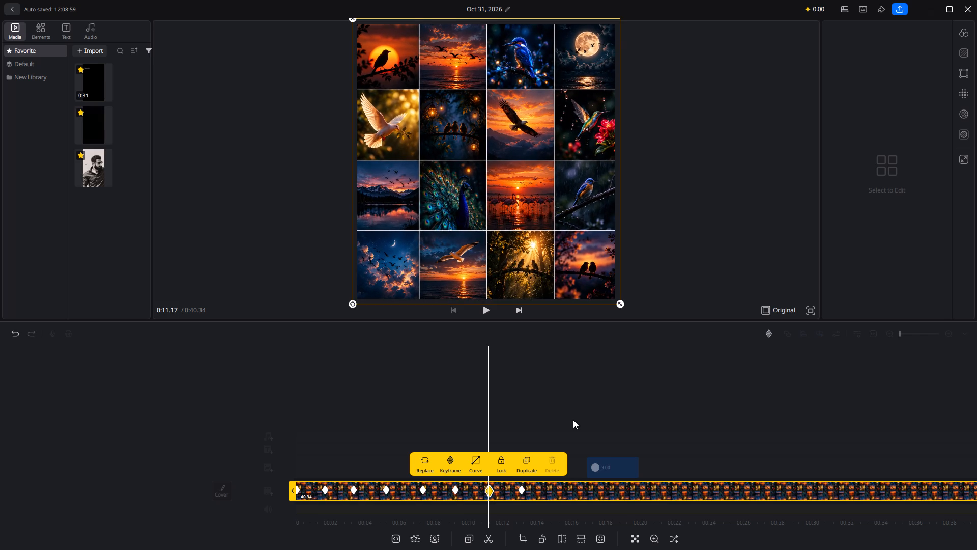
At the opening keyframe near 0:00.13, resize the collage and reposition it to cover the whole frame.
scroll(573, 420, right, 11)
scroll(573, 420, left, 1)
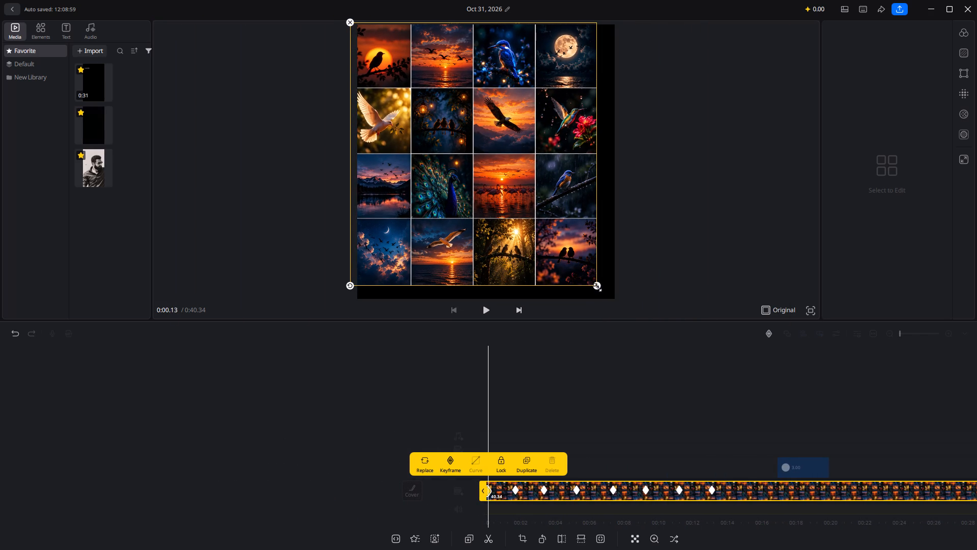
drag(597, 287, 580, 272)
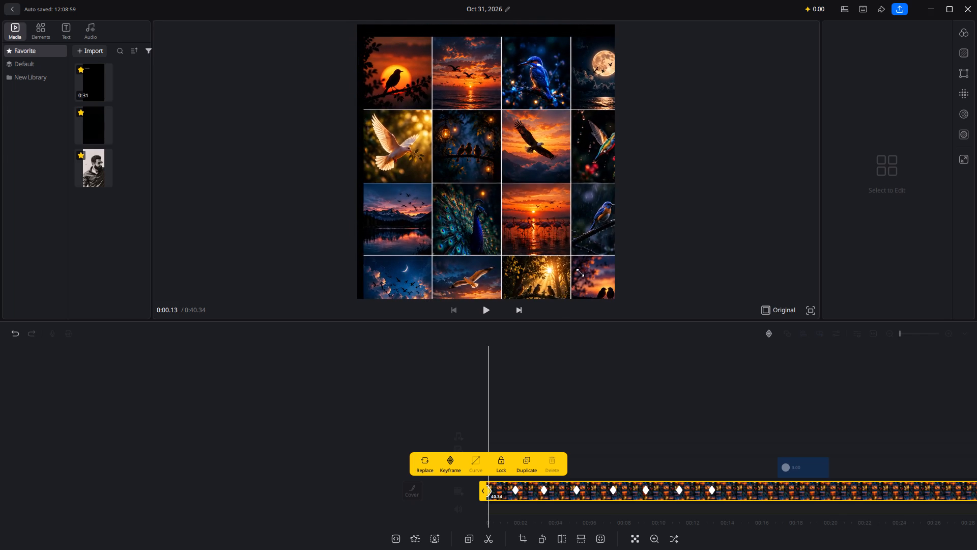
drag(580, 272, 575, 266)
drag(545, 232, 521, 211)
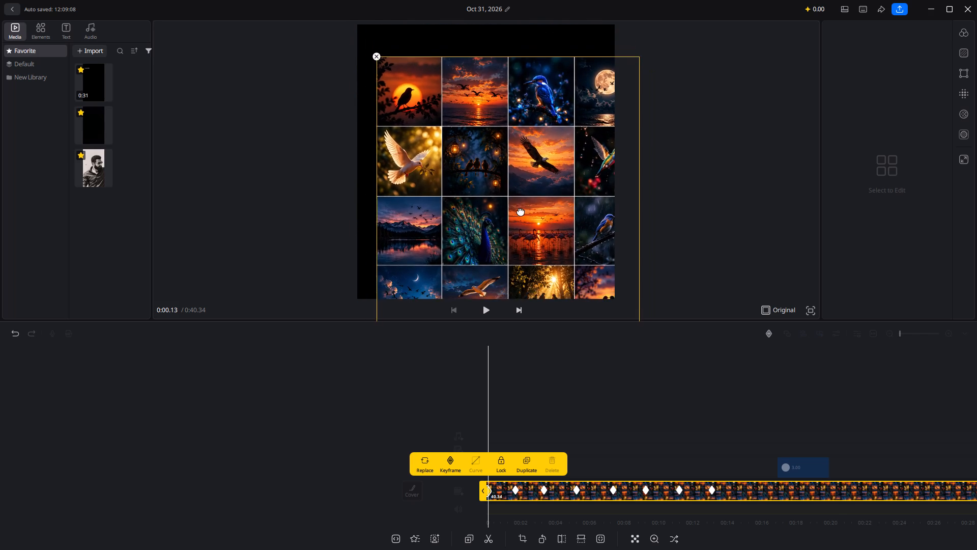
drag(521, 211, 499, 182)
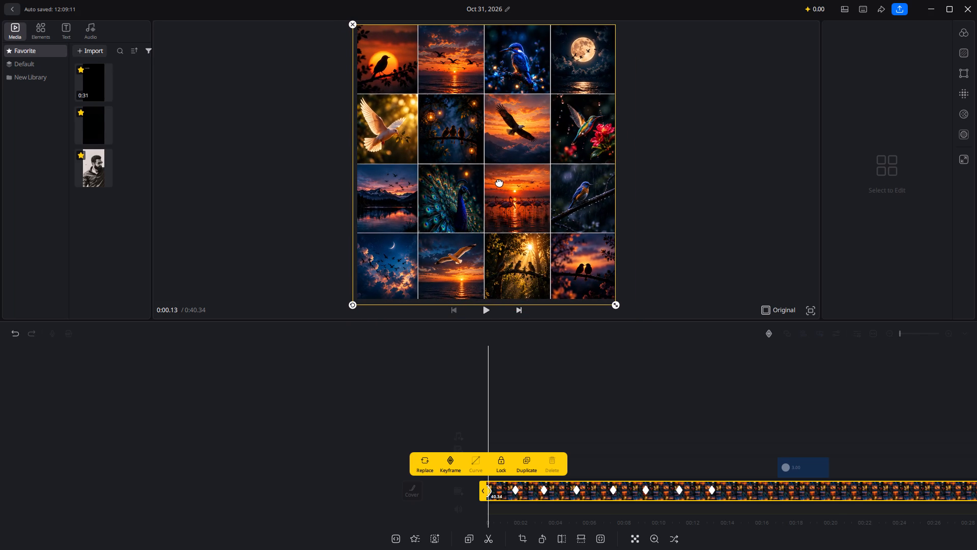
At the keyframe near 0:05.25, enlarge and reposition the collage so all sixteen pictures fit the frame edge to edge.
scroll(542, 393, left, 3)
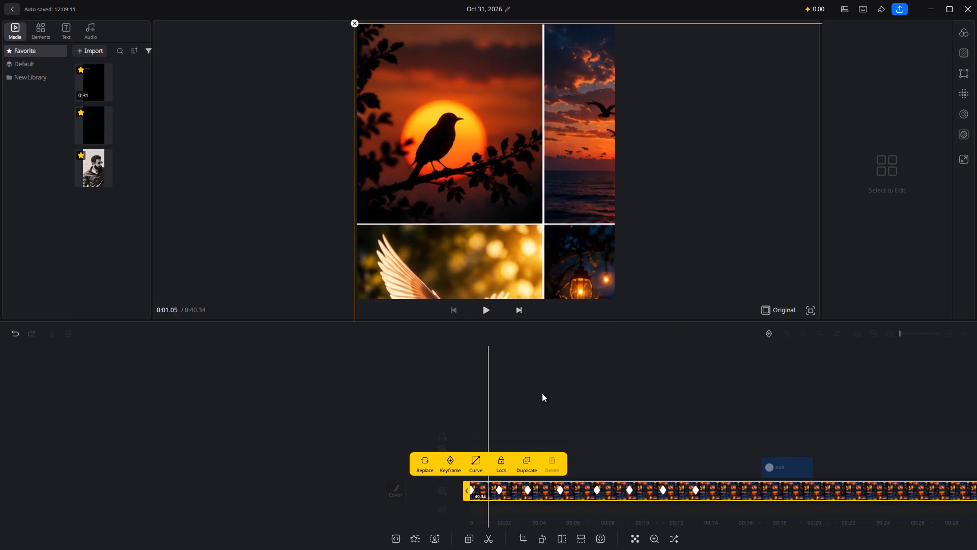
scroll(542, 393, left, 4)
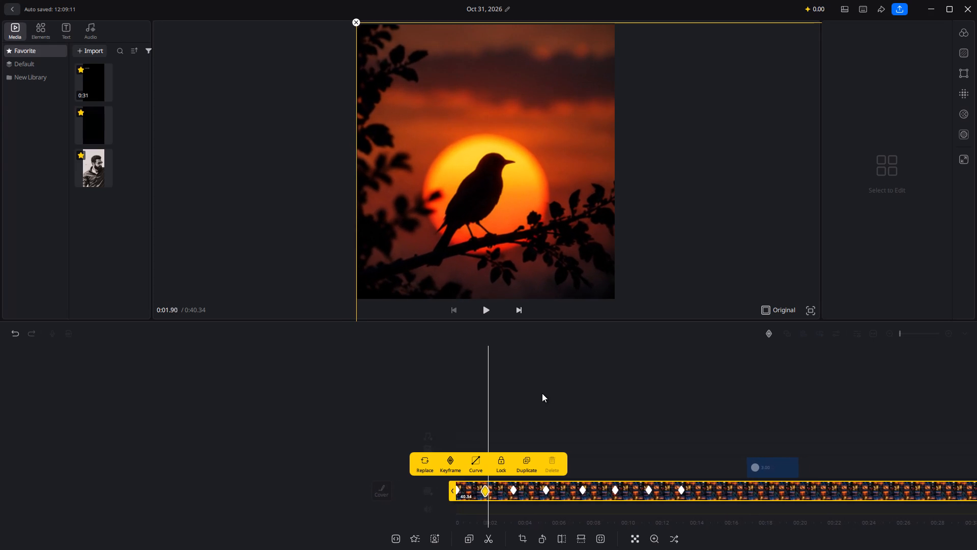
scroll(542, 393, left, 4)
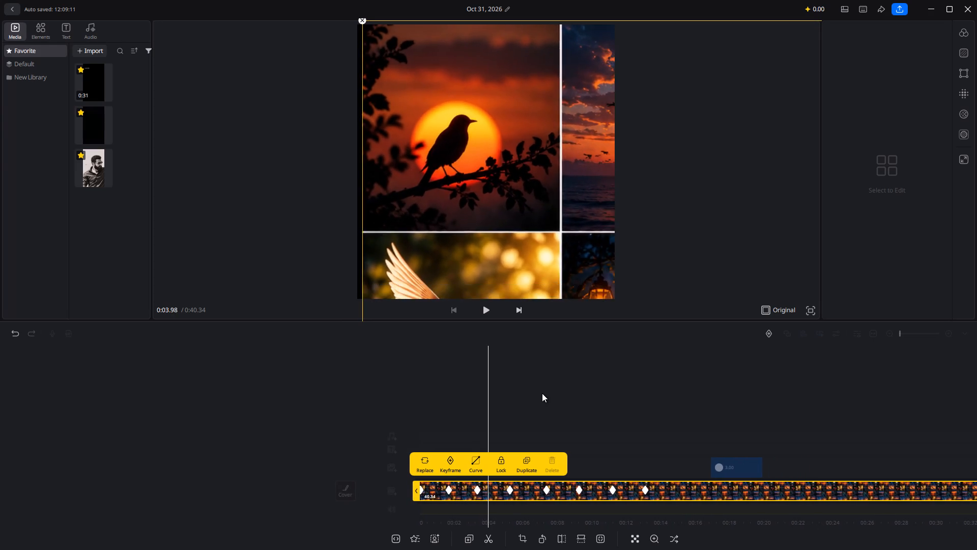
scroll(542, 393, left, 4)
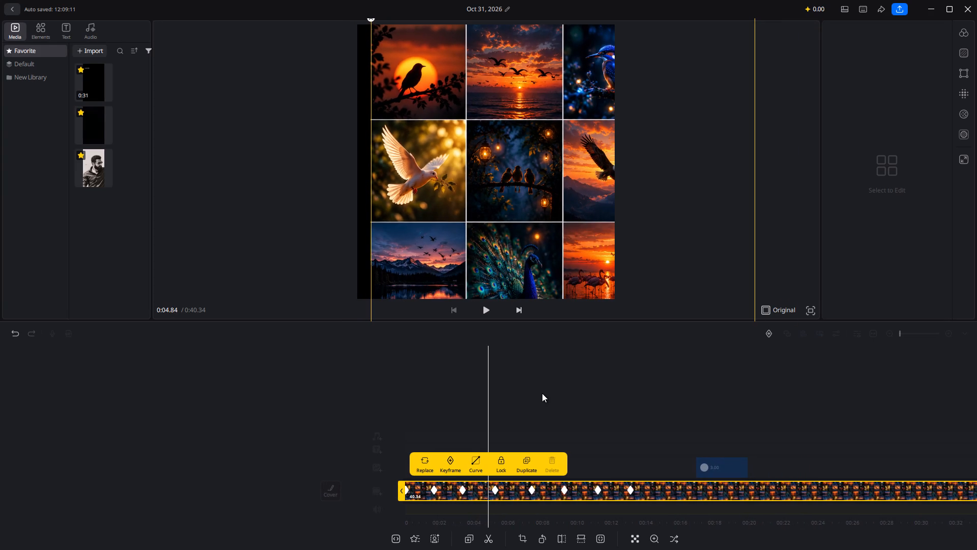
scroll(542, 393, left, 2)
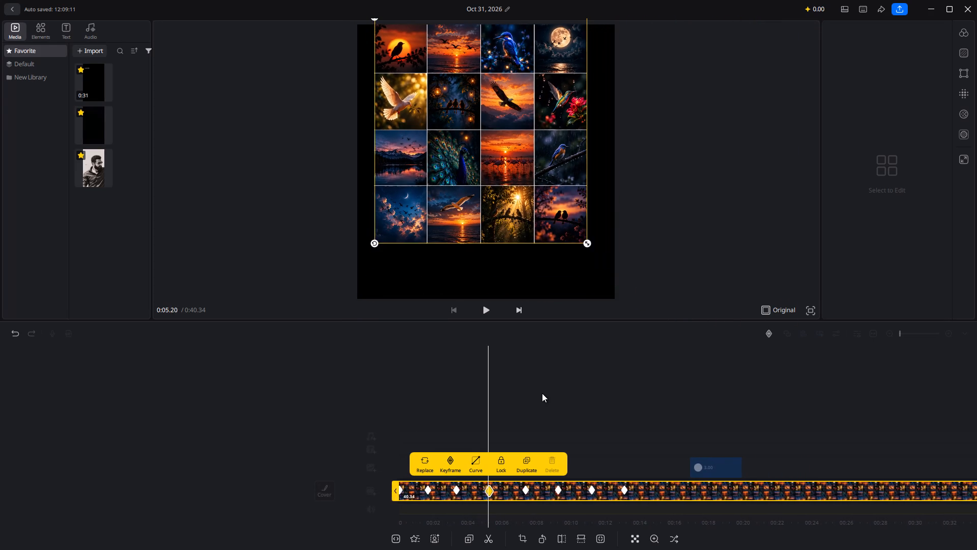
scroll(542, 393, left, 1)
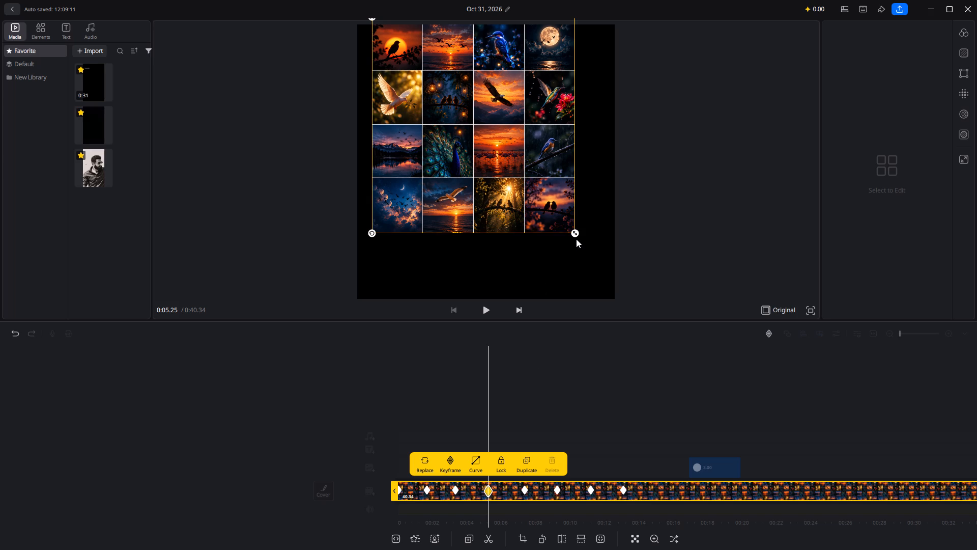
drag(576, 235, 609, 285)
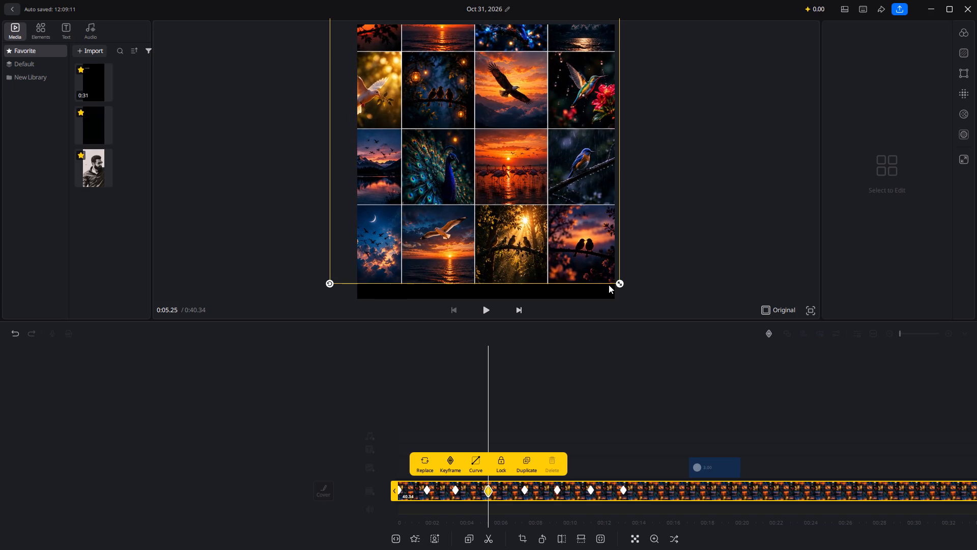
drag(525, 195, 537, 218)
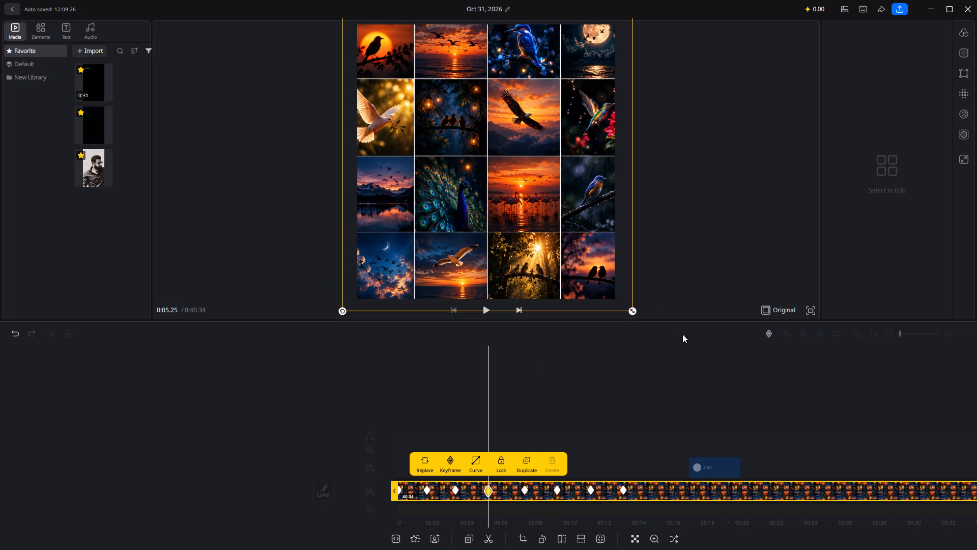
drag(631, 311, 612, 293)
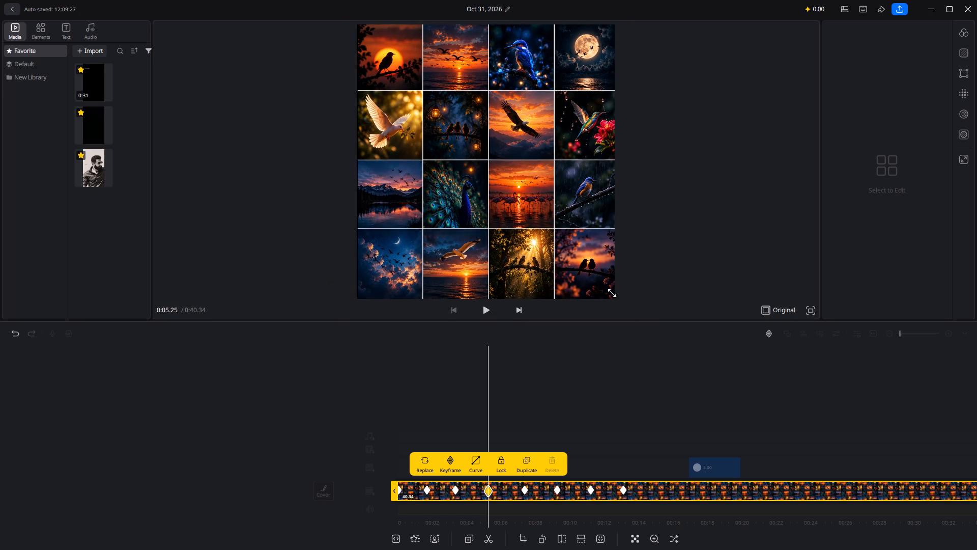
drag(612, 293, 610, 290)
click(548, 244)
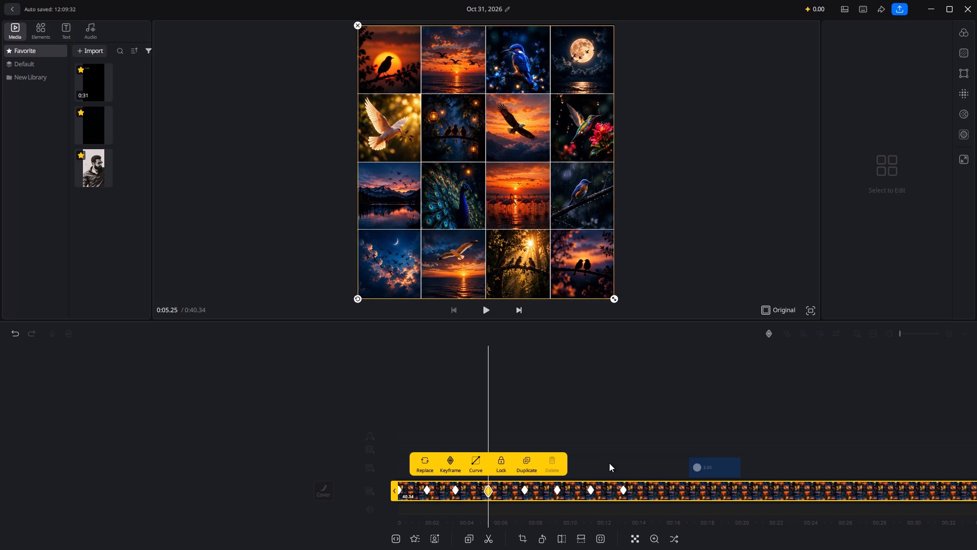
At the keyframe near 0:11.28, move the collage down to close the gap along the frame's bottom edge.
scroll(603, 414, left, 7)
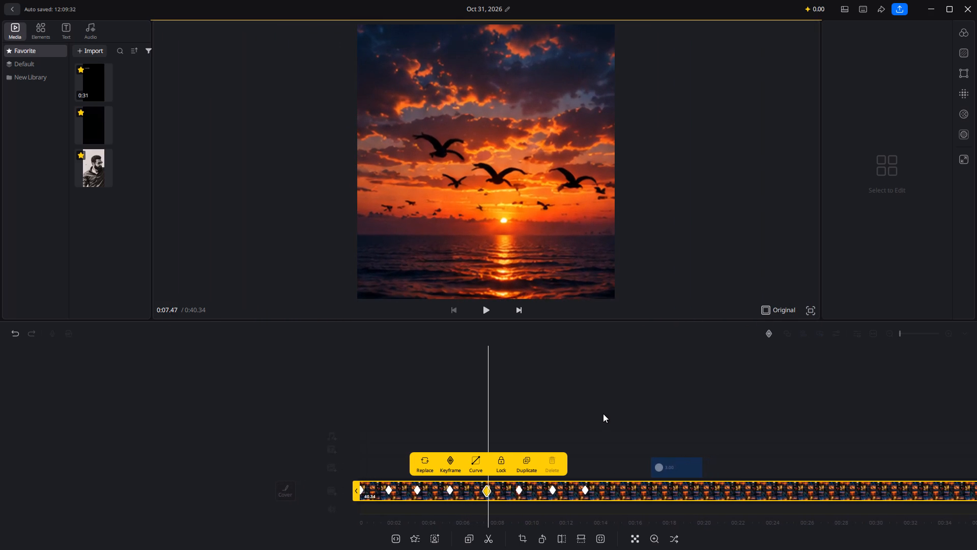
scroll(603, 414, left, 6)
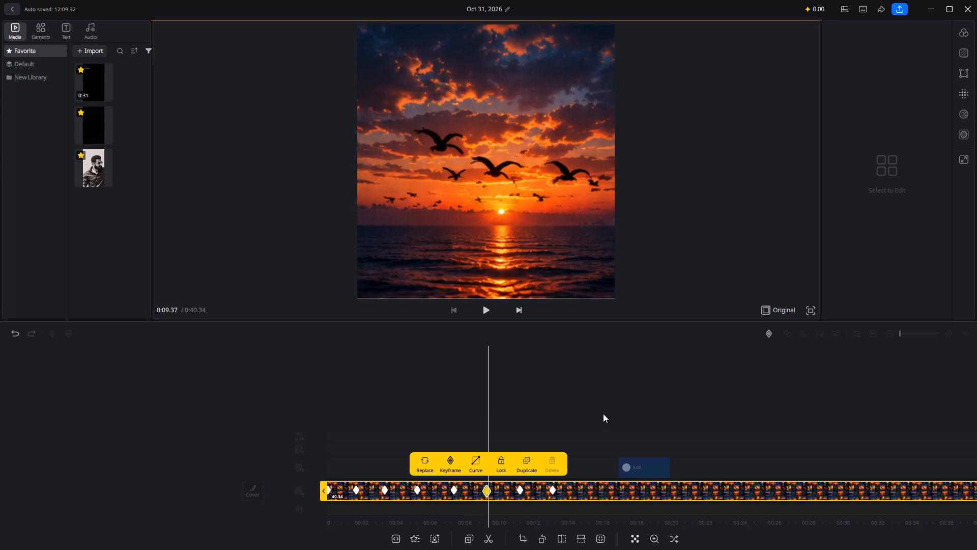
scroll(603, 414, left, 6)
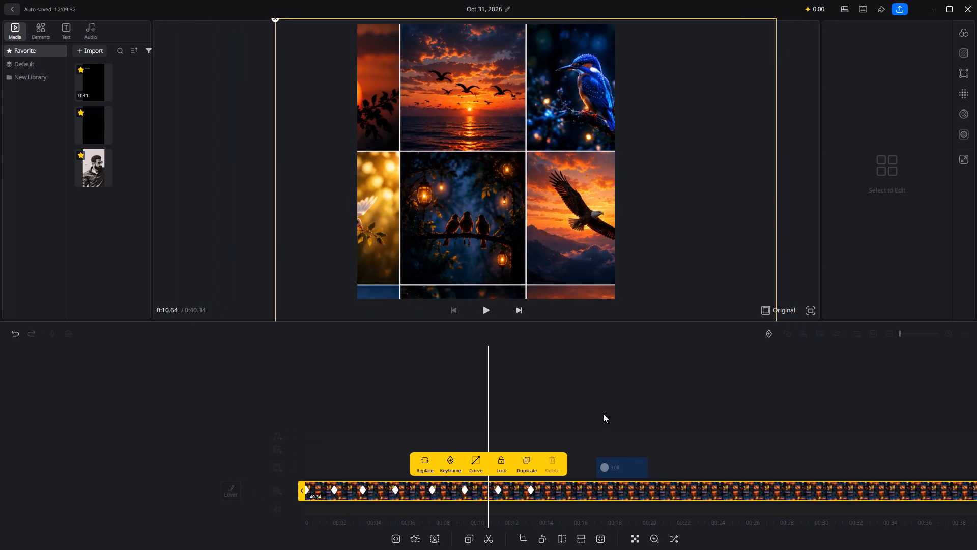
scroll(603, 414, left, 3)
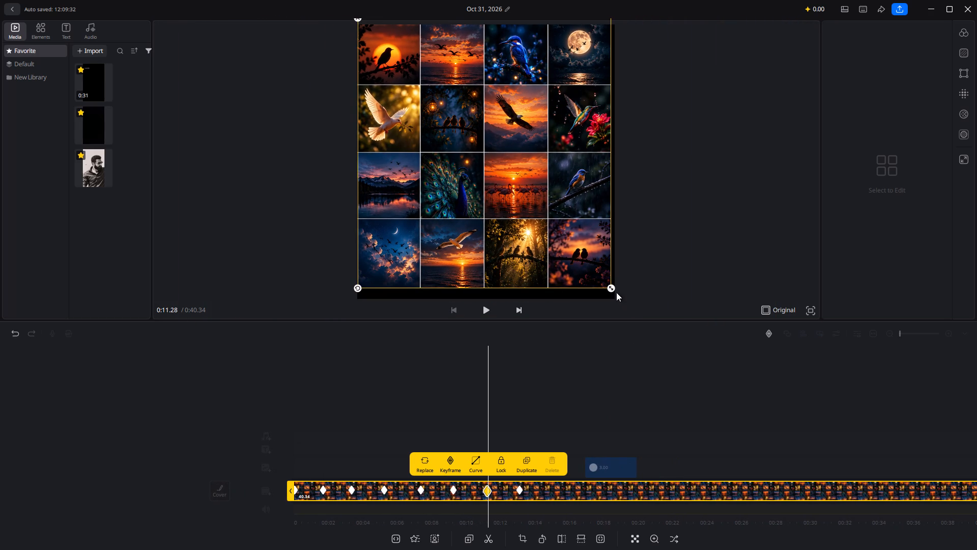
drag(579, 261, 579, 265)
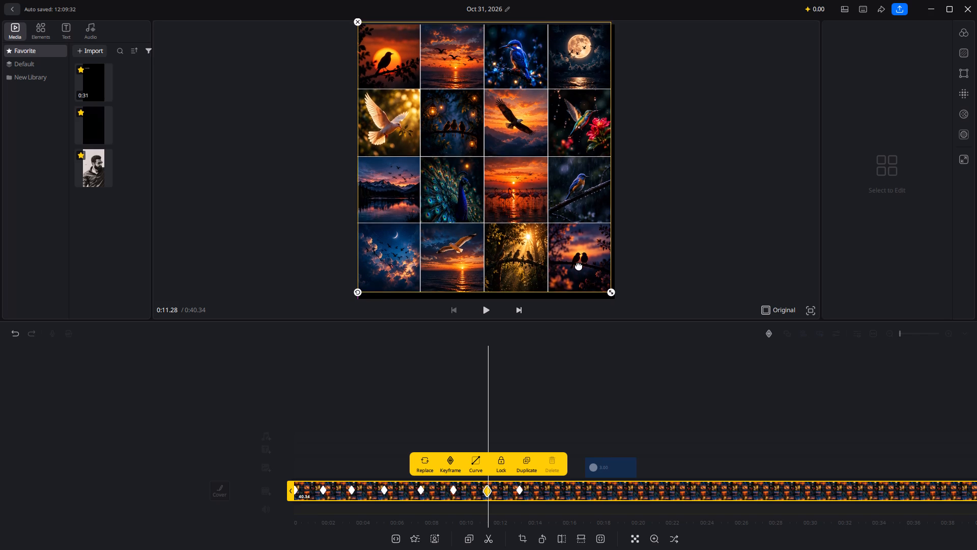
drag(579, 265, 579, 269)
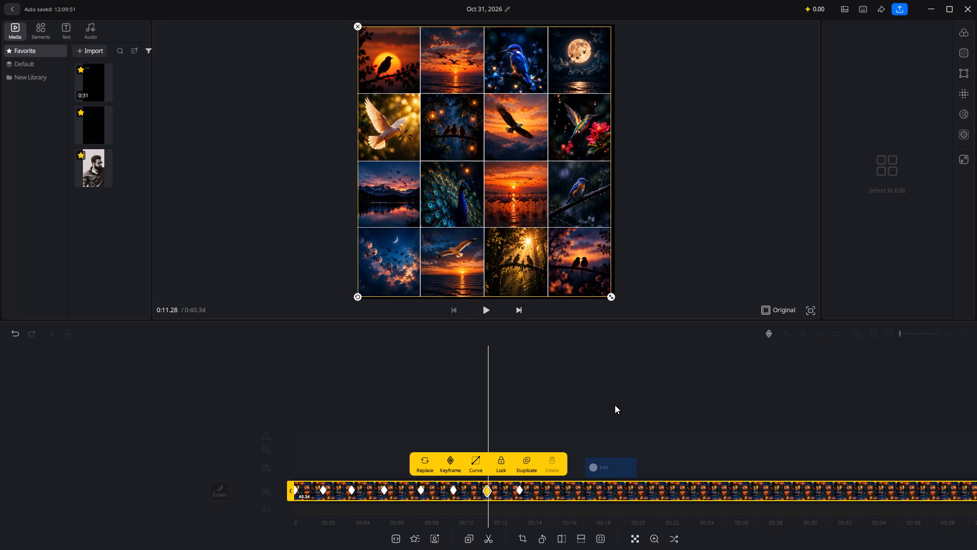
Review the collage's framing between about 0:07 and 0:15, especially around the last two keyframes.
scroll(615, 405, left, 6)
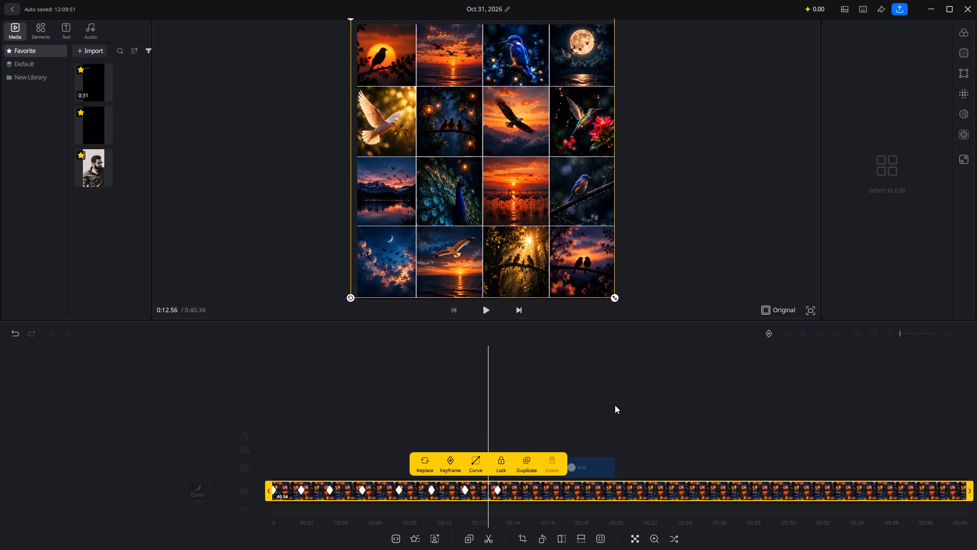
scroll(615, 405, left, 3)
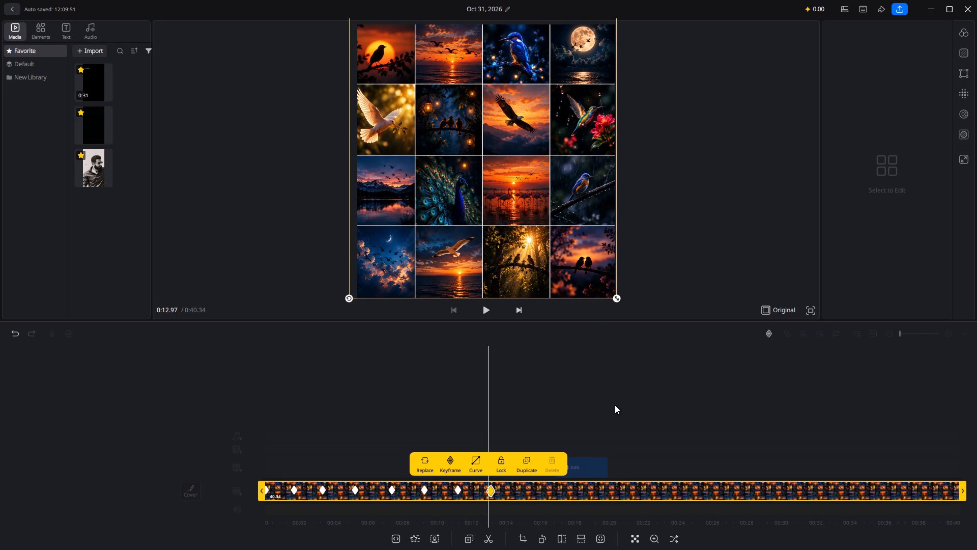
scroll(563, 408, right, 1)
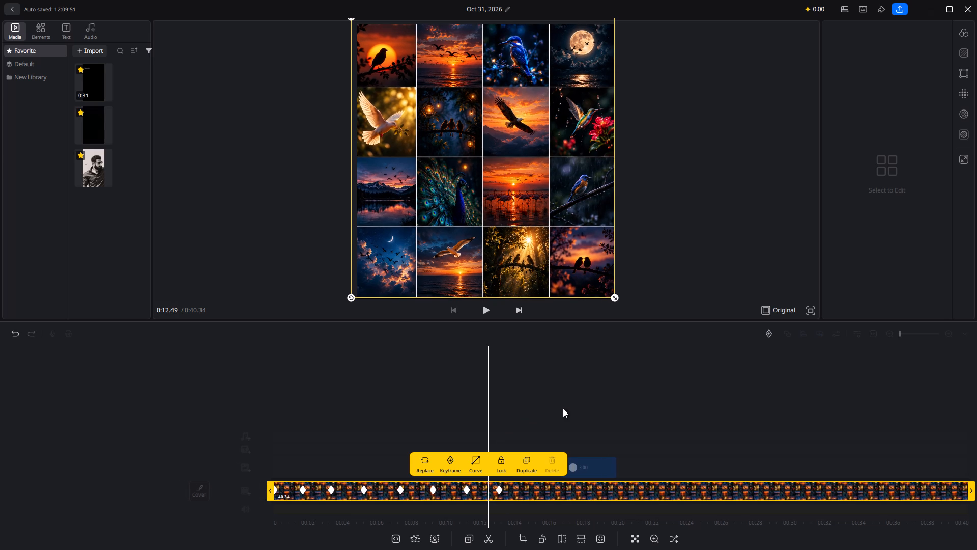
scroll(563, 408, right, 2)
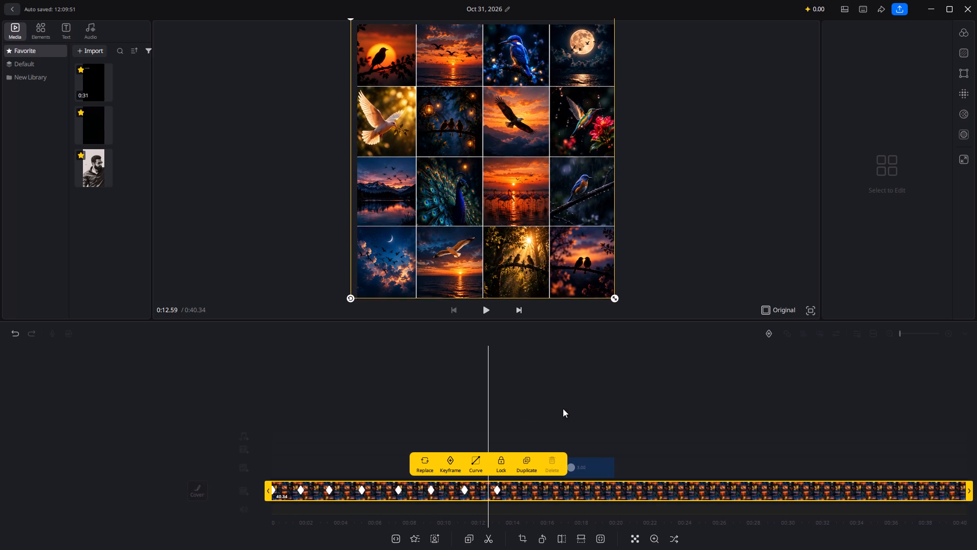
scroll(563, 408, right, 4)
scroll(563, 408, left, 1)
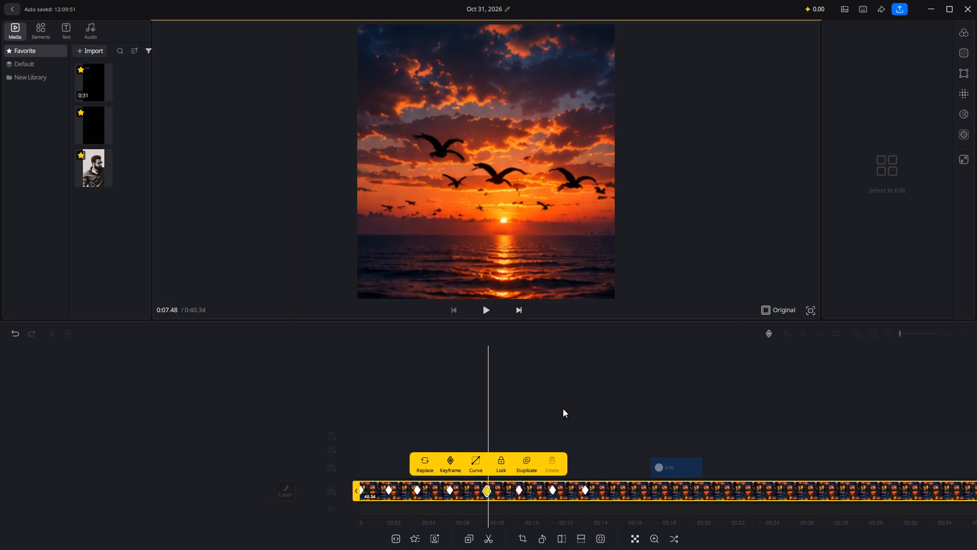
scroll(563, 408, left, 2)
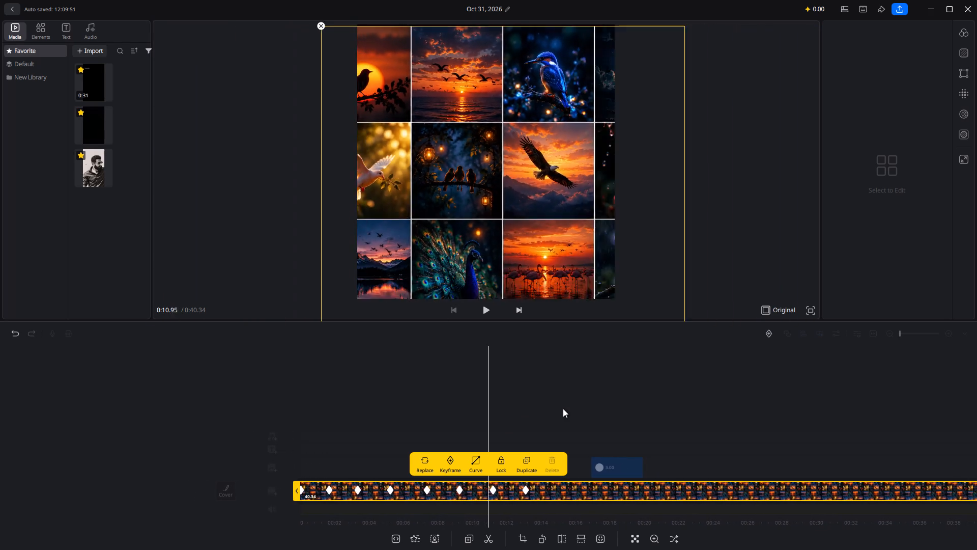
scroll(563, 408, left, 2)
scroll(563, 408, right, 5)
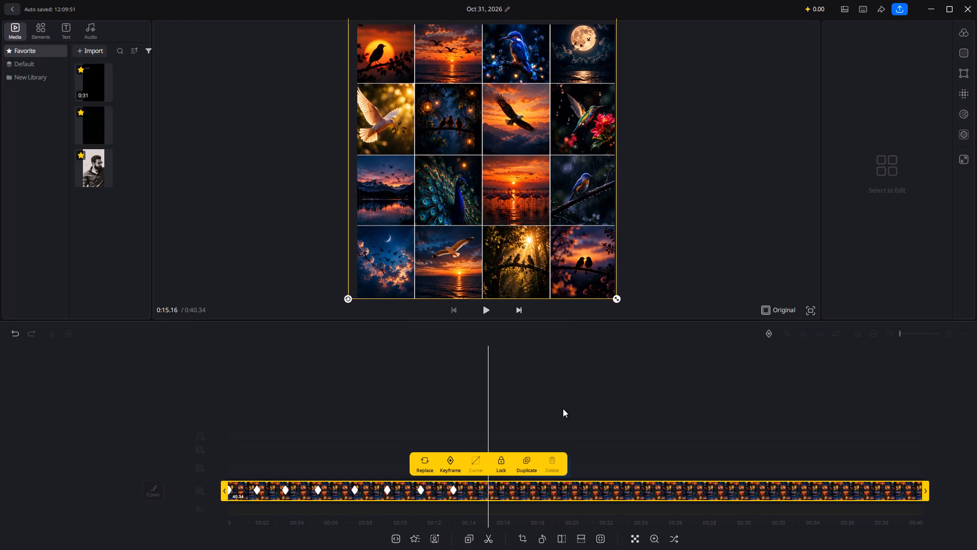
scroll(563, 408, right, 11)
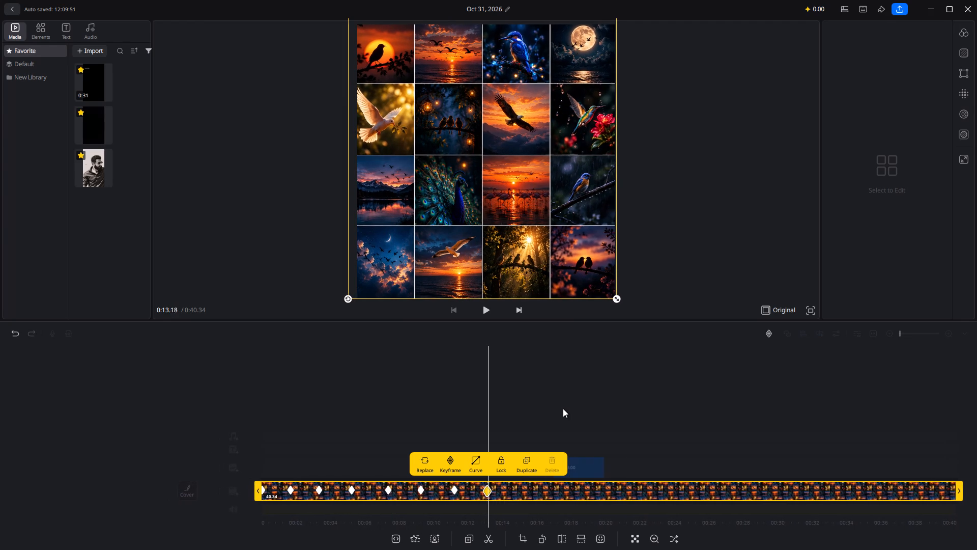
scroll(563, 408, right, 2)
scroll(563, 408, left, 1)
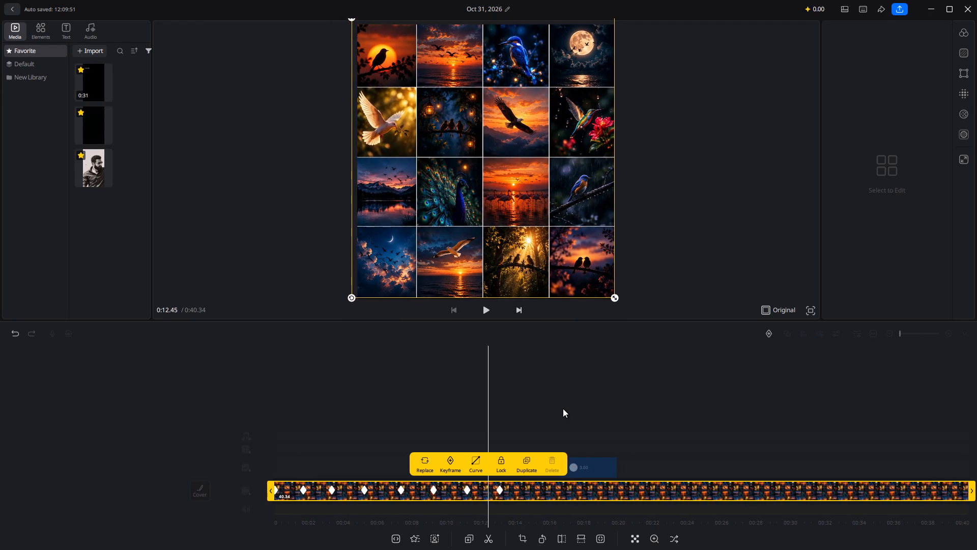
scroll(563, 408, left, 1)
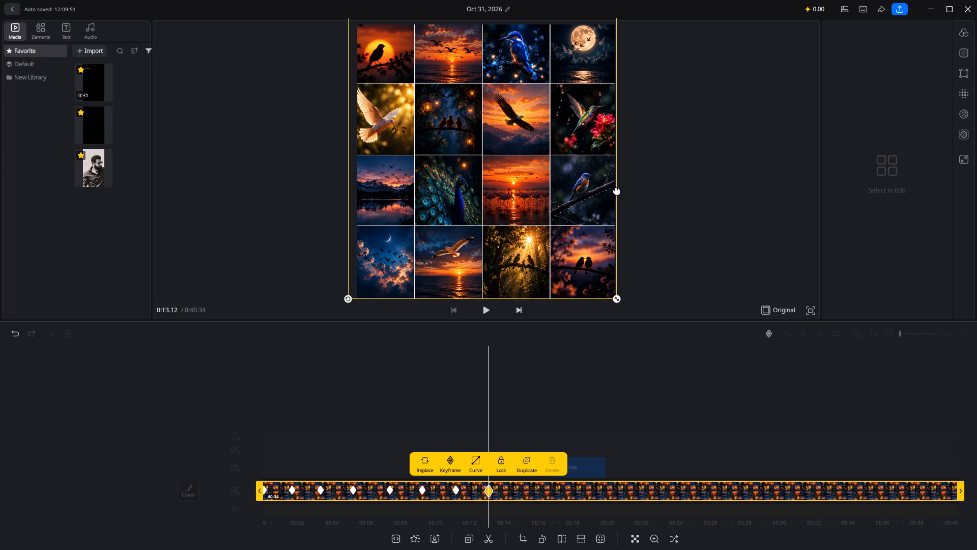
Review the collage's zoom and framing between about 0:08 and 0:12.
scroll(574, 416, right, 7)
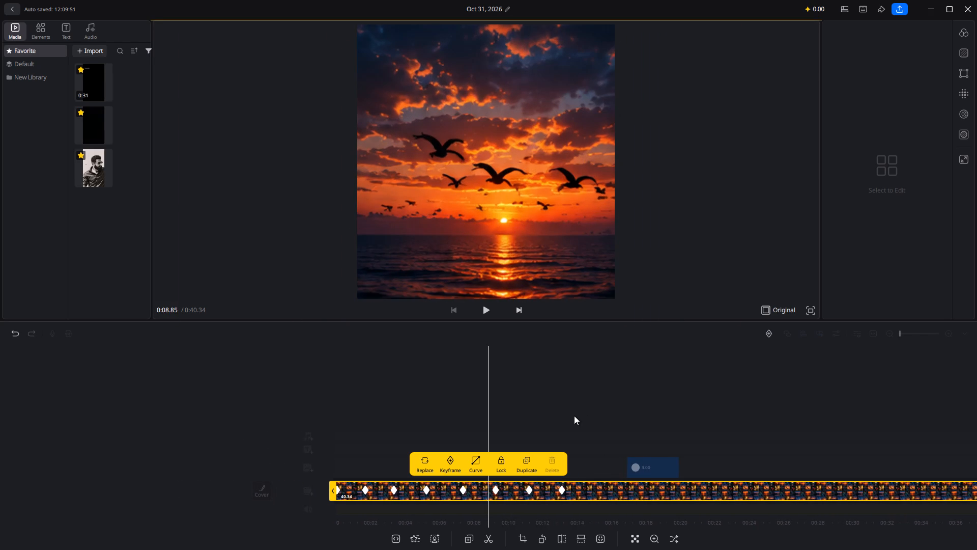
scroll(574, 416, left, 6)
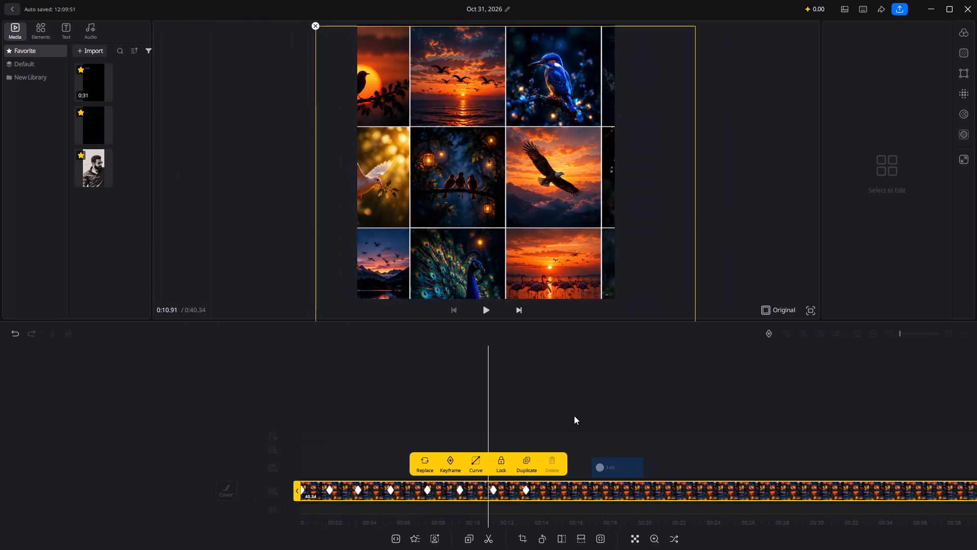
scroll(574, 416, left, 5)
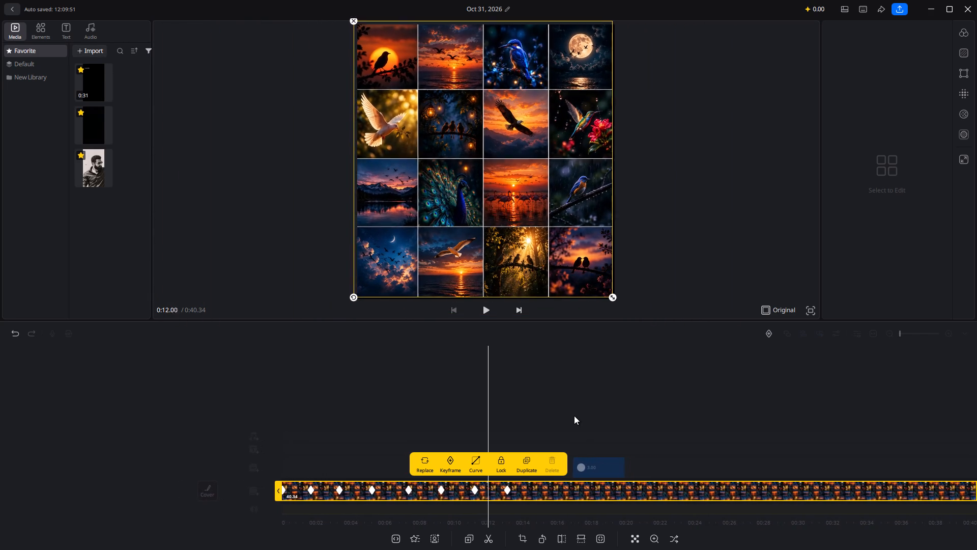
At the keyframe near 0:13.23, enlarge the collage and move it to bring the two-birds-at-sunset corner picture into the frame.
scroll(574, 416, left, 3)
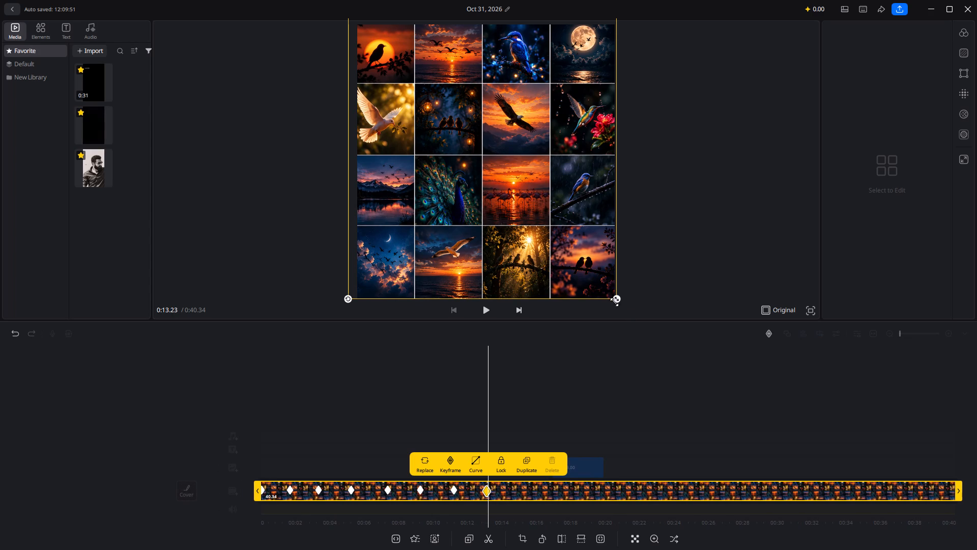
drag(614, 302, 959, 549)
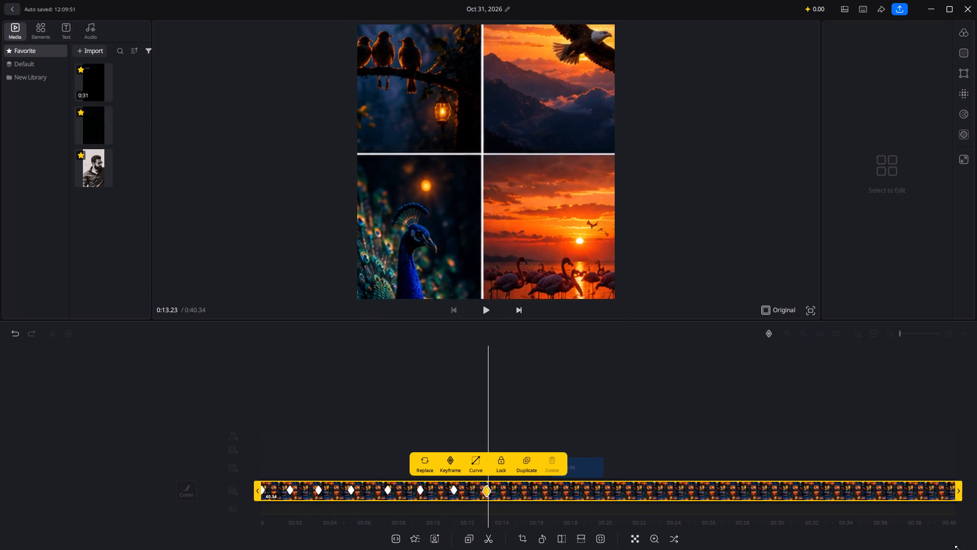
drag(959, 549, 976, 549)
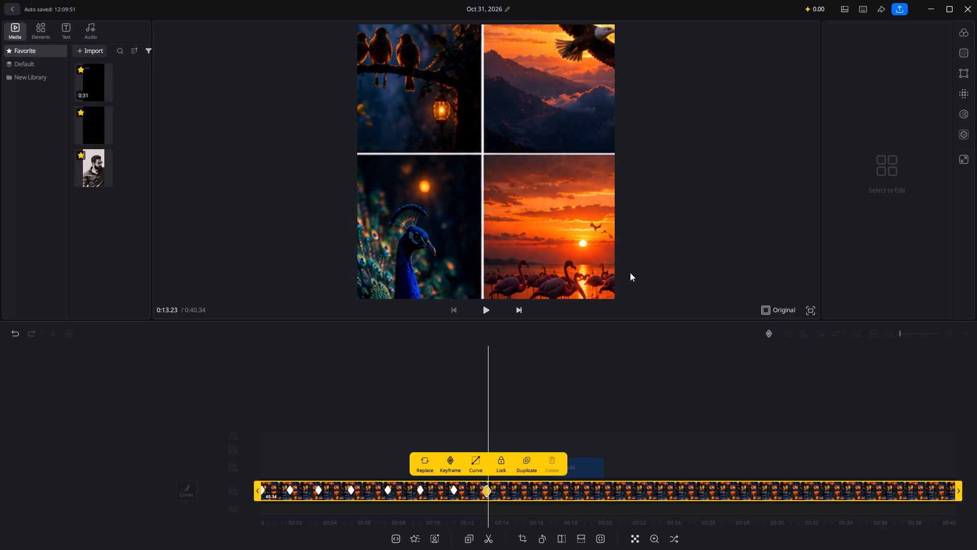
click(529, 306)
drag(547, 240, 262, 504)
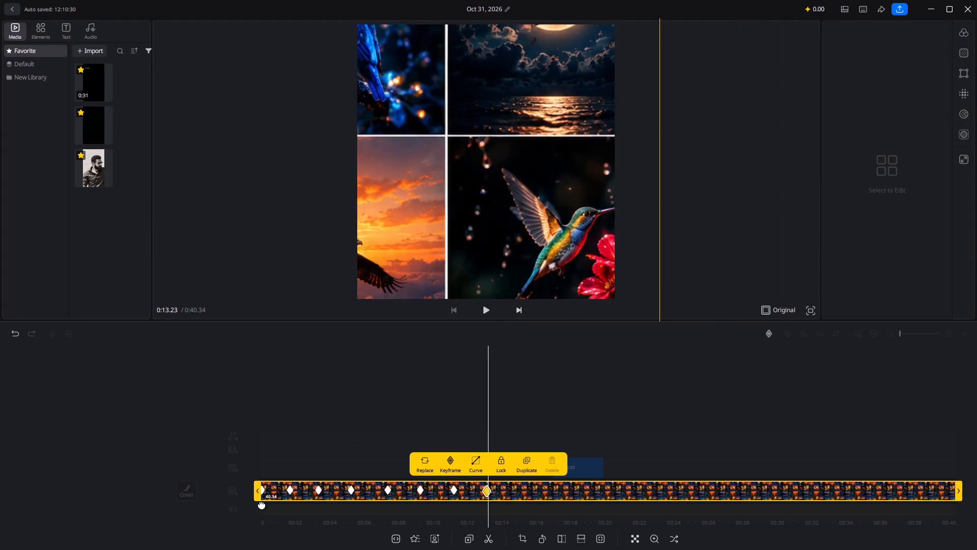
drag(262, 504, 258, 513)
drag(493, 251, 281, 13)
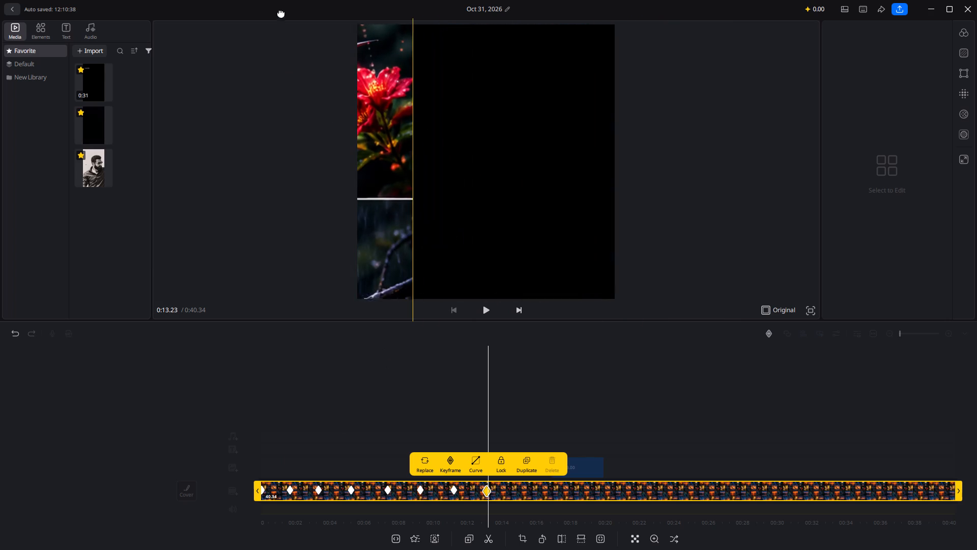
drag(281, 13, 282, 4)
click(384, 204)
drag(384, 204, 597, 0)
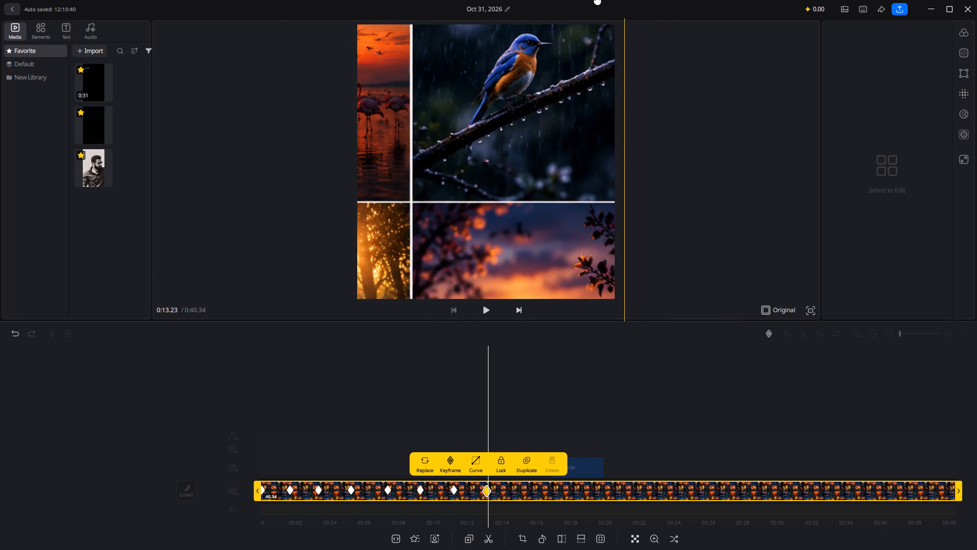
drag(597, 0, 496, 0)
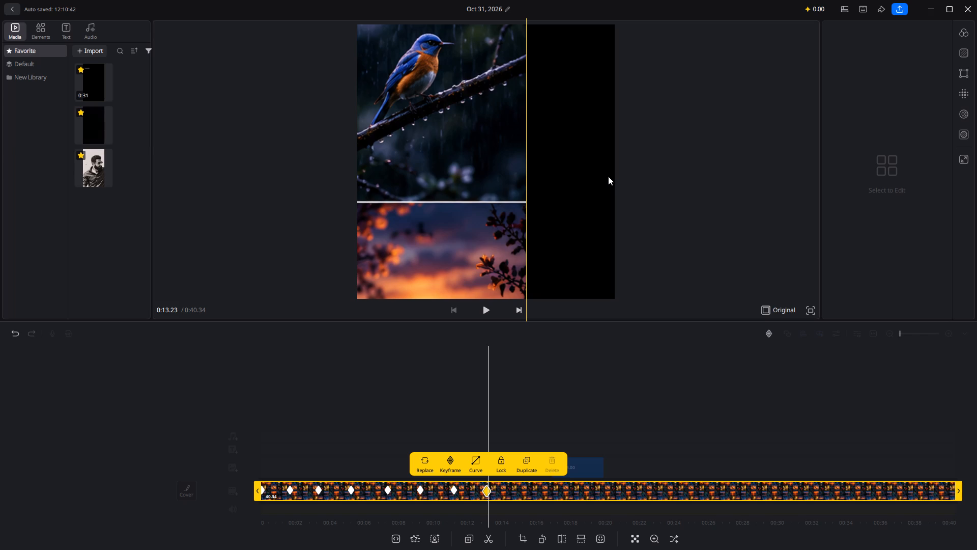
drag(483, 242, 536, 90)
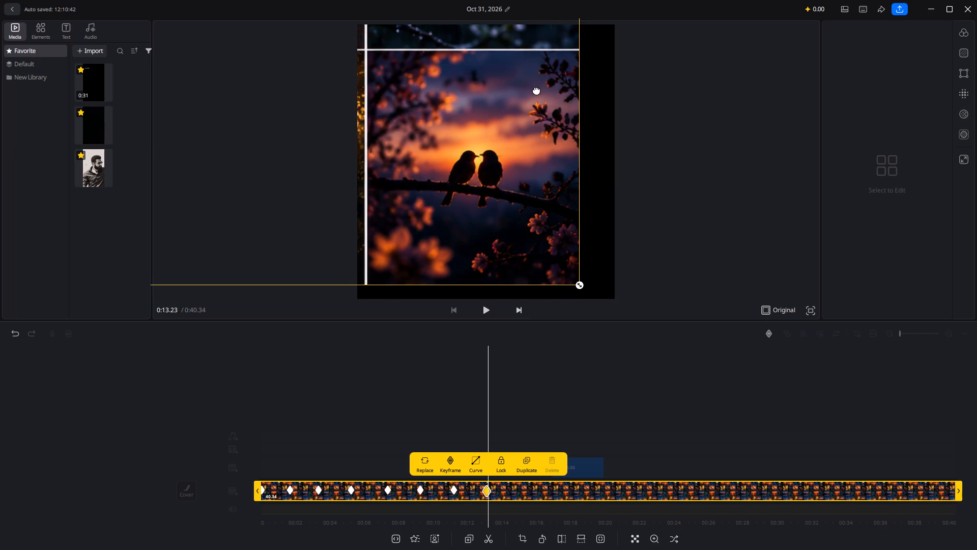
drag(536, 90, 653, 365)
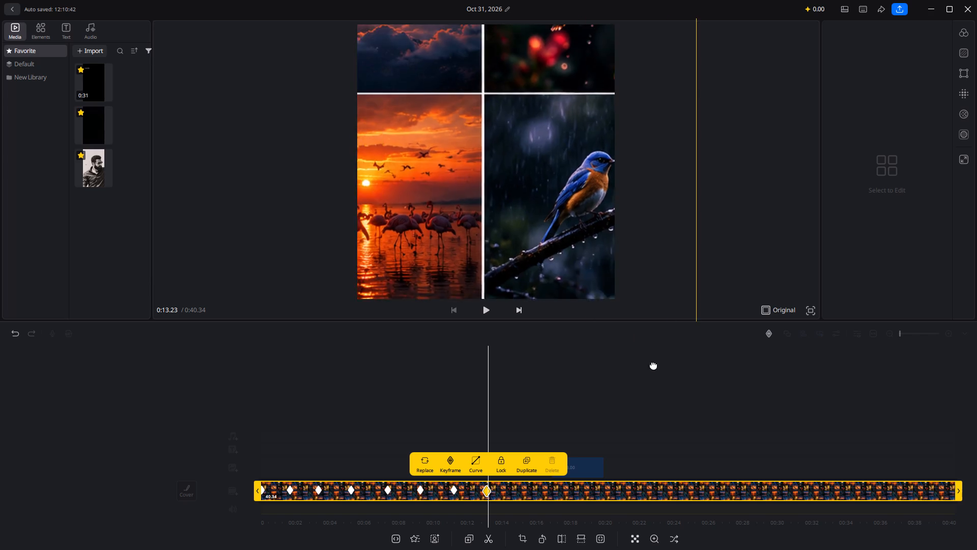
drag(653, 365, 542, 52)
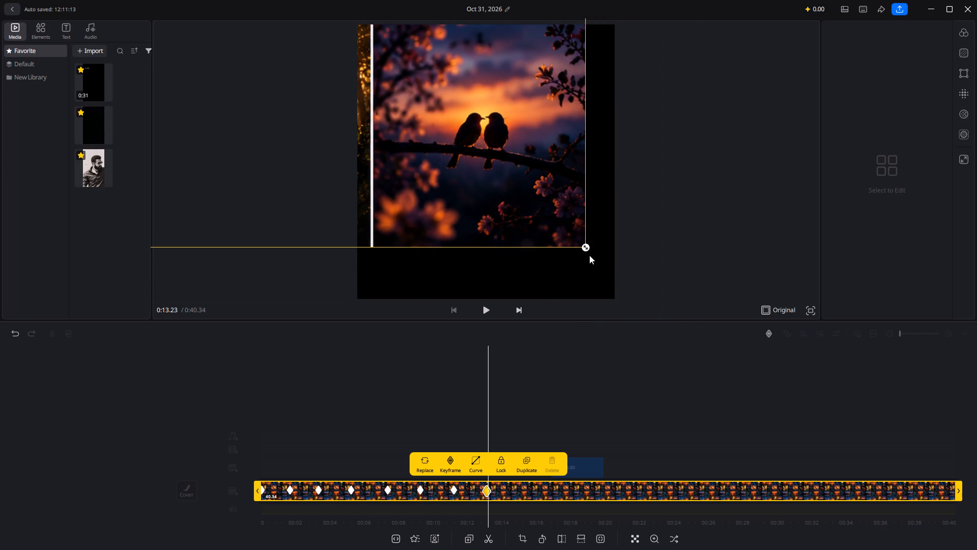
Resize and reposition the collage until the two-birds-at-sunset picture spans the full width of the frame.
drag(586, 246, 556, 215)
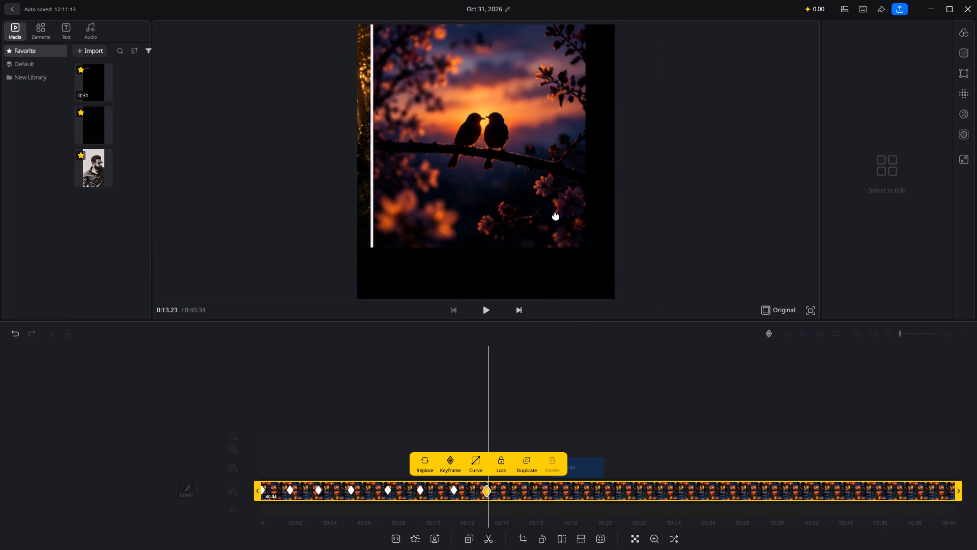
drag(556, 215, 638, 303)
drag(556, 215, 506, 193)
drag(590, 283, 604, 289)
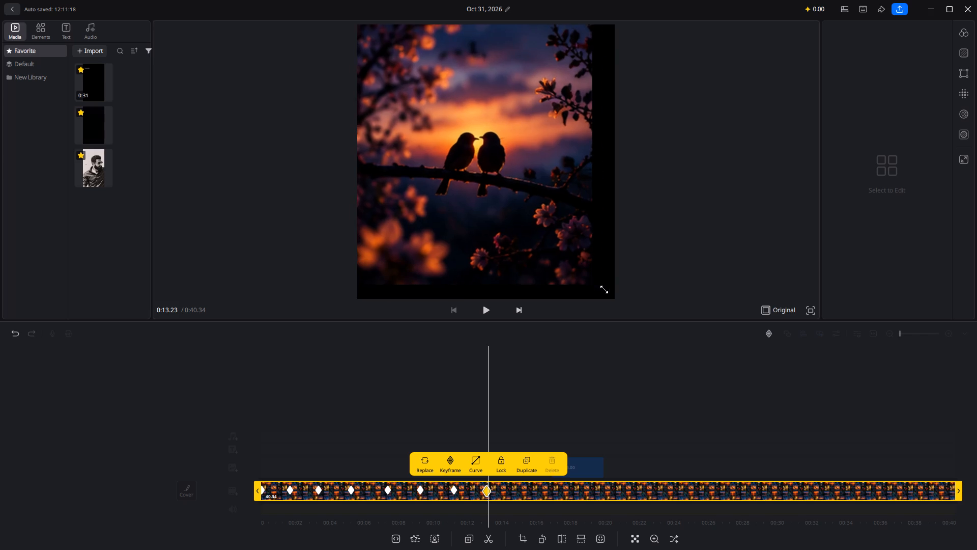
drag(604, 289, 615, 293)
drag(549, 248, 538, 235)
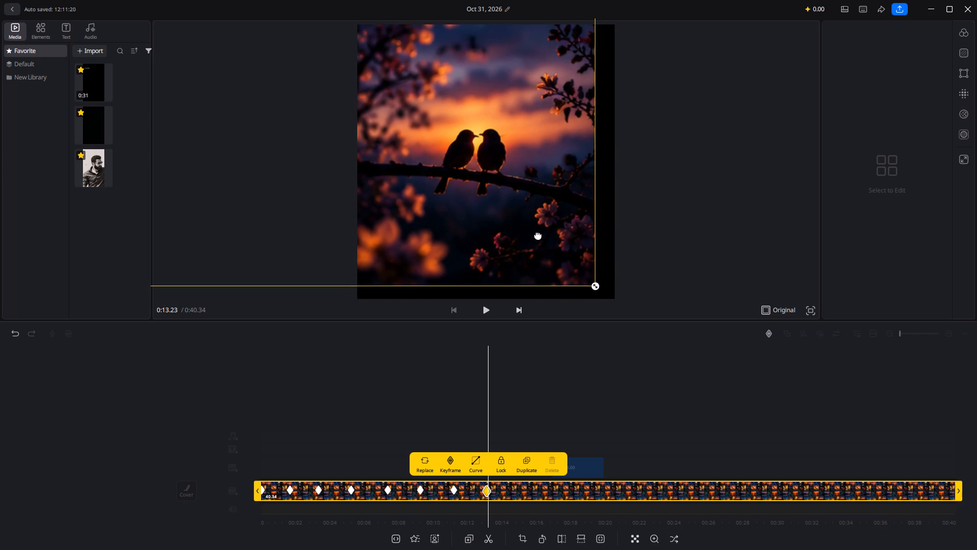
drag(594, 290, 615, 315)
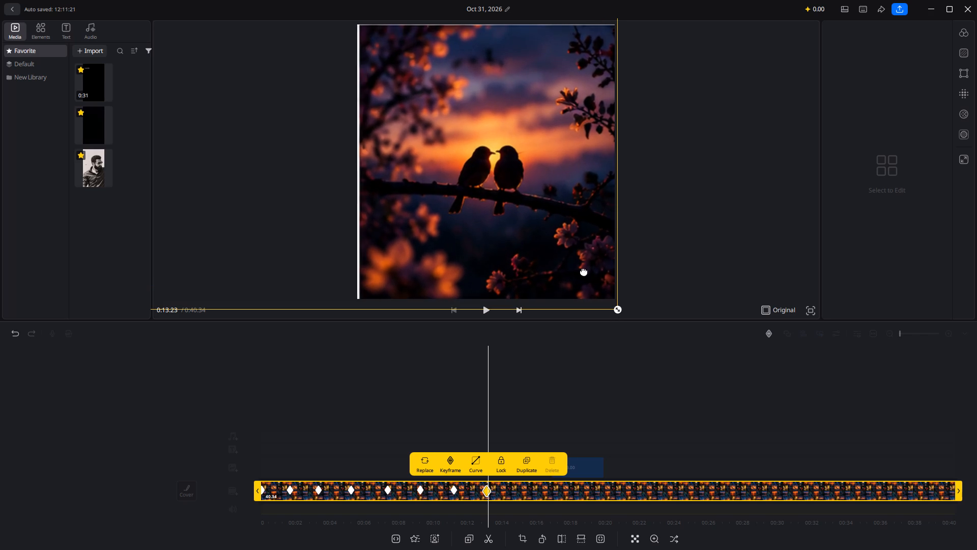
Move the collage at the 0:13.23 keyframe so the blue kingfisher picture fills the frame.
drag(562, 218, 557, 212)
drag(557, 212, 609, 497)
drag(586, 259, 692, 549)
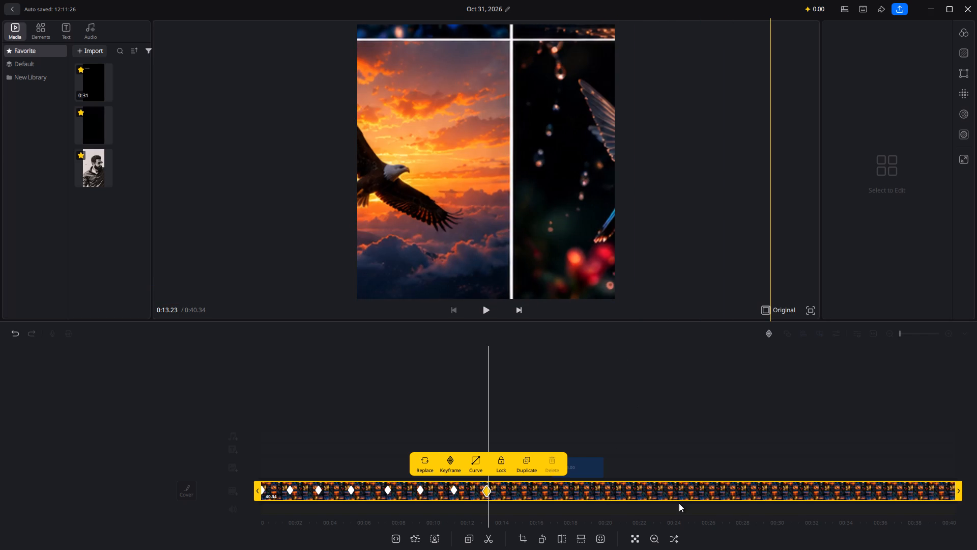
drag(629, 271, 787, 531)
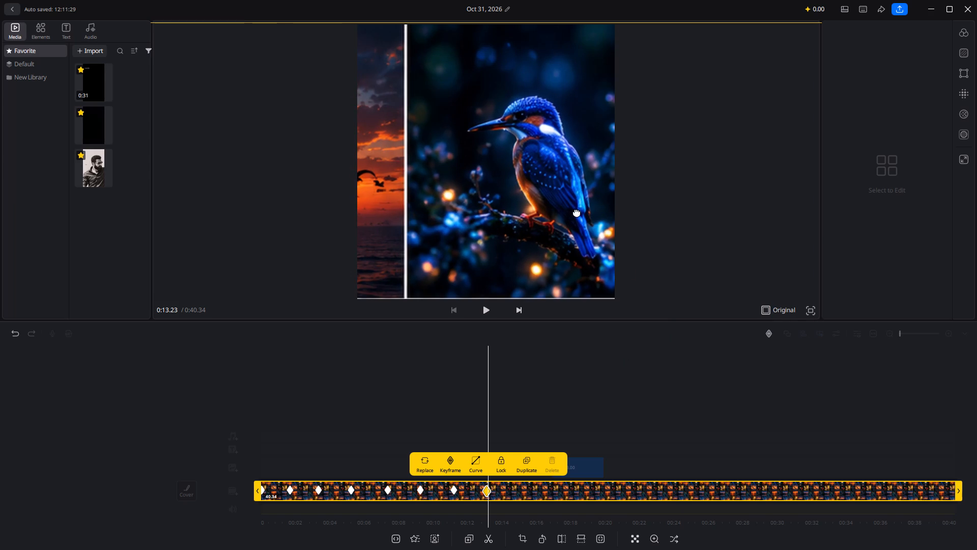
drag(577, 212, 526, 217)
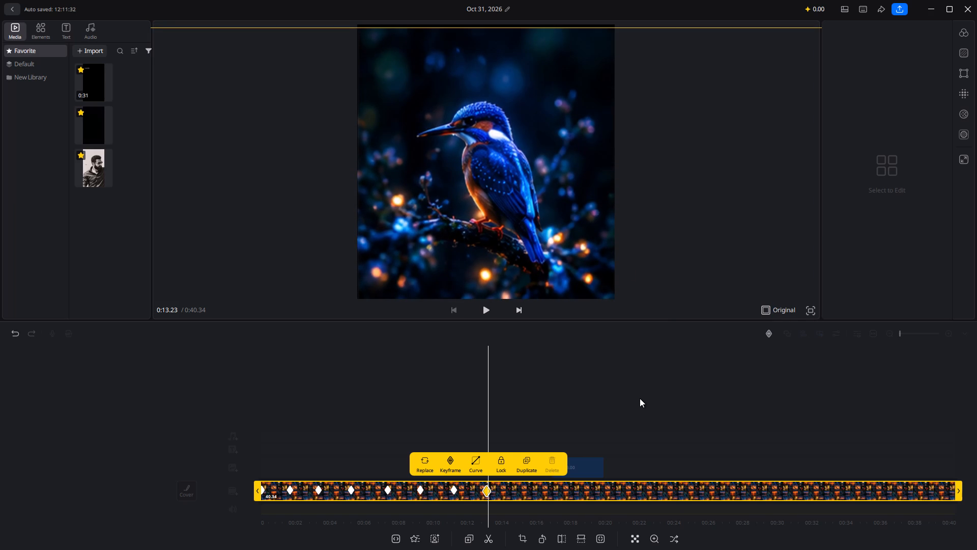
Add a keyframe near 0:14.60 that holds the kingfisher close-up.
scroll(640, 398, left, 3)
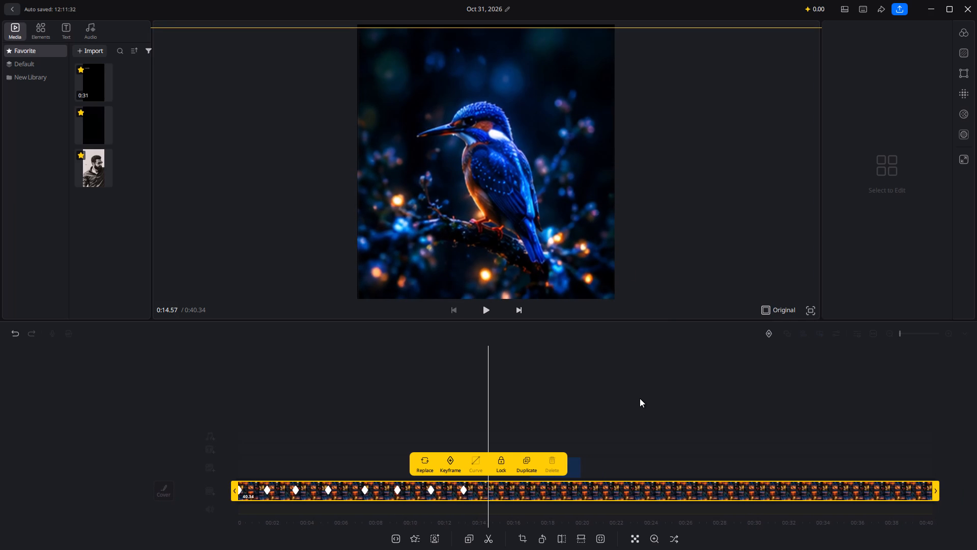
scroll(640, 398, left, 2)
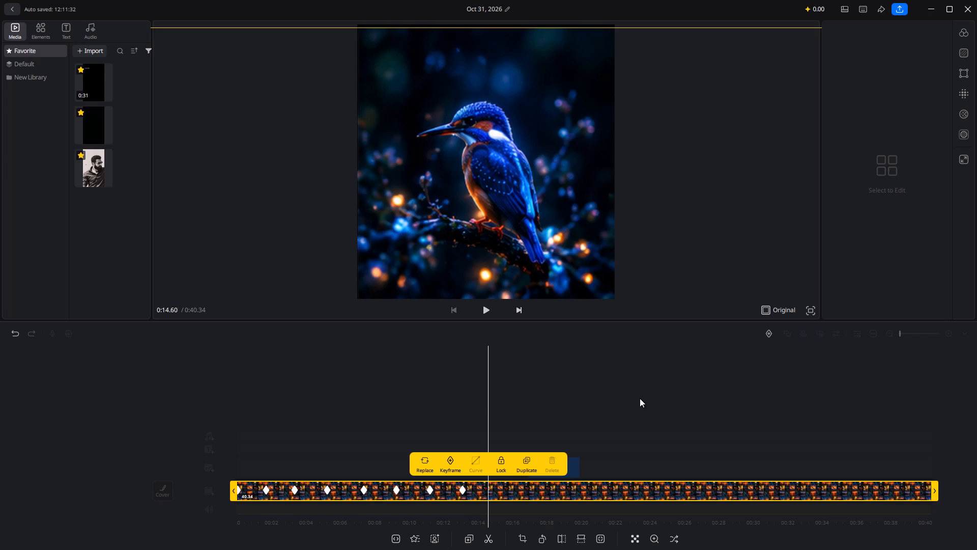
click(455, 461)
Add another keyframe to the collage clip near 0:16.19.
scroll(585, 430, left, 6)
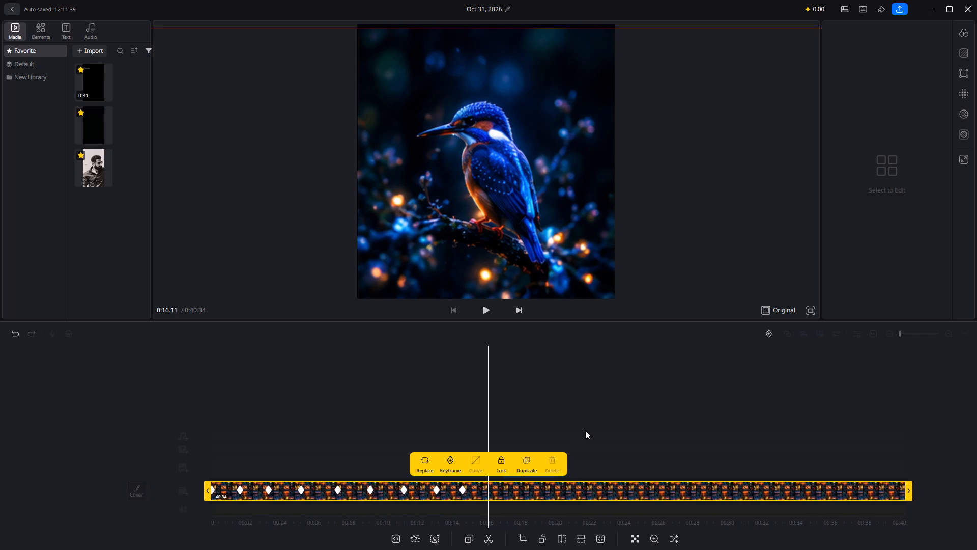
scroll(585, 430, left, 1)
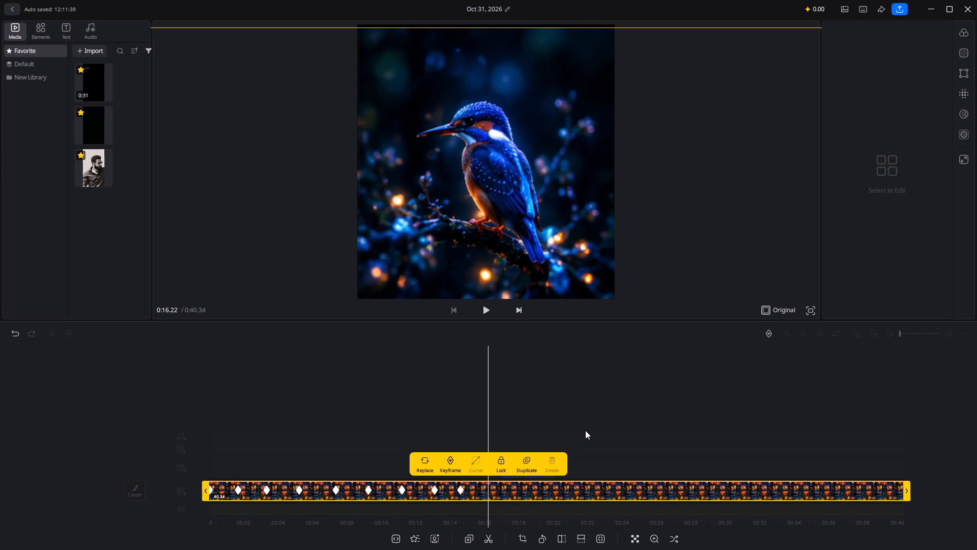
scroll(585, 430, left, 2)
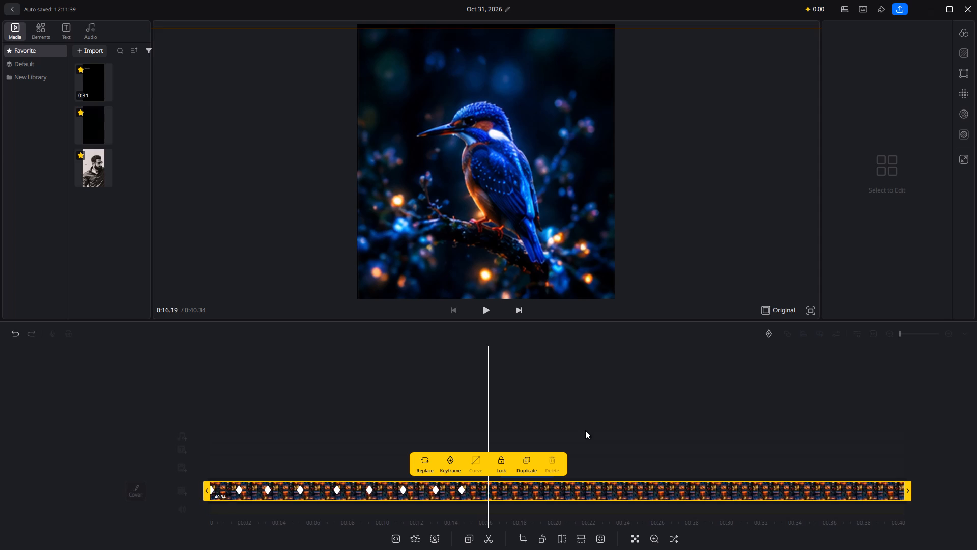
click(450, 458)
At the 0:16.19 keyframe, move the collage until its lower-right corner with the two-birds picture is inside the frame.
drag(528, 145, 398, 23)
drag(507, 153, 453, 0)
drag(541, 192, 465, 41)
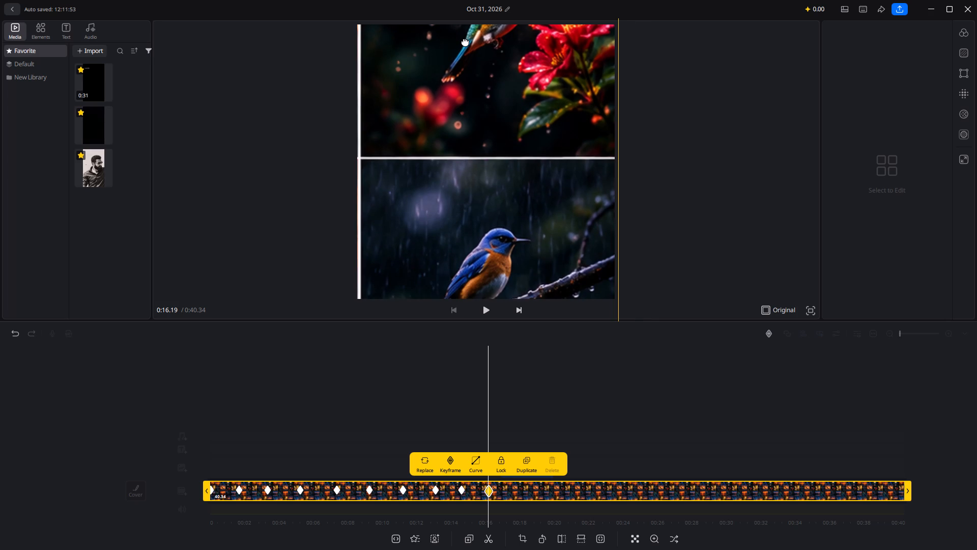
drag(549, 166, 537, 0)
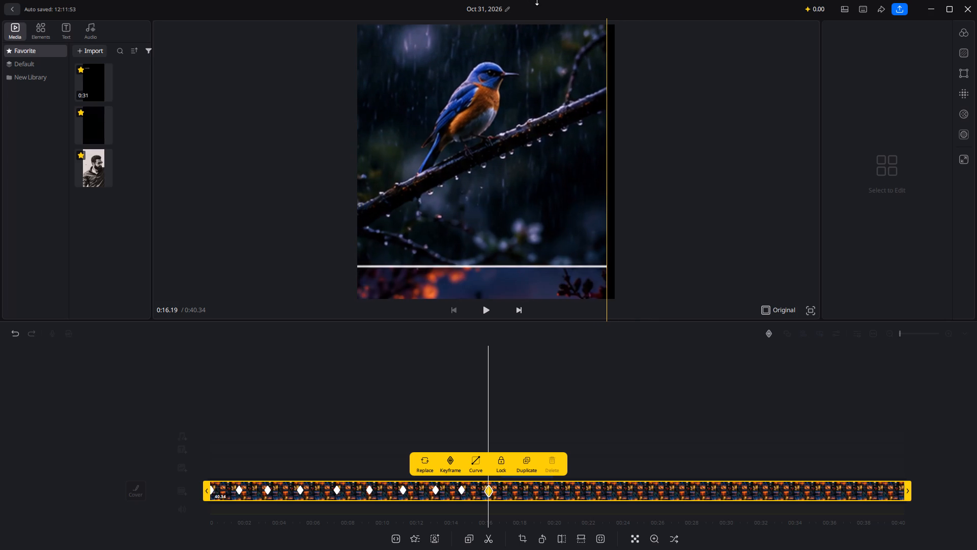
drag(567, 208, 569, 0)
drag(571, 159, 590, 0)
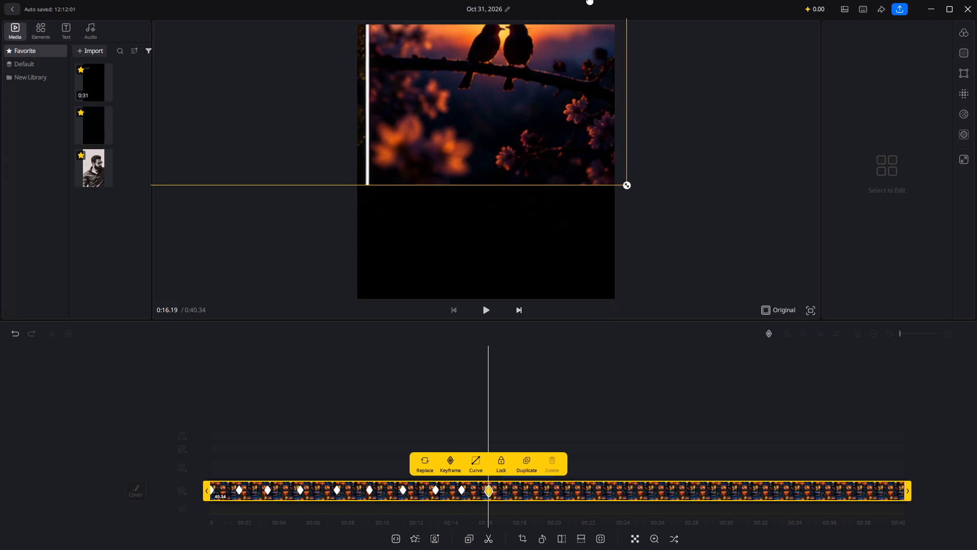
drag(590, 0, 589, 0)
At the 0:16.19 keyframe, scale down and reposition the collage until the entire four-by-four grid of pictures fills the frame.
drag(622, 184, 458, 122)
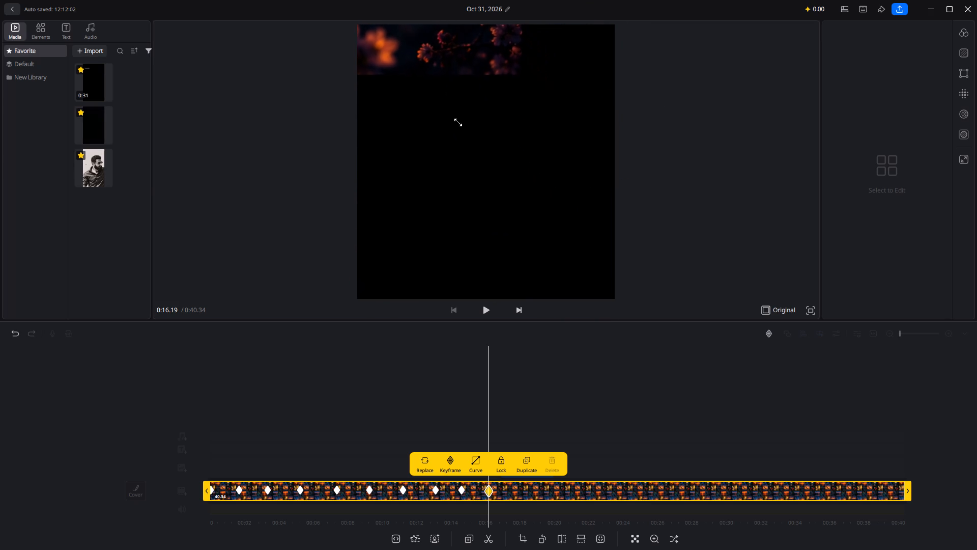
drag(458, 122, 462, 123)
drag(463, 39, 592, 158)
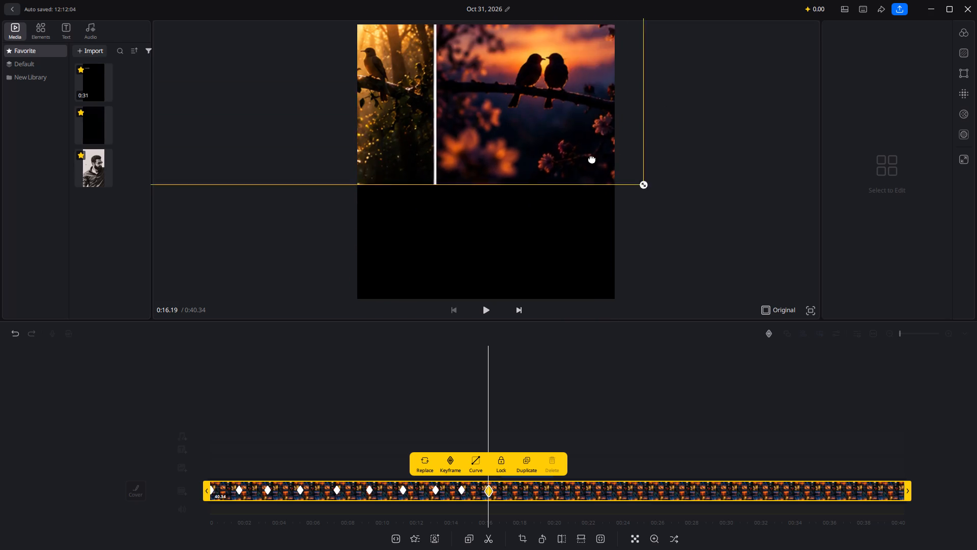
drag(592, 158, 645, 220)
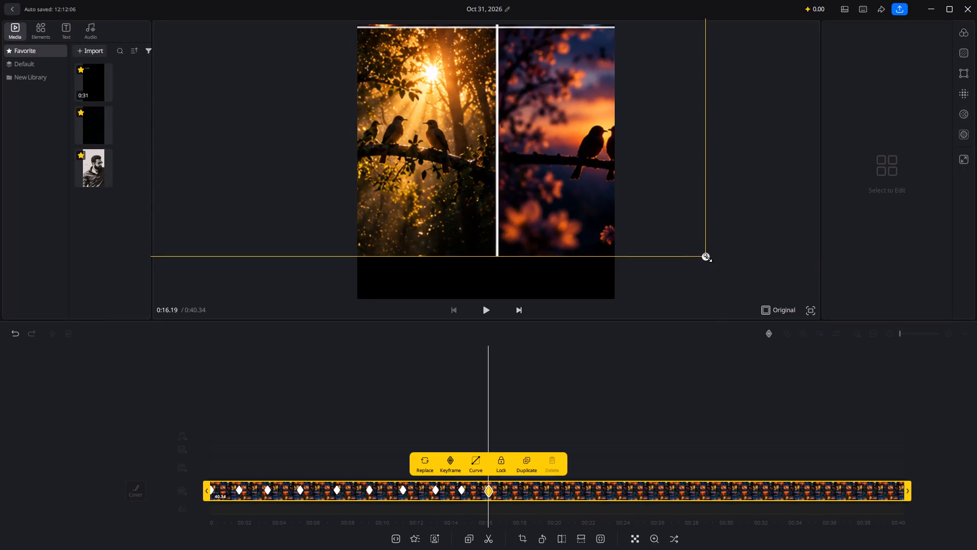
drag(705, 258, 579, 193)
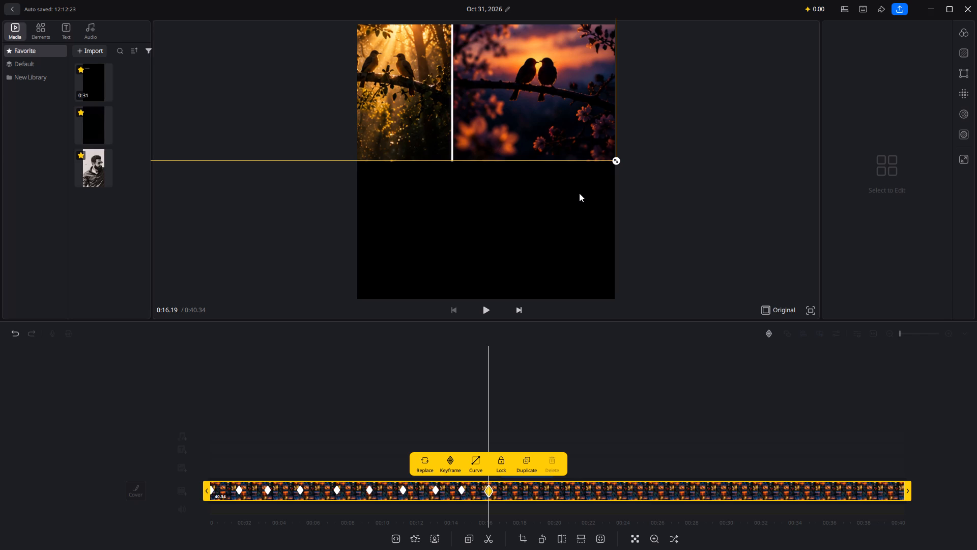
drag(566, 113, 676, 260)
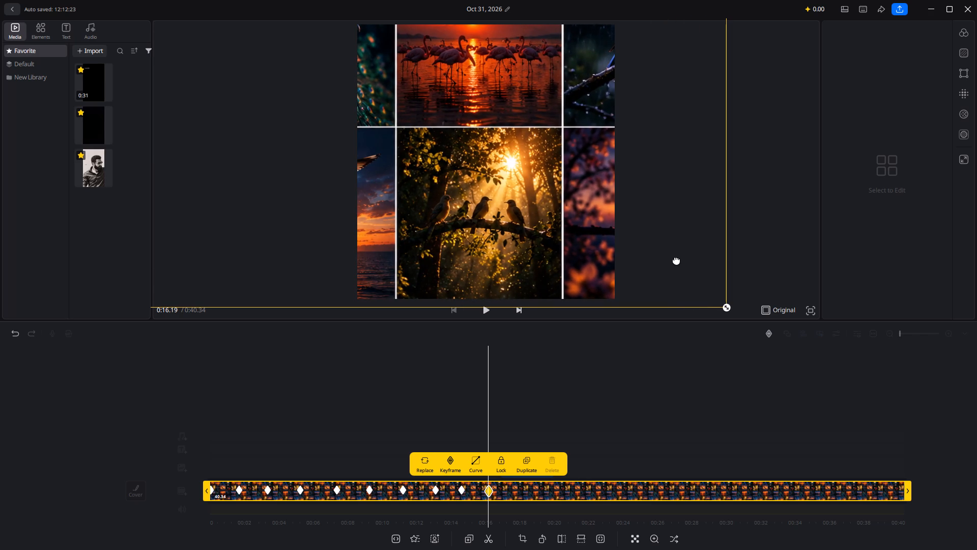
drag(724, 306, 552, 193)
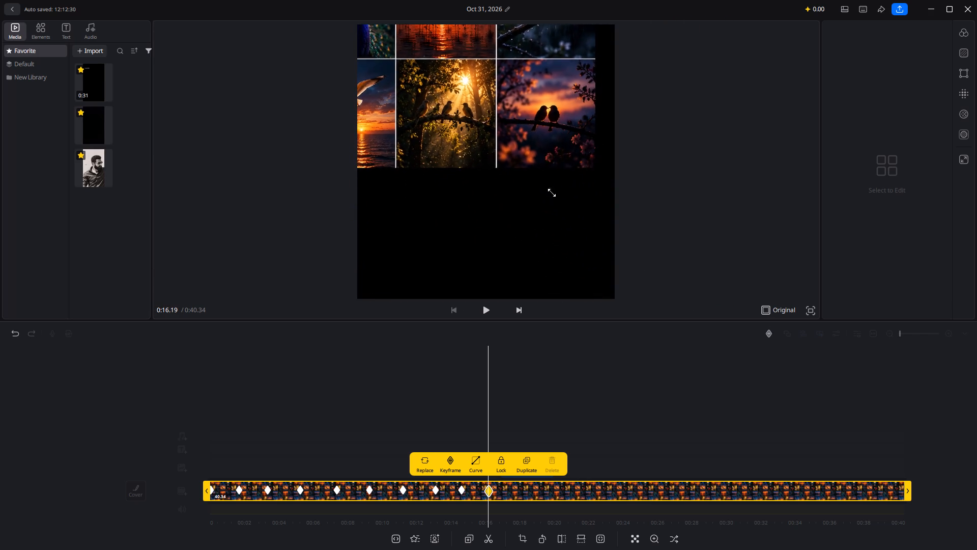
drag(552, 193, 535, 179)
drag(522, 145, 646, 326)
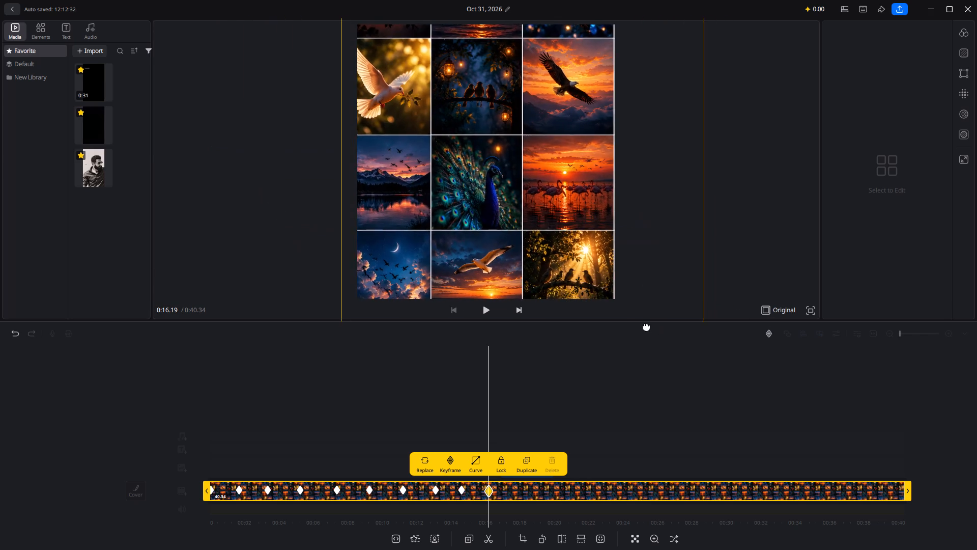
drag(646, 326, 627, 294)
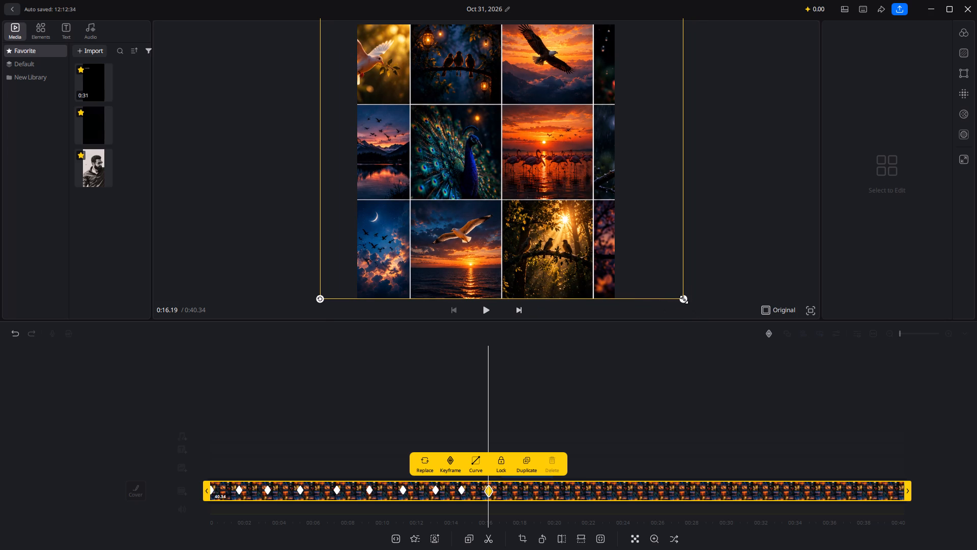
drag(684, 300, 601, 263)
drag(547, 195, 535, 212)
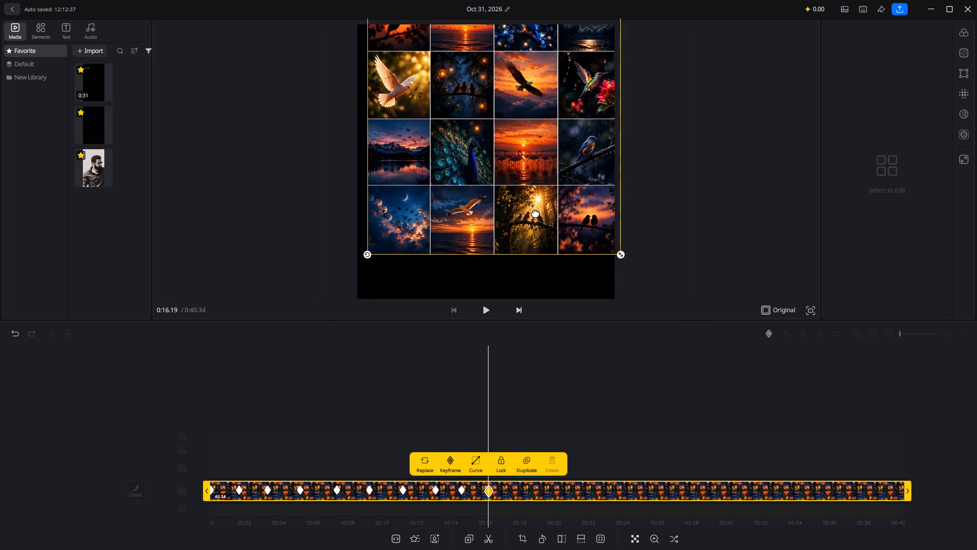
drag(535, 212, 529, 246)
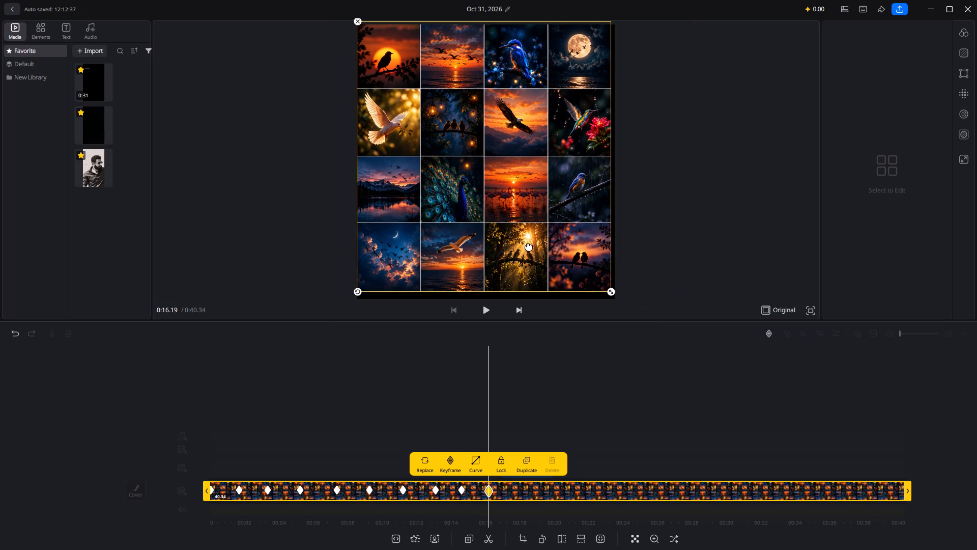
drag(614, 295, 619, 297)
click(581, 260)
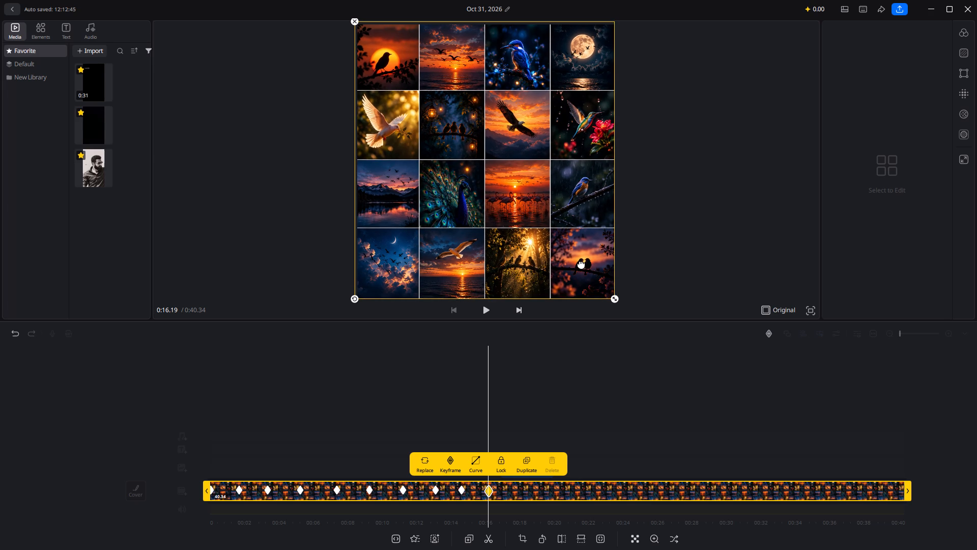
Delete the white circle overlay clip that starts near 0:17 on the timeline.
scroll(576, 420, right, 20)
scroll(576, 420, right, 2)
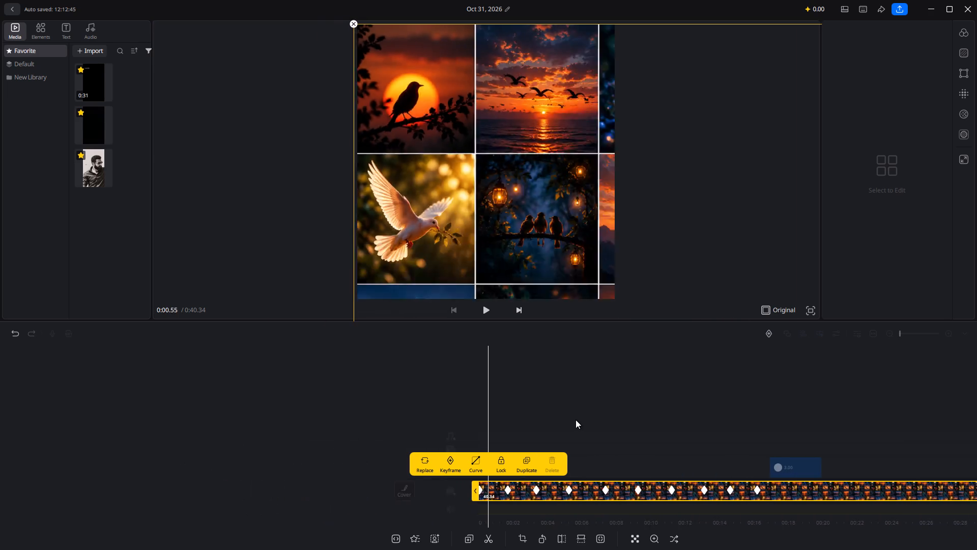
scroll(576, 420, left, 17)
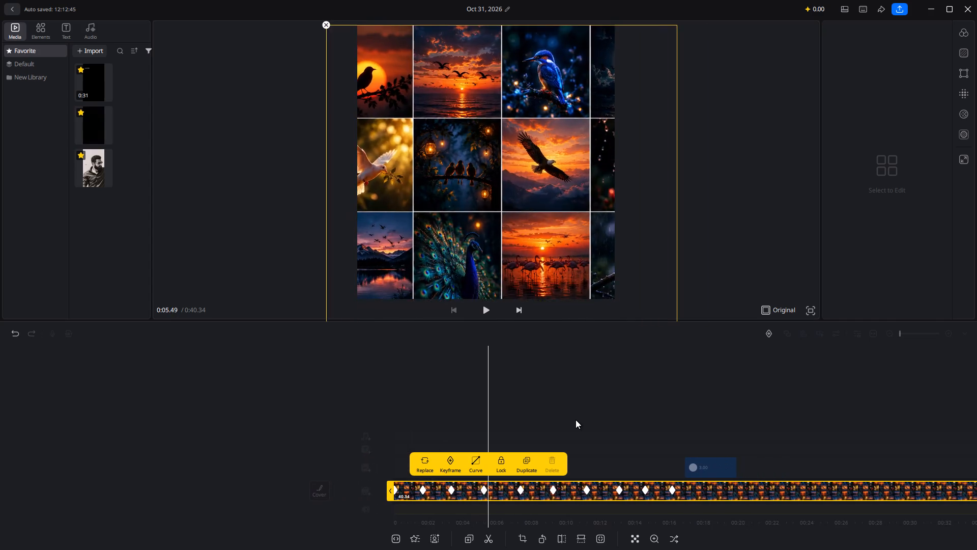
scroll(576, 420, left, 12)
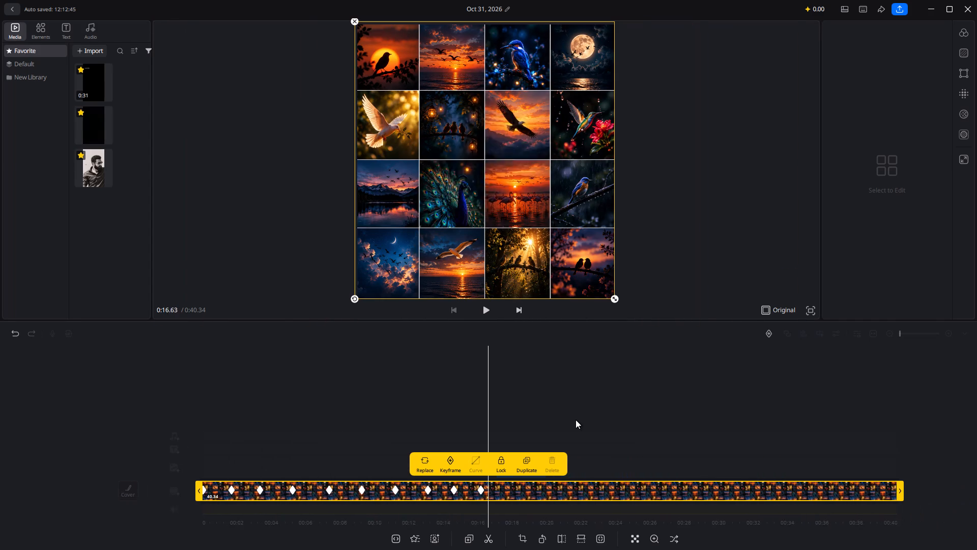
scroll(576, 420, right, 1)
scroll(576, 420, left, 1)
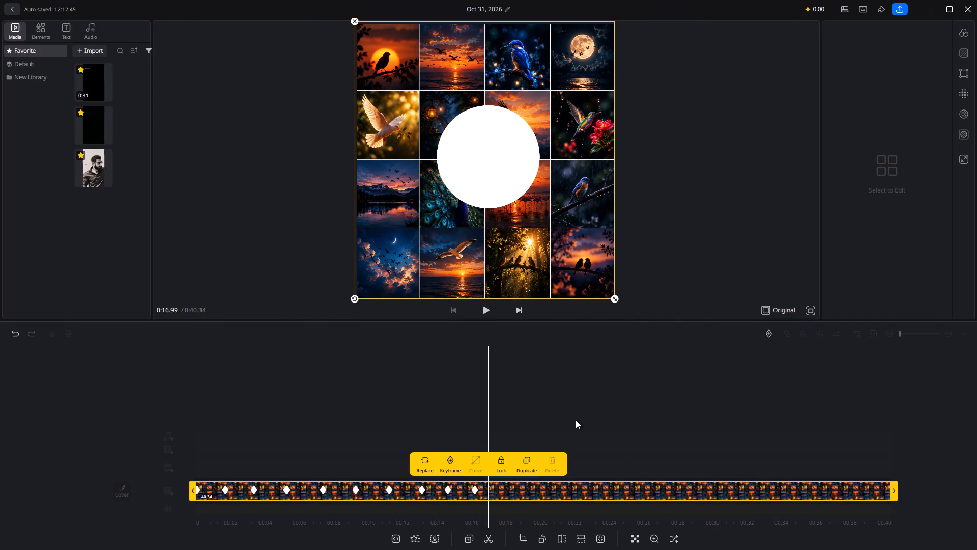
click(654, 408)
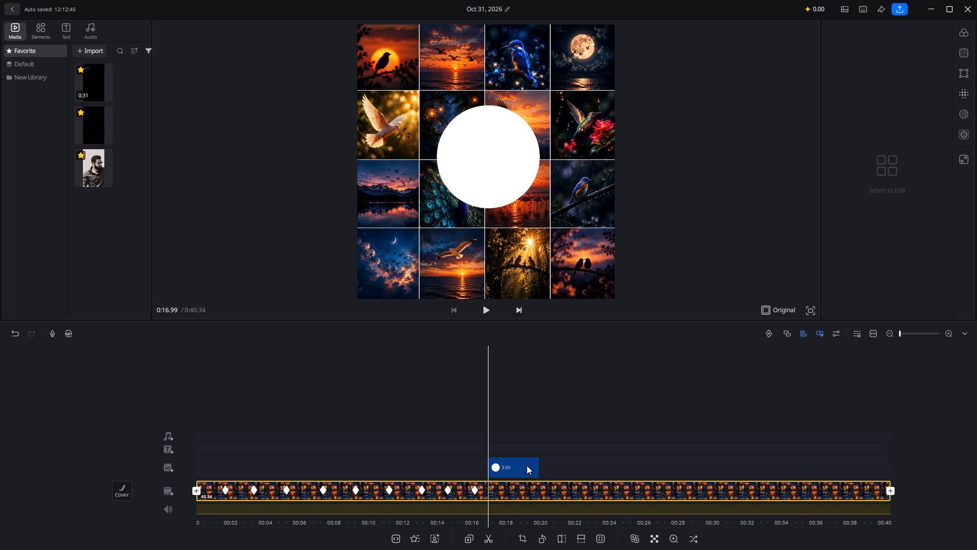
click(527, 465)
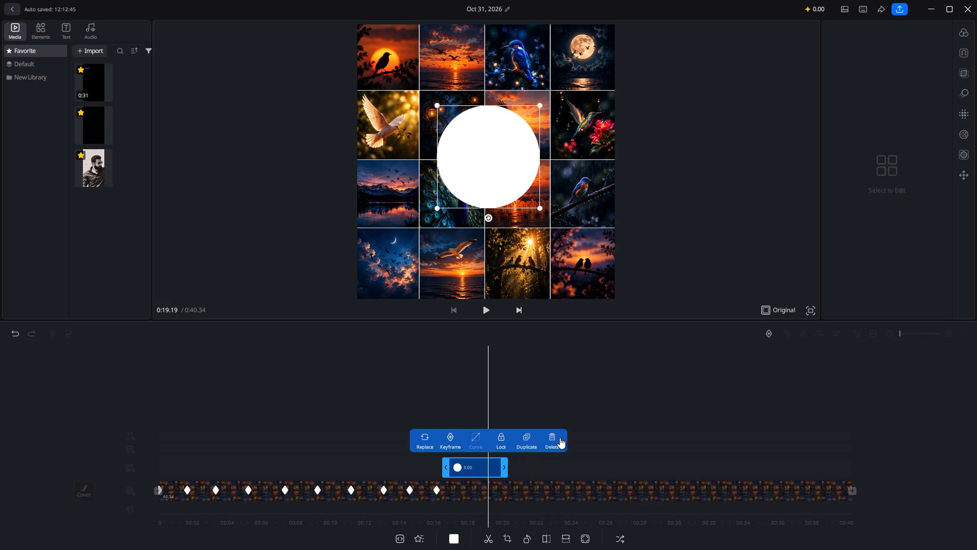
click(559, 439)
Add a keyframe to the collage clip at 0:17.85 that holds the full-grid view.
scroll(508, 428, right, 1)
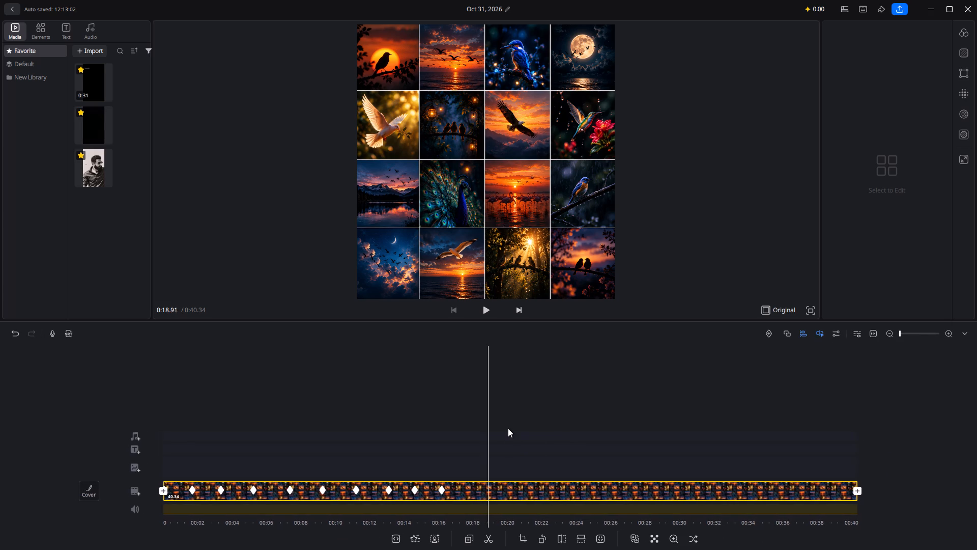
scroll(508, 428, right, 2)
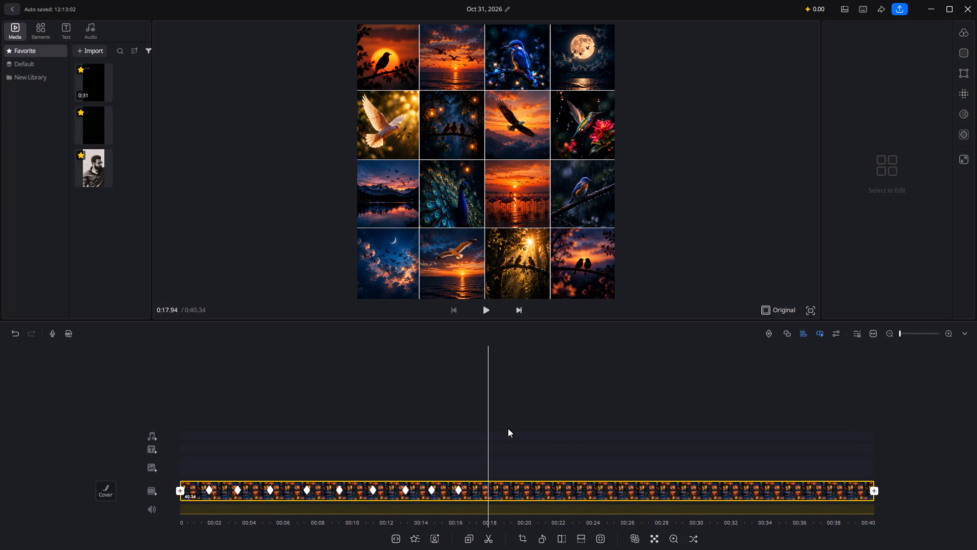
double_click(494, 496)
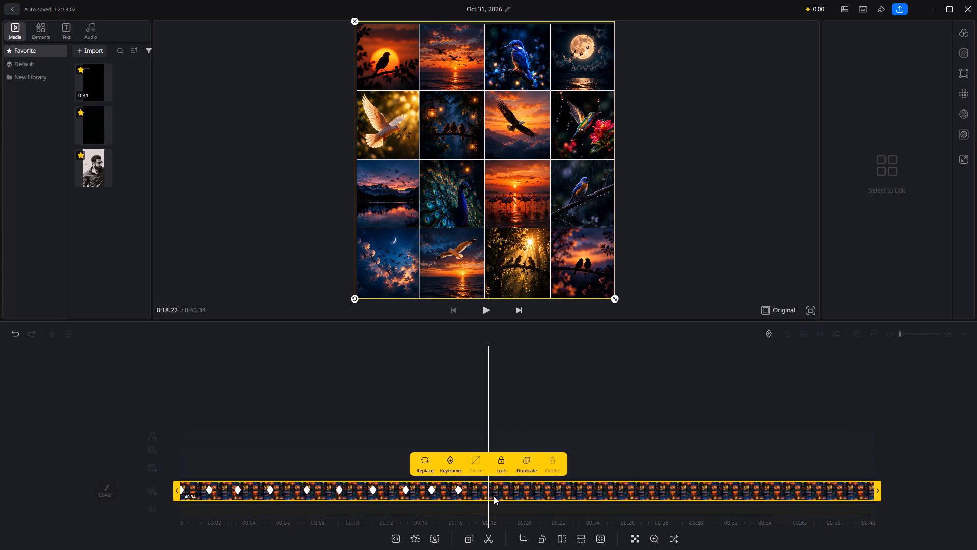
scroll(505, 496, right, 1)
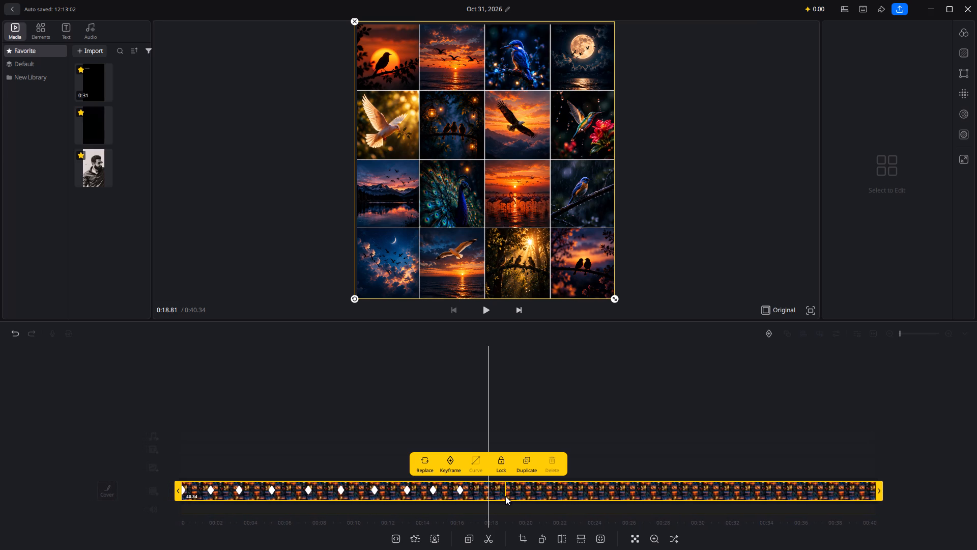
scroll(505, 496, right, 2)
click(449, 467)
click(547, 424)
At the 0:17.85 keyframe, enlarge the collage until a single picture is big enough to fill the frame.
drag(505, 248, 499, 266)
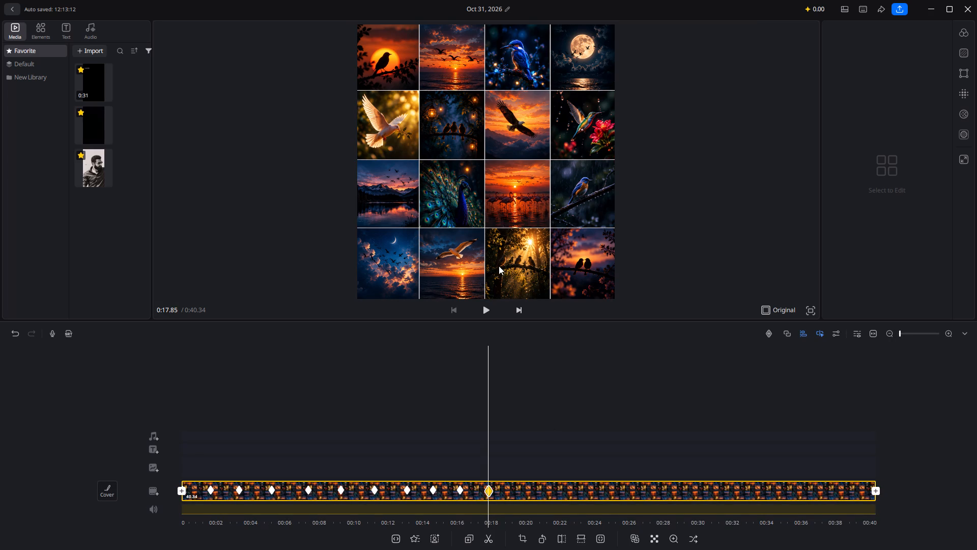
drag(499, 266, 559, 129)
ctrl+scroll(559, 129, up, 9)
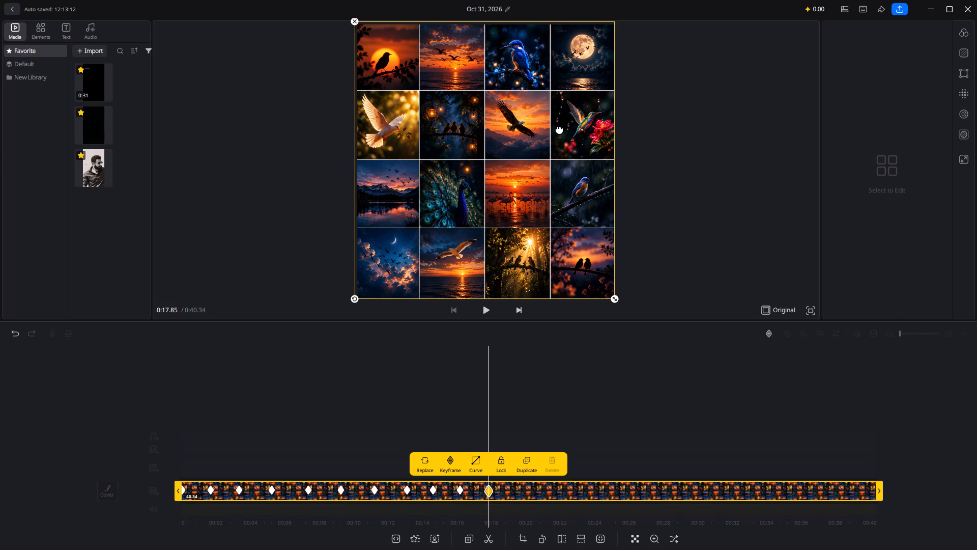
ctrl+scroll(559, 129, up, 6)
drag(614, 295, 926, 549)
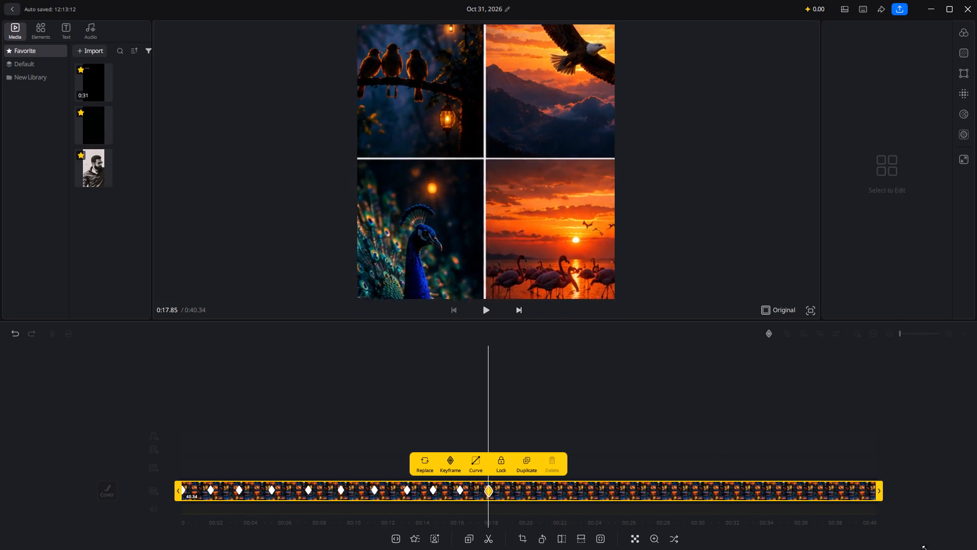
drag(926, 549, 976, 549)
drag(462, 125, 295, 0)
drag(512, 217, 329, 0)
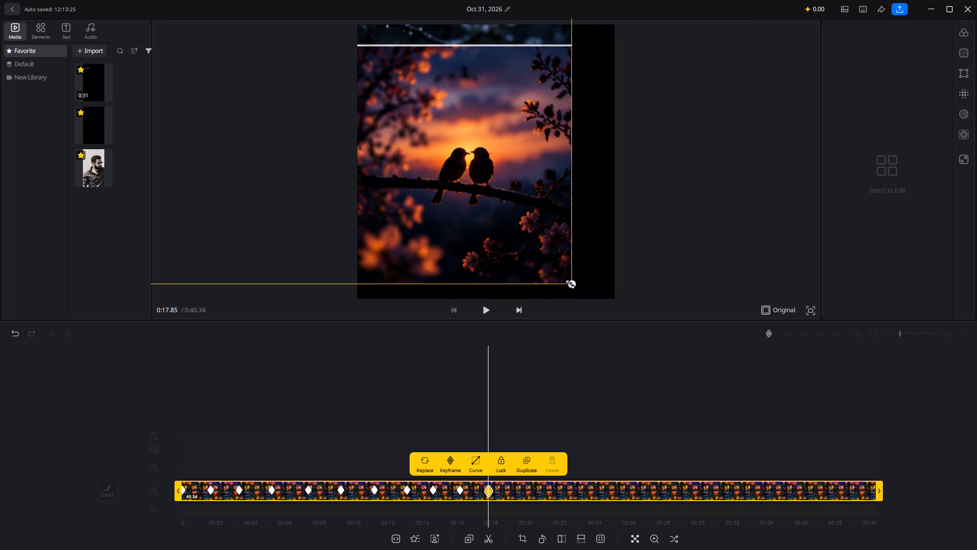
drag(570, 285, 785, 379)
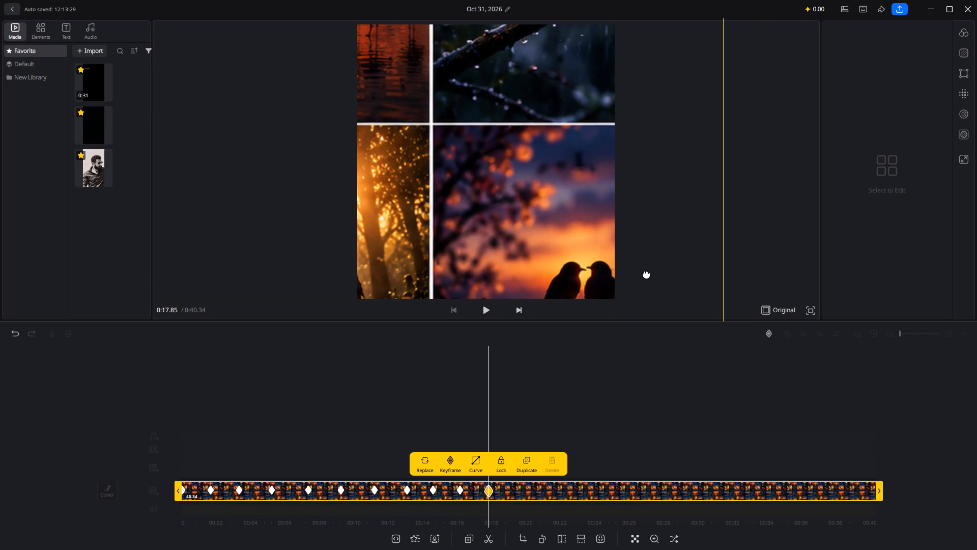
Move the enlarged collage at the 0:17.85 keyframe so the full-moon picture fills the frame.
drag(545, 240, 492, 188)
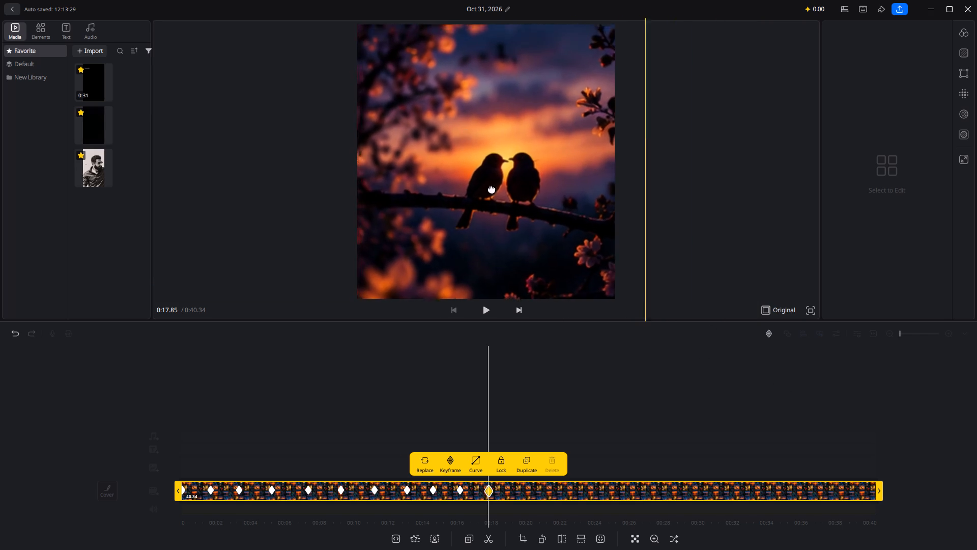
drag(492, 188, 505, 549)
drag(522, 231, 482, 549)
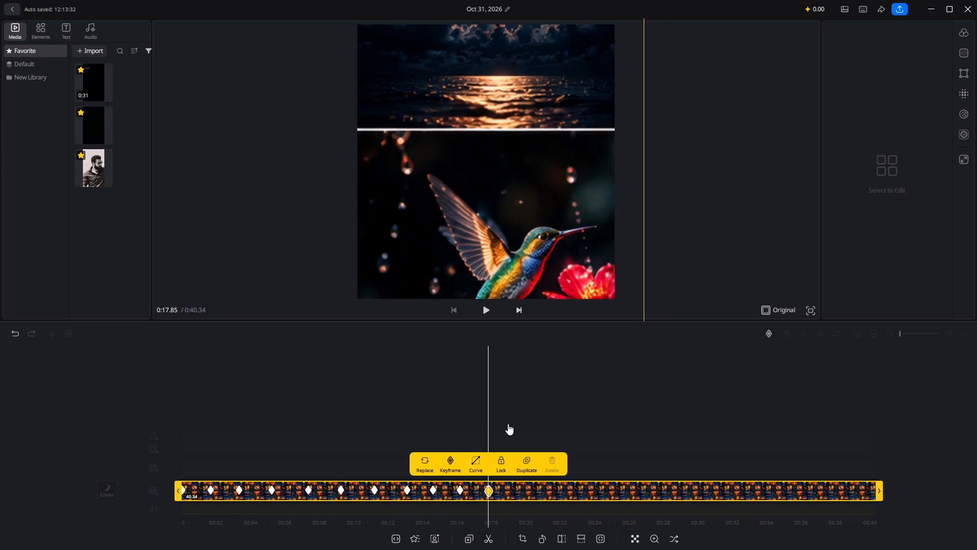
drag(543, 139, 509, 332)
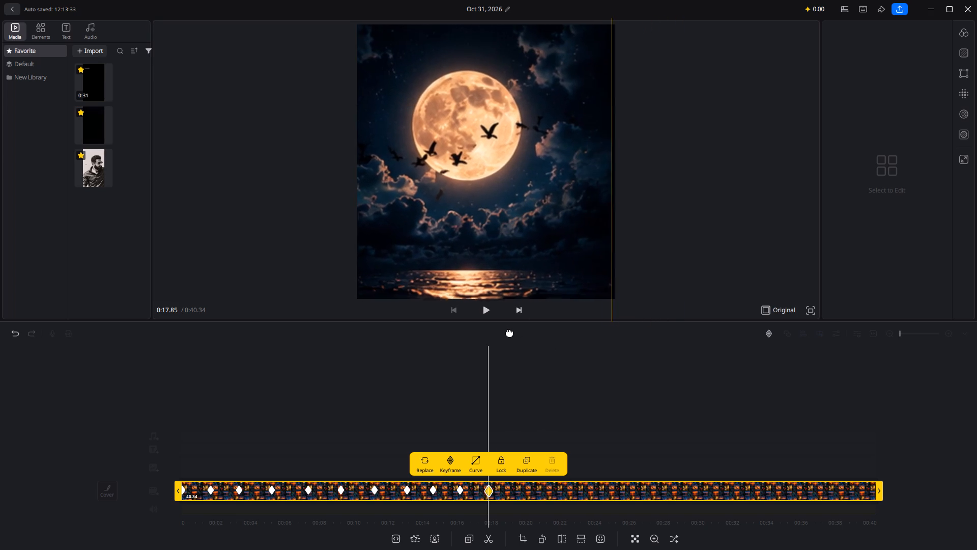
drag(509, 332, 519, 332)
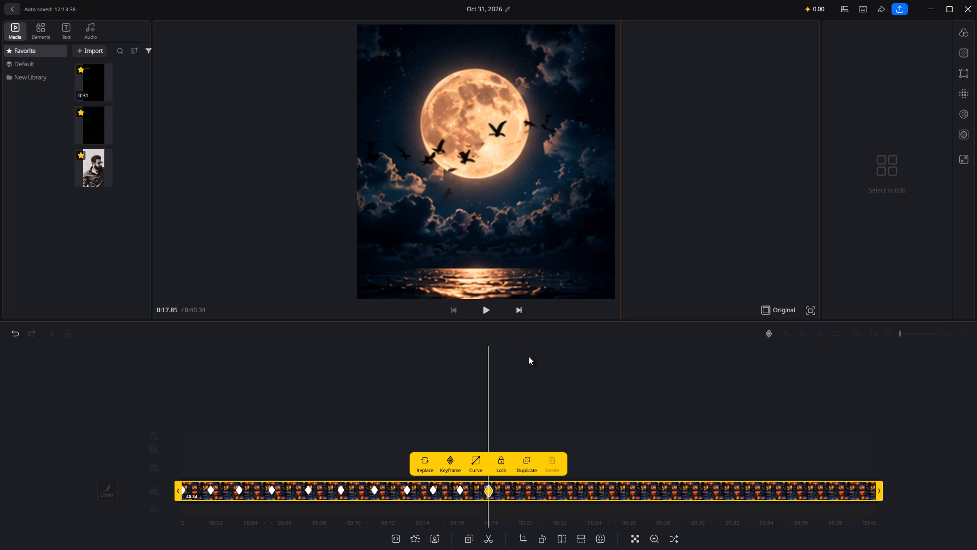
Add a keyframe to the collage clip at 0:19.30 that holds the full-moon close-up.
scroll(546, 433, left, 3)
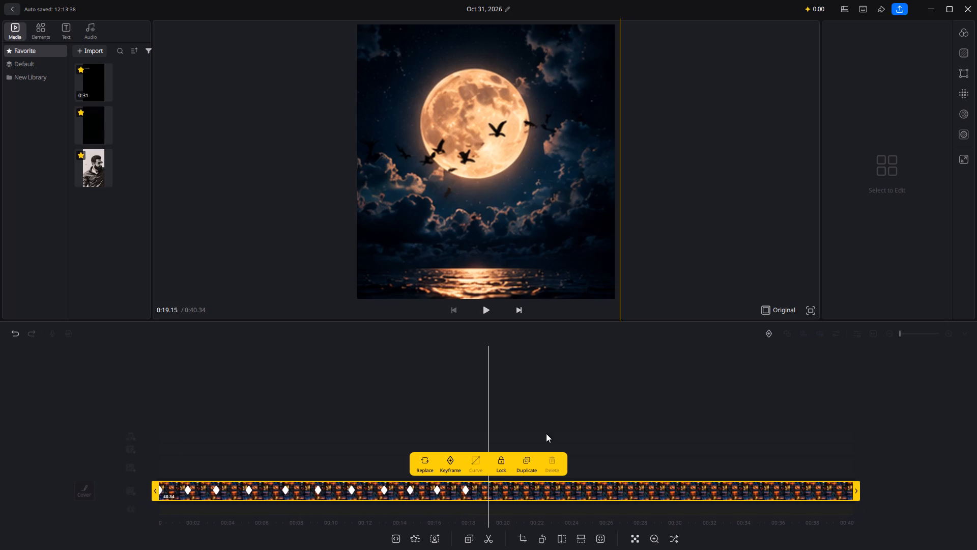
scroll(546, 433, left, 2)
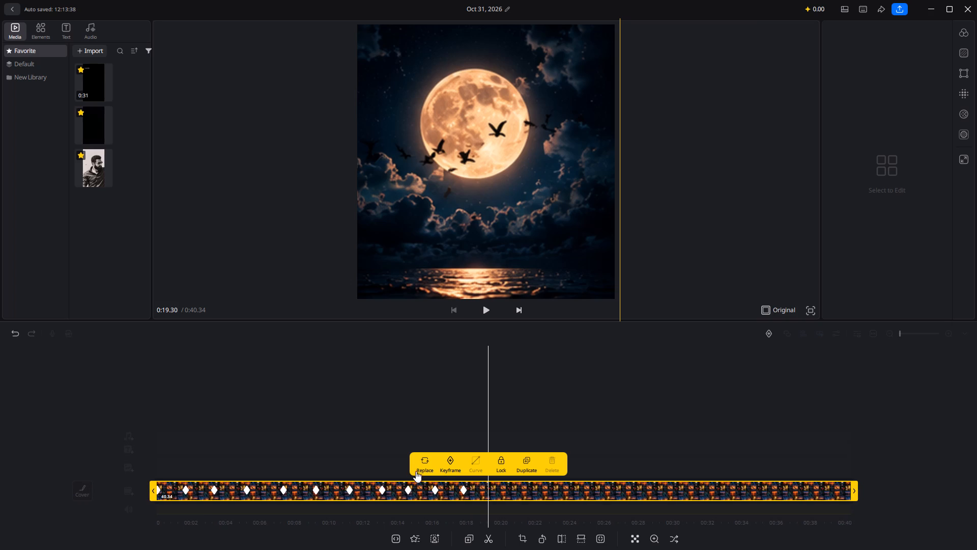
click(447, 468)
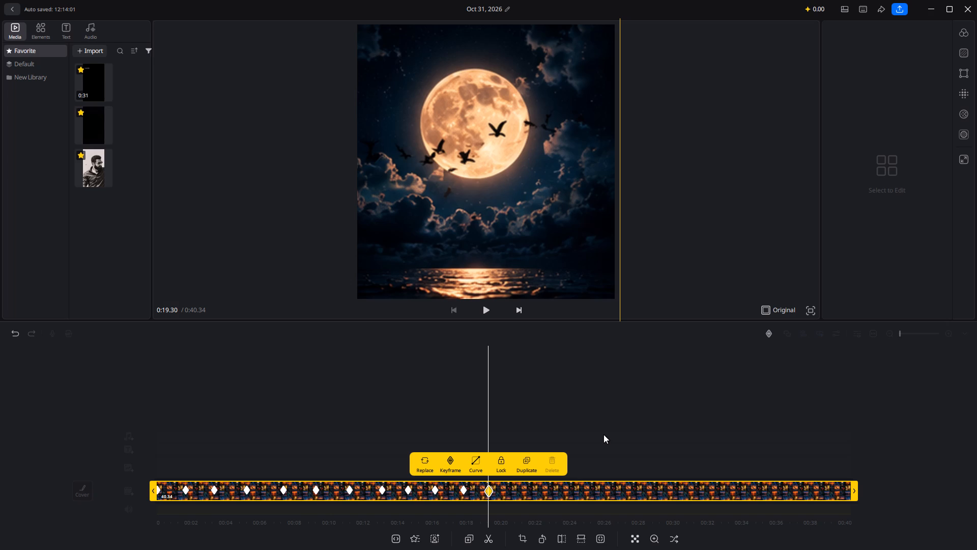
Add a keyframe to the collage clip at 0:20.66 that holds the full-moon close-up.
scroll(604, 434, left, 2)
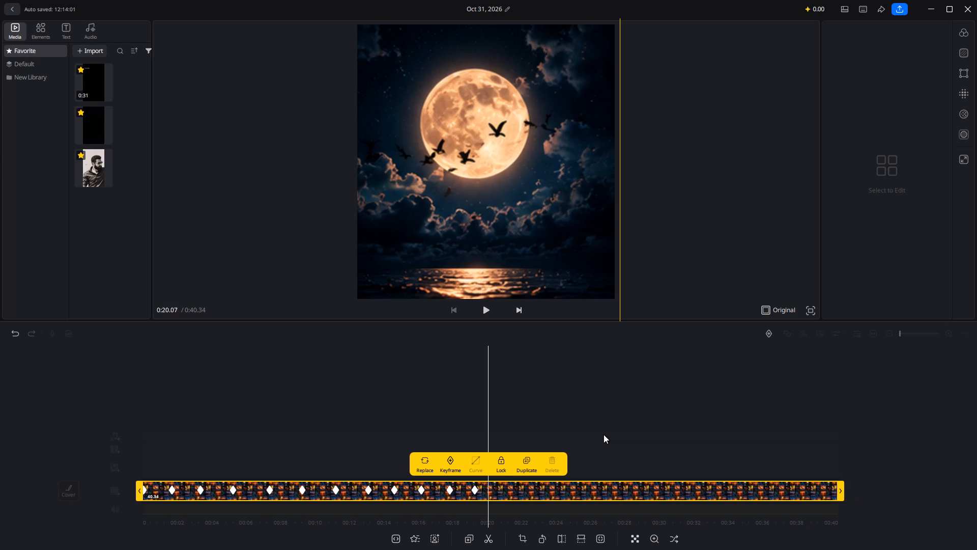
scroll(604, 434, left, 3)
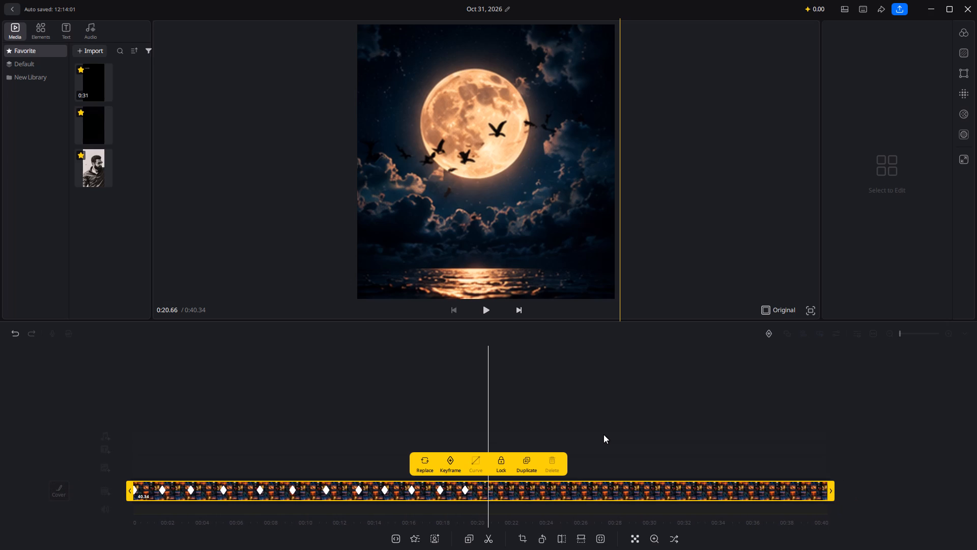
scroll(604, 434, left, 1)
click(447, 461)
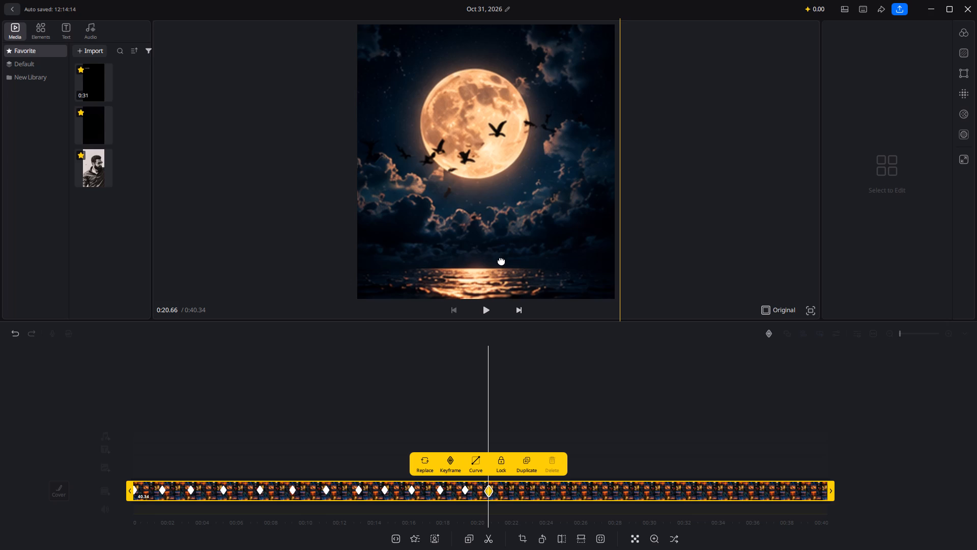
At the 0:20.66 keyframe, shrink the enlarged collage until the whole four-by-four grid fits inside the frame.
drag(501, 260, 594, 3)
drag(589, 216, 416, 0)
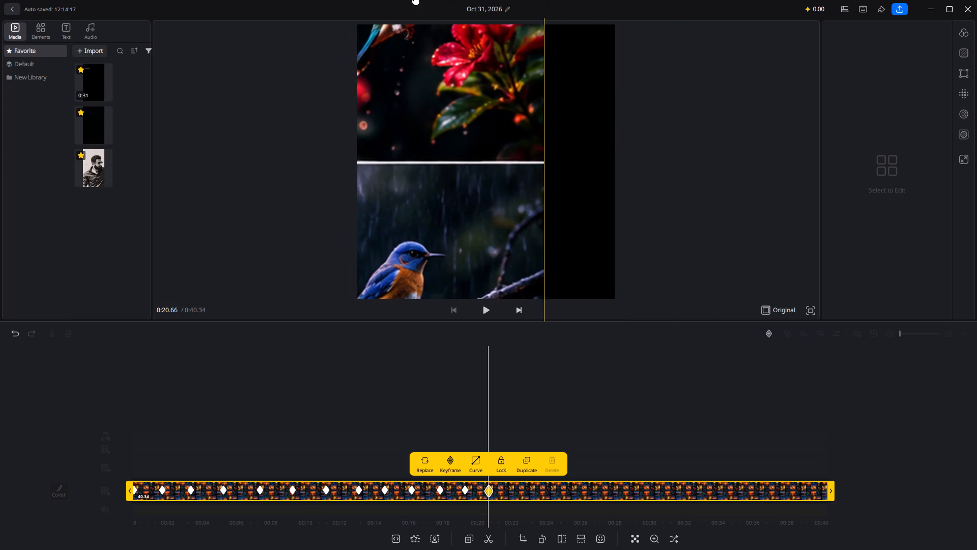
drag(416, 0, 414, 0)
drag(426, 198, 484, 0)
drag(493, 167, 471, 0)
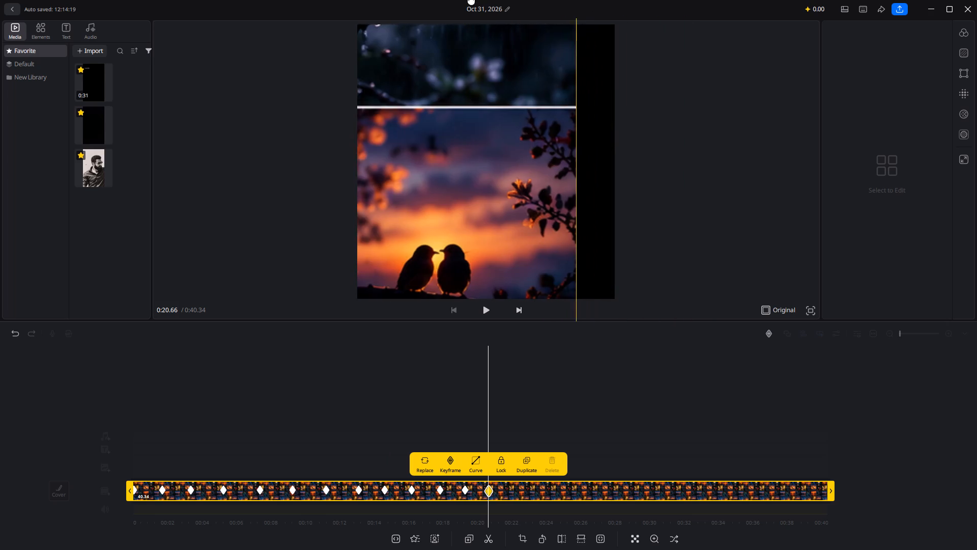
drag(471, 0, 463, 0)
drag(490, 175, 531, 1)
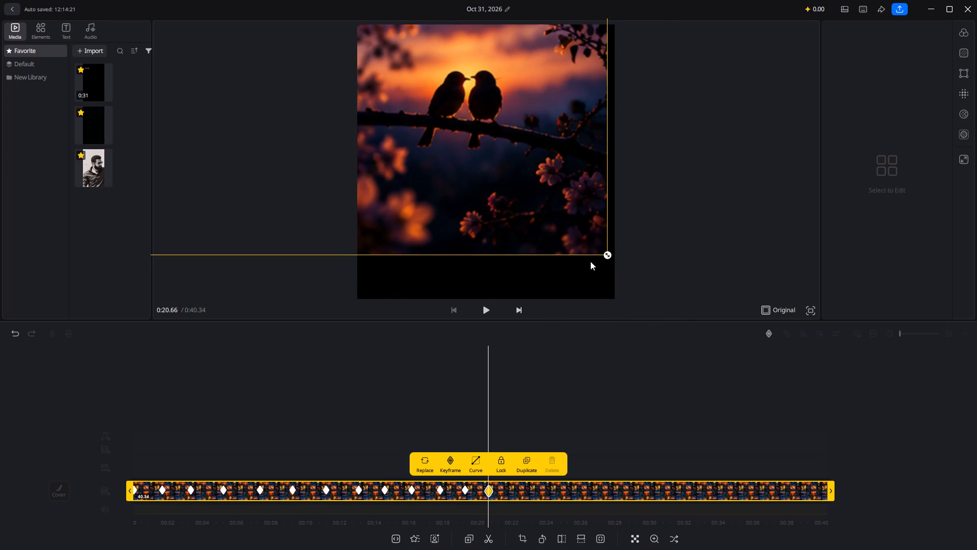
drag(606, 253, 452, 162)
drag(434, 112, 674, 286)
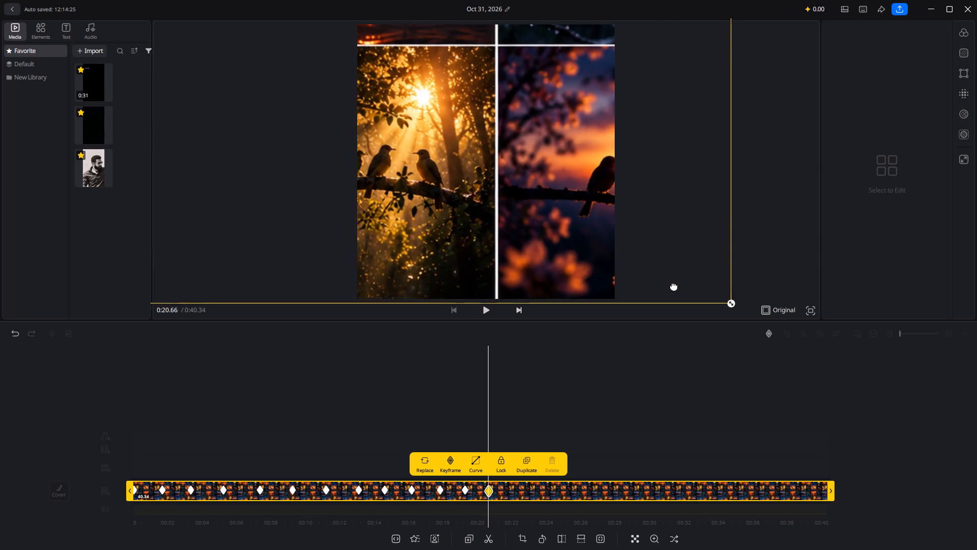
drag(674, 286, 671, 283)
drag(727, 304, 495, 205)
drag(472, 119, 540, 294)
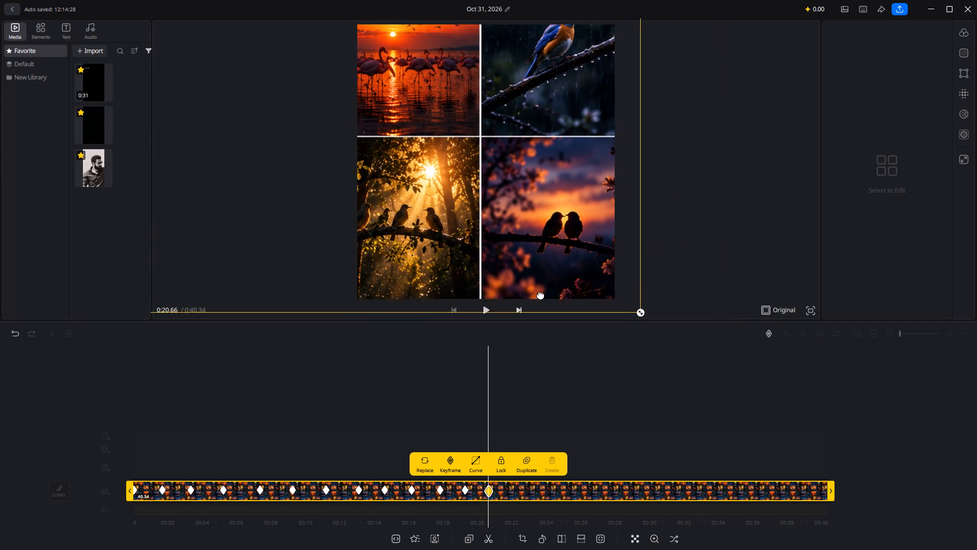
drag(540, 294, 549, 296)
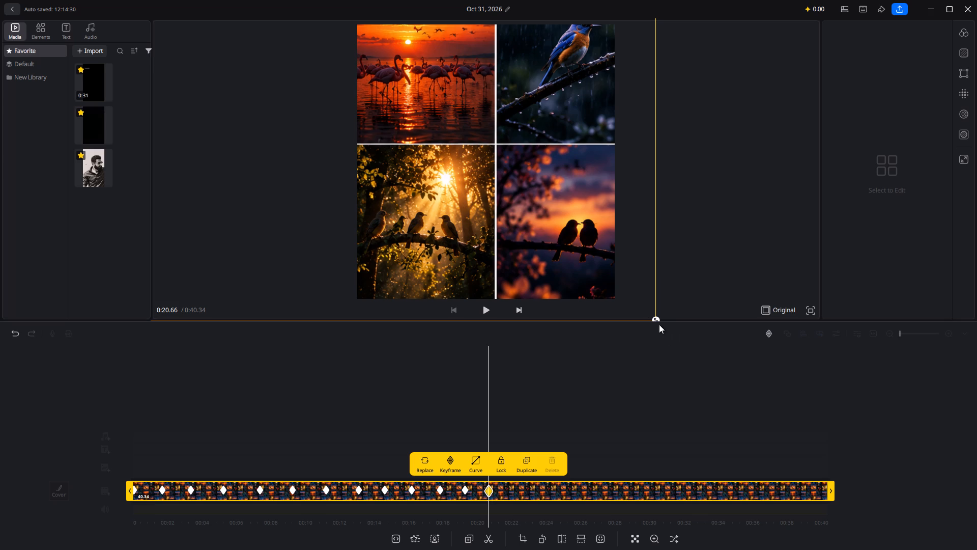
drag(658, 318, 474, 160)
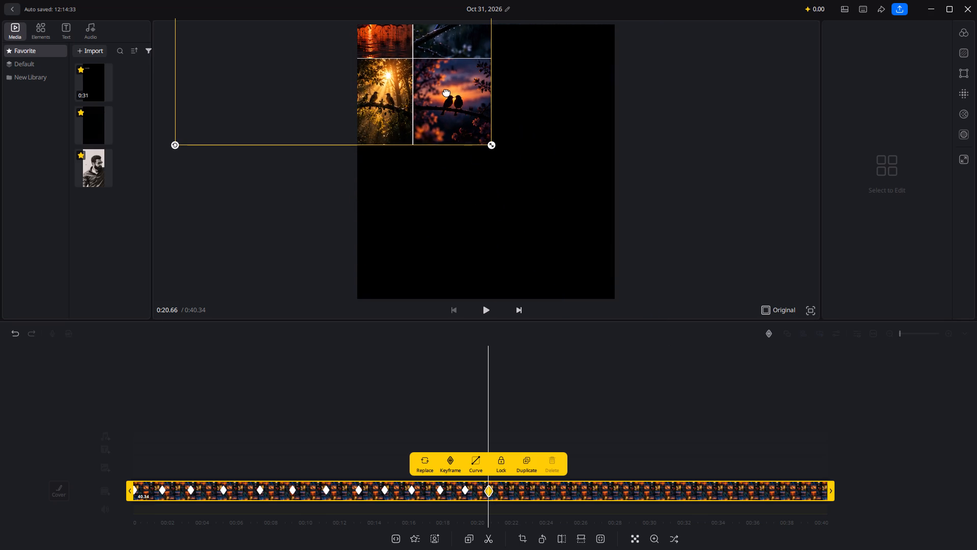
drag(446, 92, 609, 223)
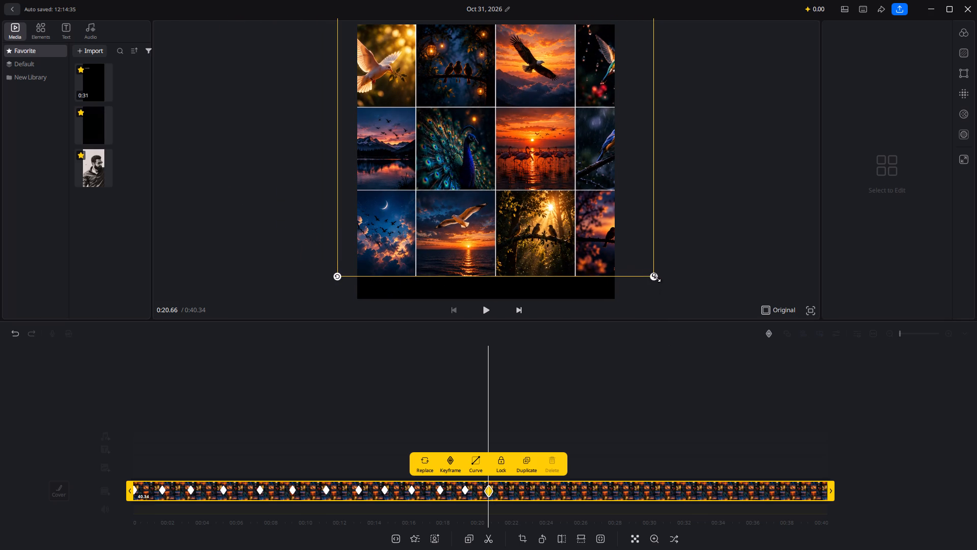
drag(656, 277, 571, 232)
Reposition and resize the collage at the 0:20.66 keyframe so the full grid is centred and fills the frame.
drag(534, 157, 522, 187)
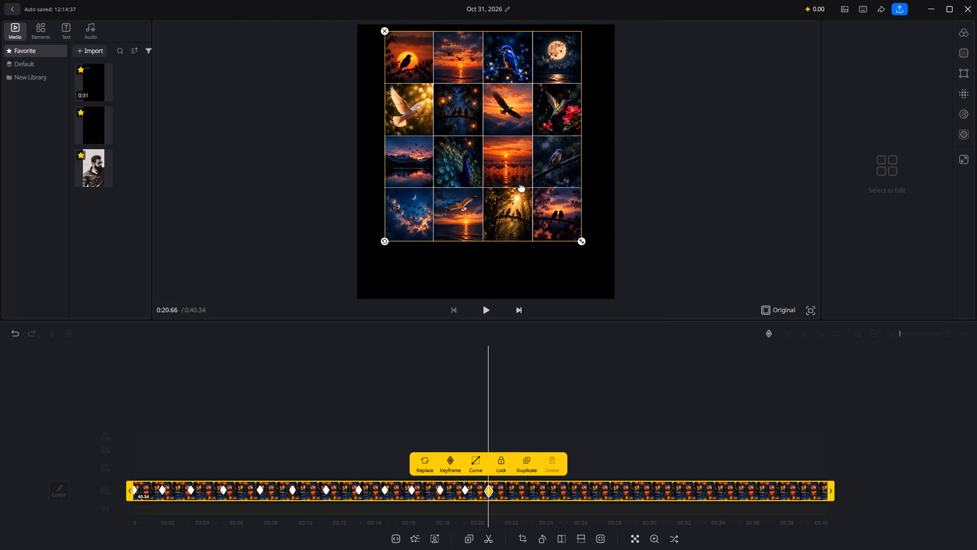
drag(522, 187, 496, 178)
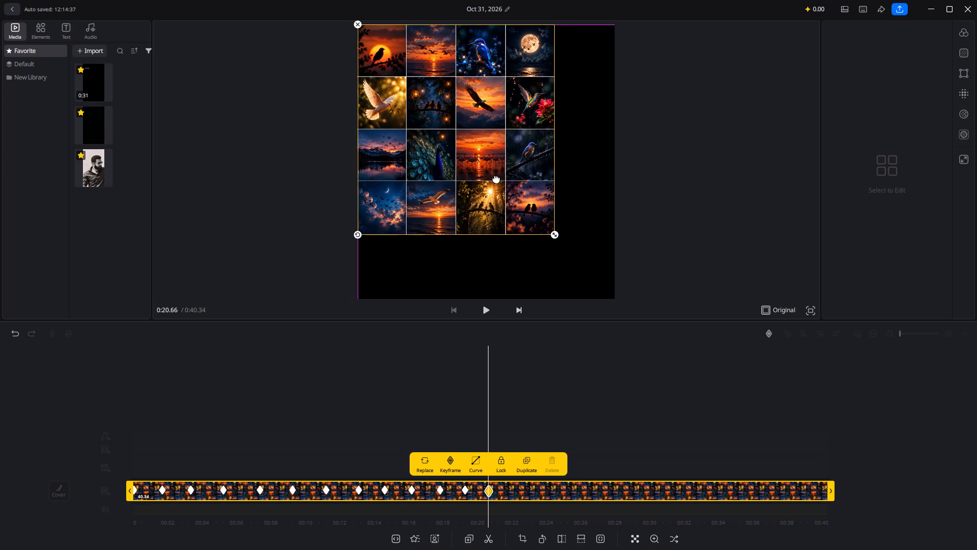
drag(496, 178, 493, 178)
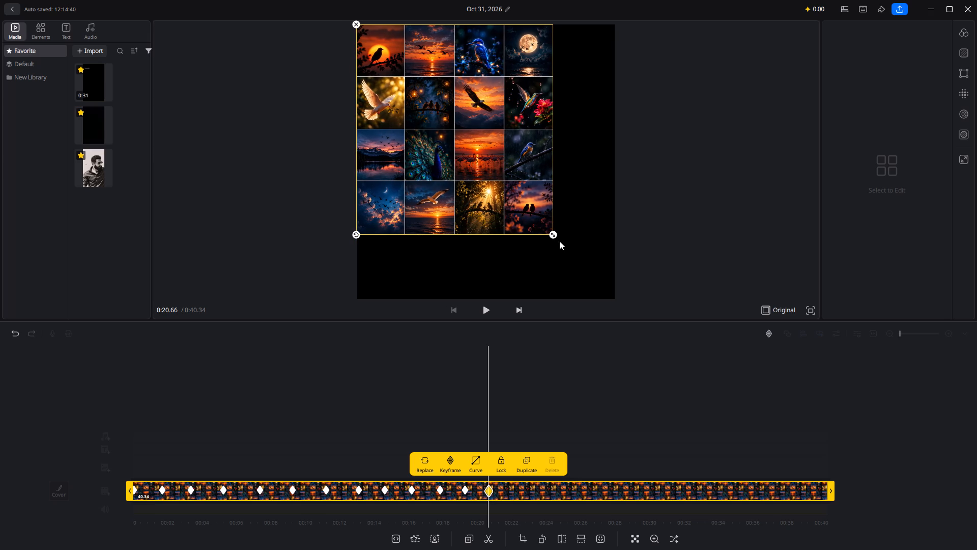
drag(554, 236, 609, 292)
drag(567, 260, 583, 269)
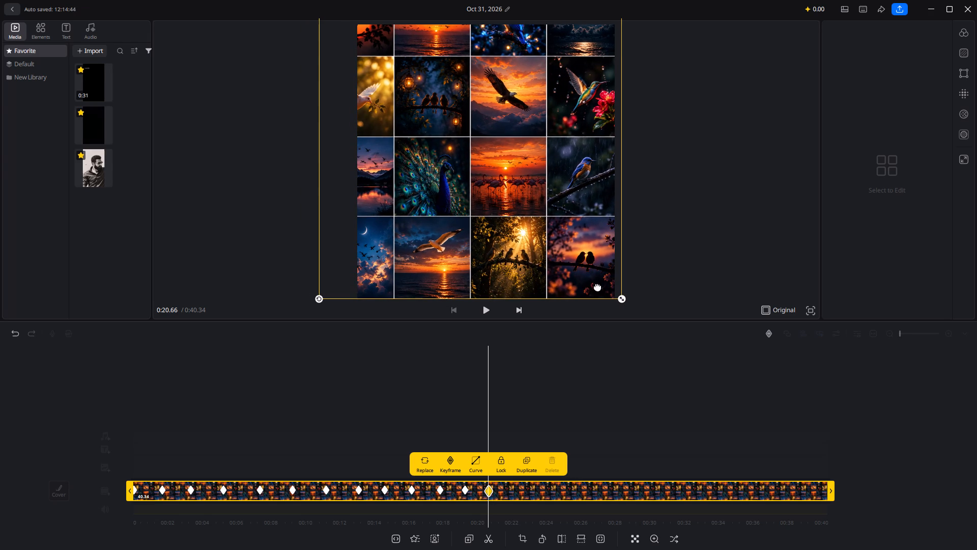
drag(623, 299, 606, 291)
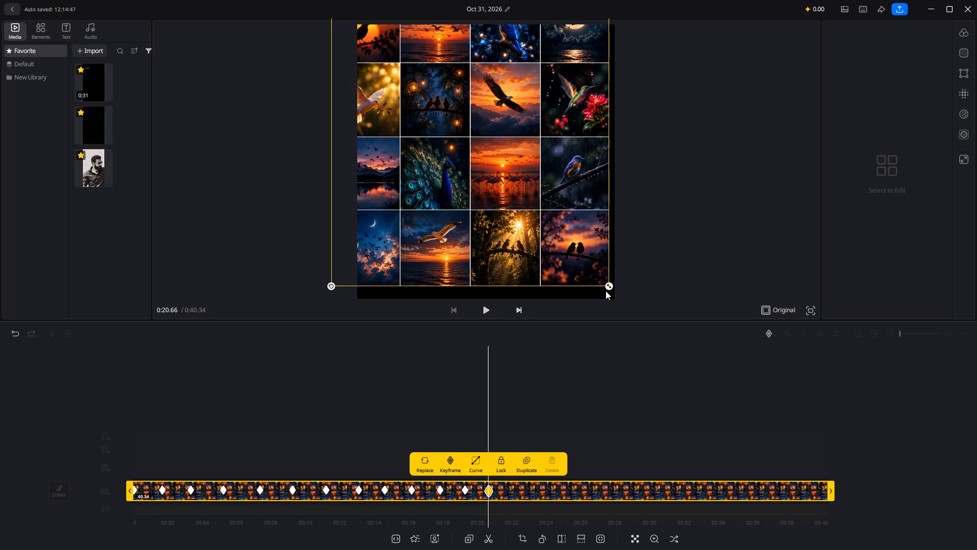
drag(546, 219, 564, 238)
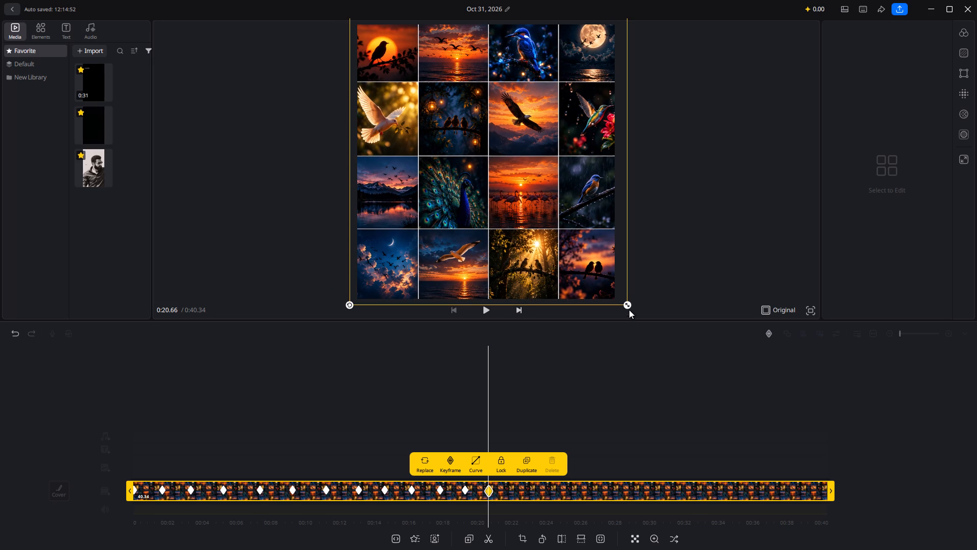
drag(627, 305, 609, 293)
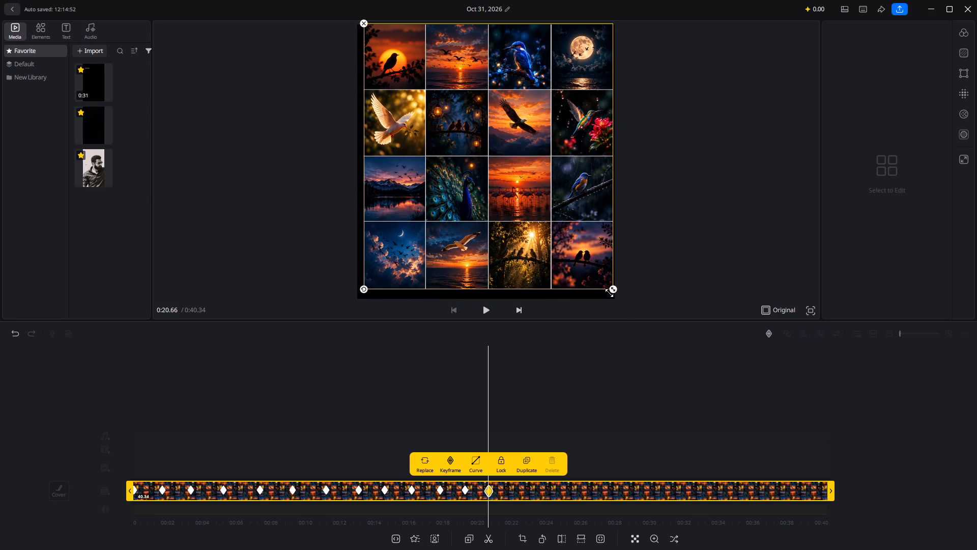
drag(609, 293, 617, 302)
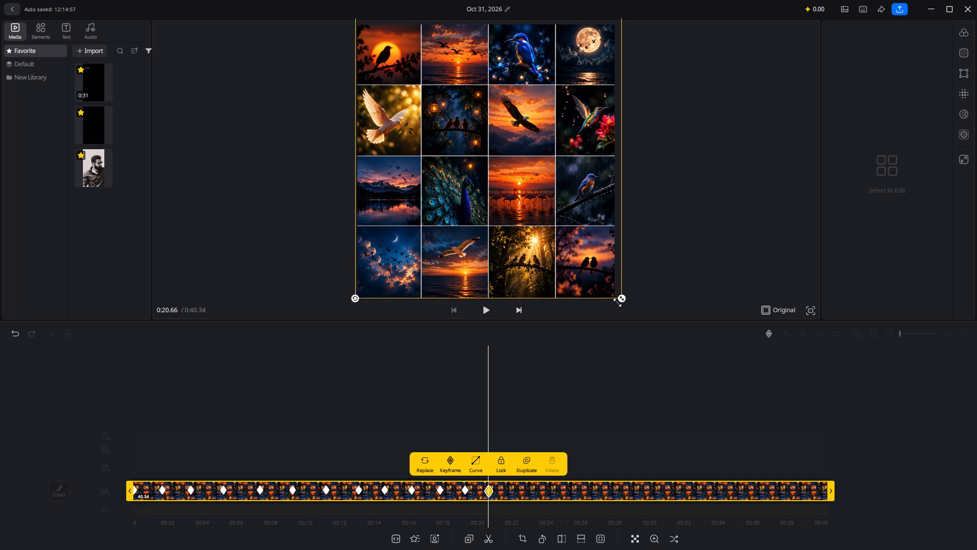
Add a keyframe to the collage clip at 0:21.93 that holds the full-grid view.
scroll(617, 355, left, 2)
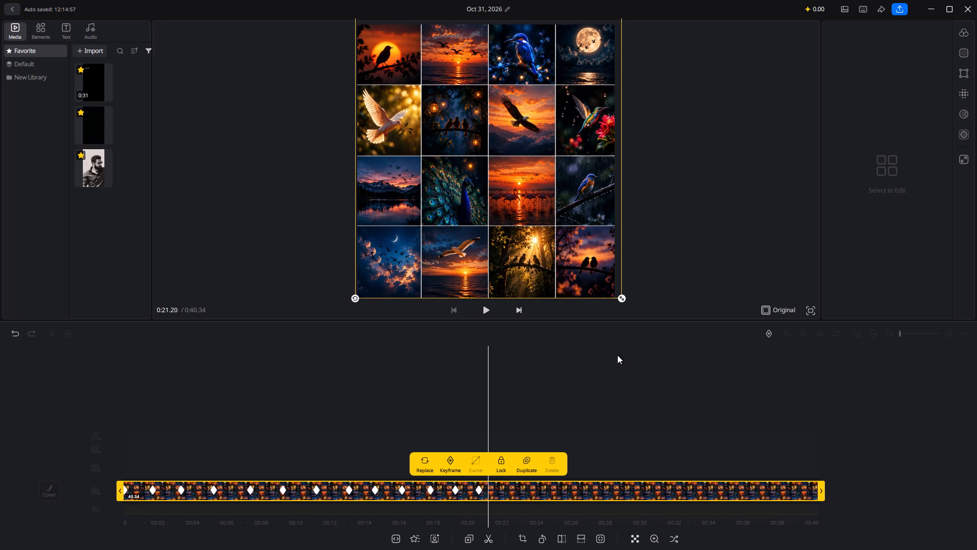
scroll(617, 355, left, 3)
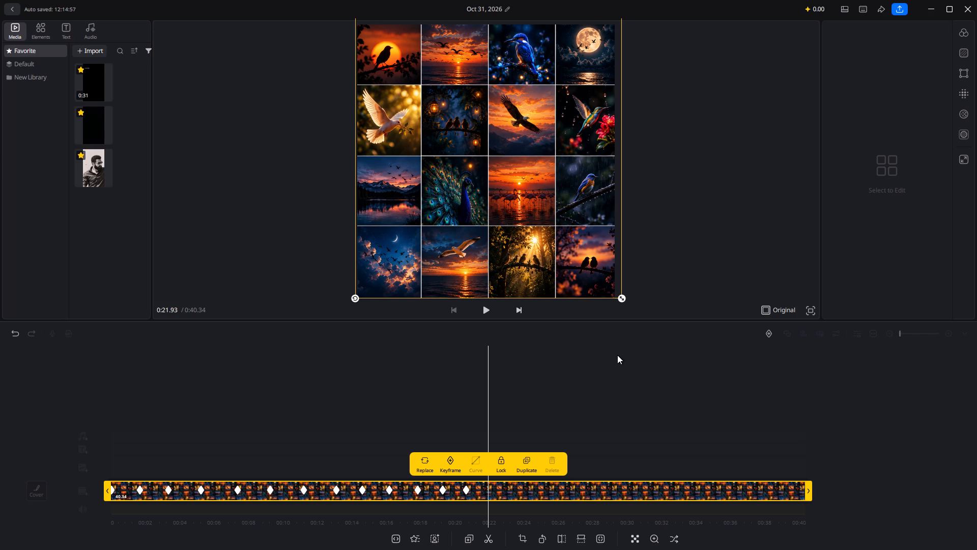
click(449, 469)
At the 0:21.93 keyframe, enlarge the collage until a single picture is big enough to fill the frame.
drag(620, 297, 856, 491)
drag(615, 270, 483, 161)
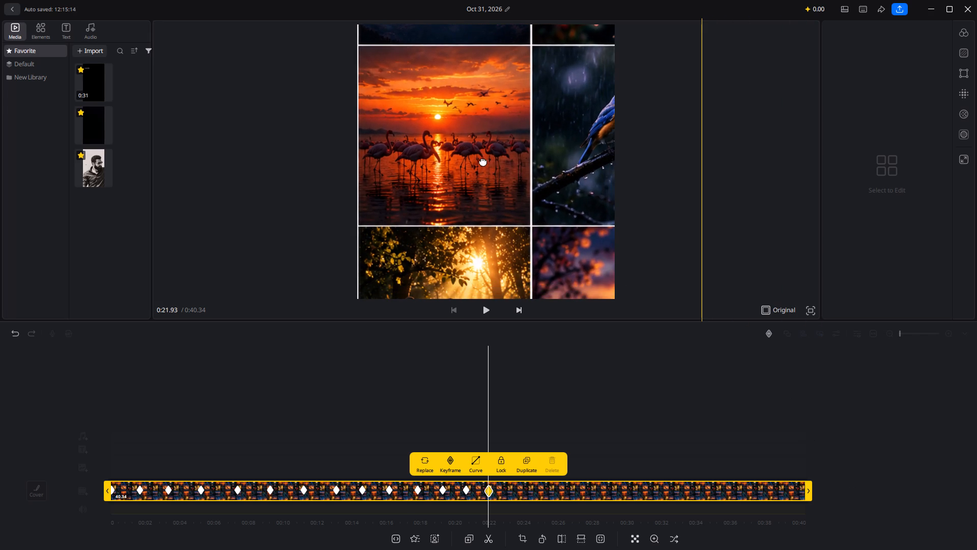
drag(545, 249, 412, 11)
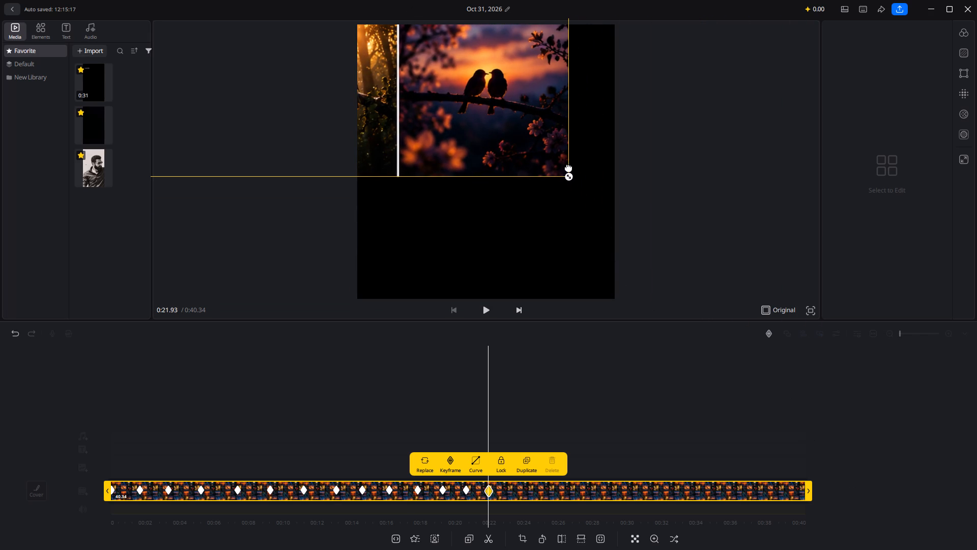
drag(569, 176, 647, 343)
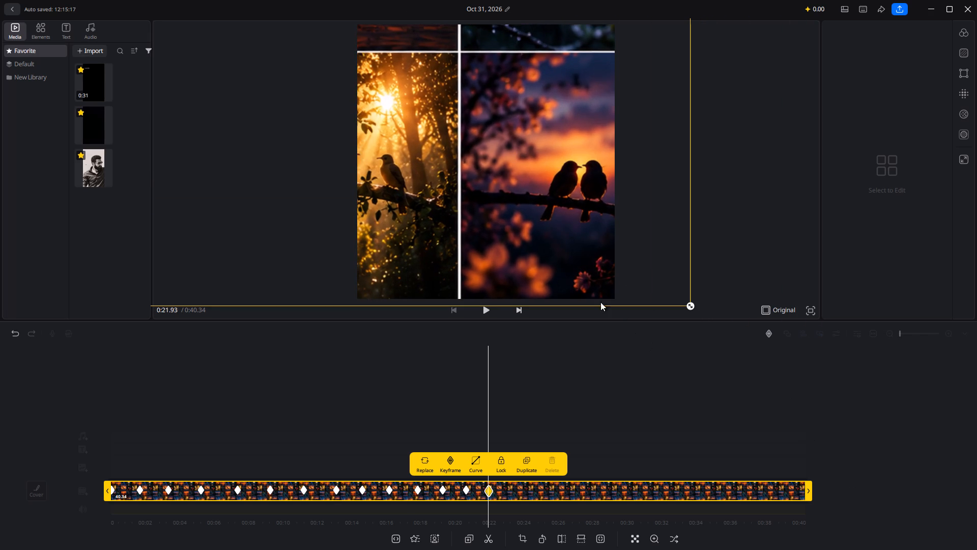
drag(530, 211, 442, 189)
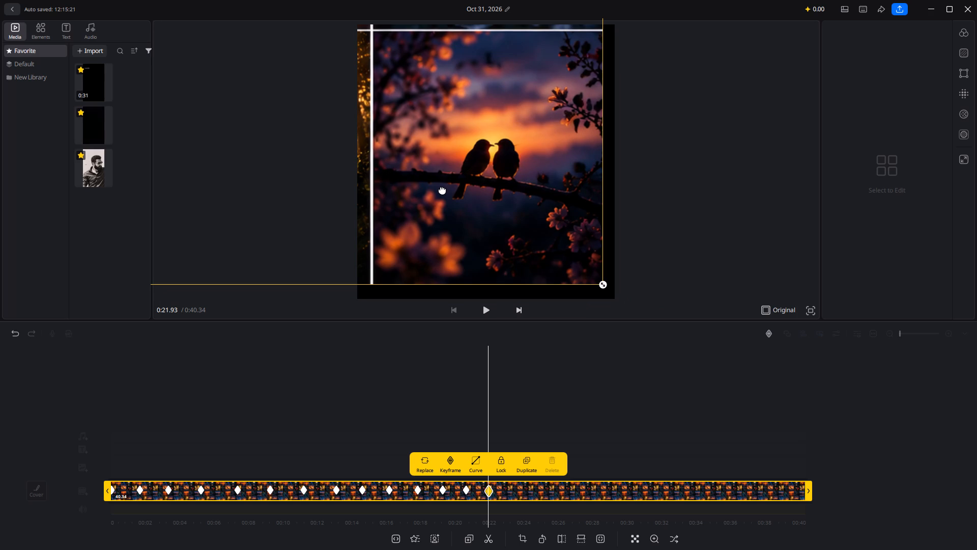
drag(602, 285, 690, 360)
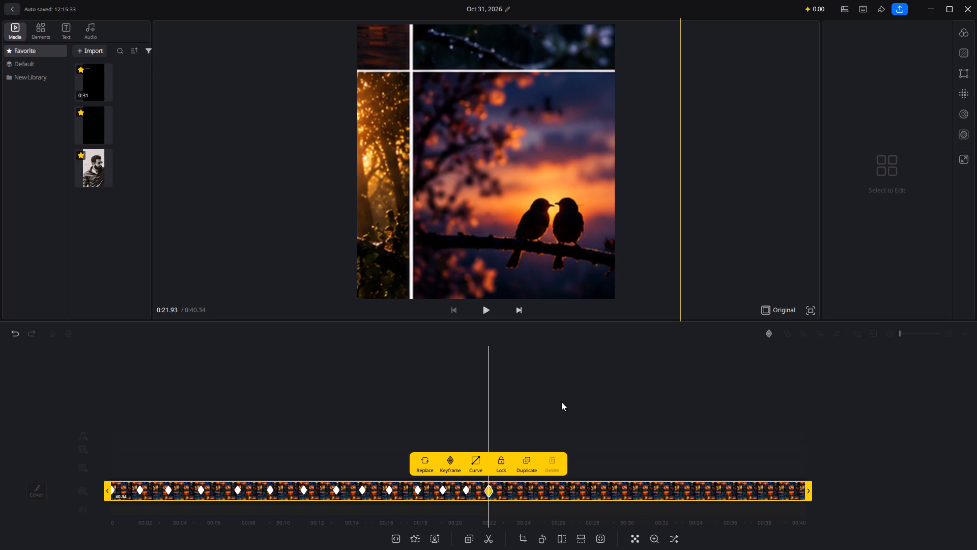
scroll(563, 417, right, 4)
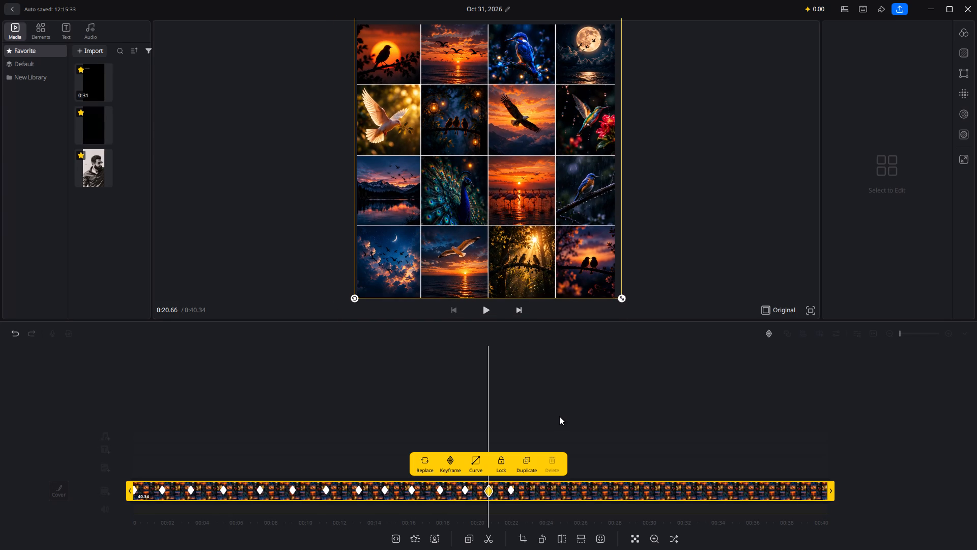
scroll(545, 411, left, 1)
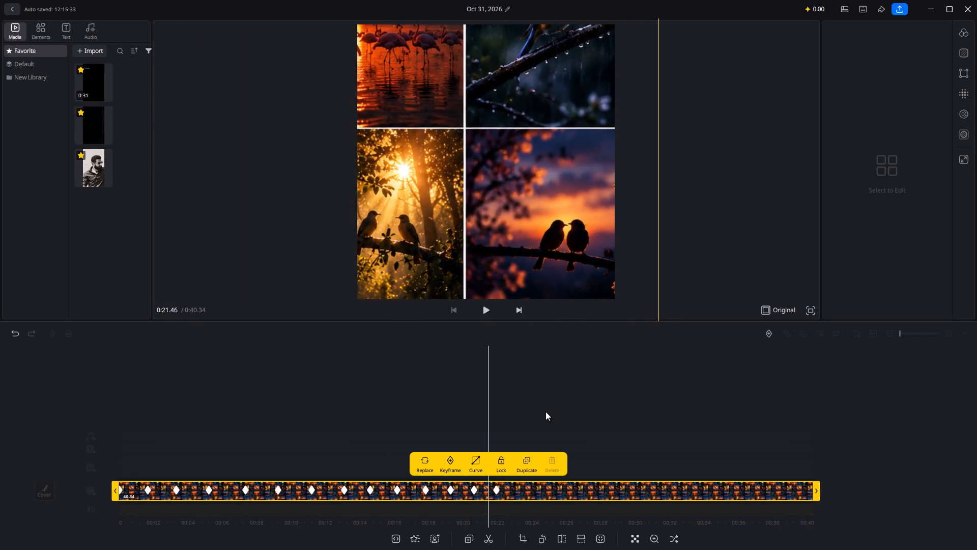
scroll(545, 411, left, 2)
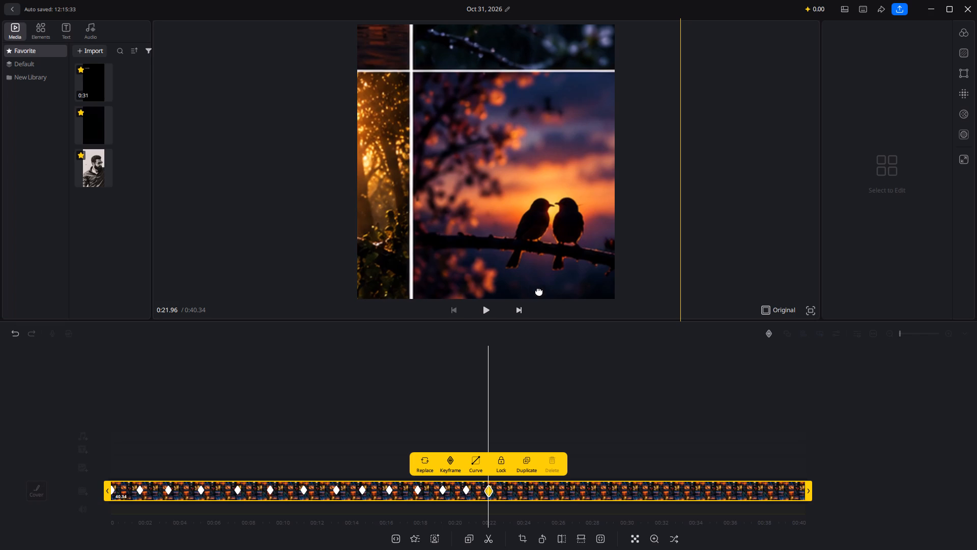
drag(538, 270, 381, 152)
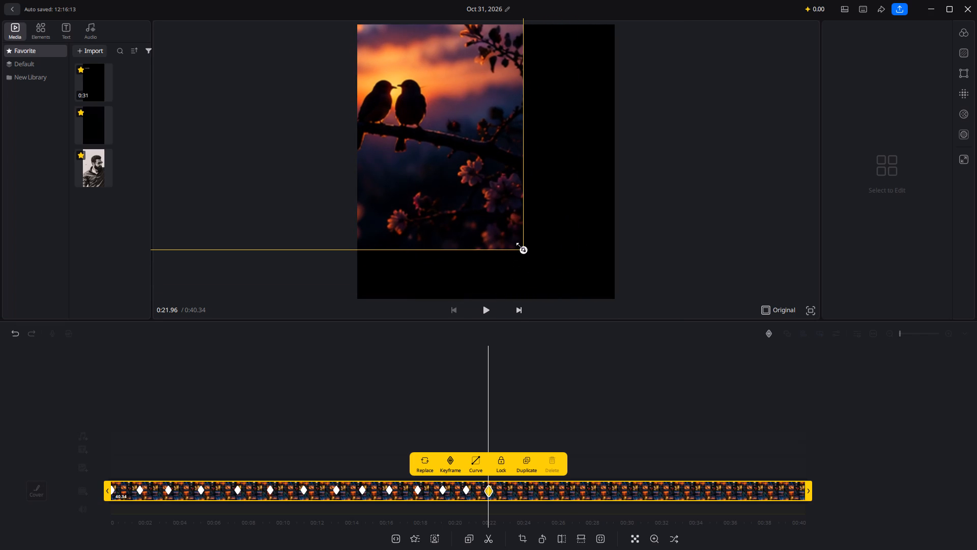
drag(520, 246, 602, 288)
At the 0:21.96 keyframe, reposition the enlarged collage so the white dove picture fills the frame.
drag(508, 230, 679, 371)
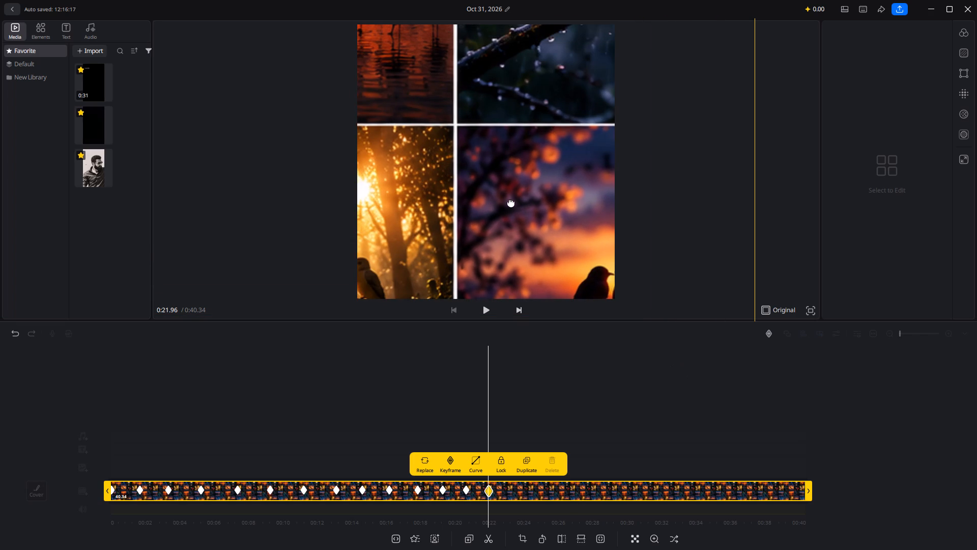
click(511, 202)
drag(543, 160, 849, 465)
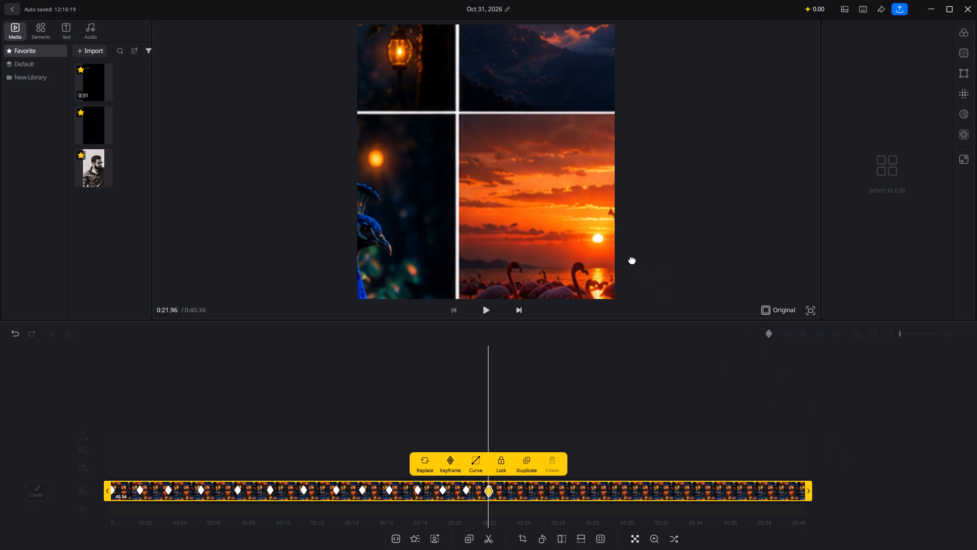
drag(593, 209, 799, 402)
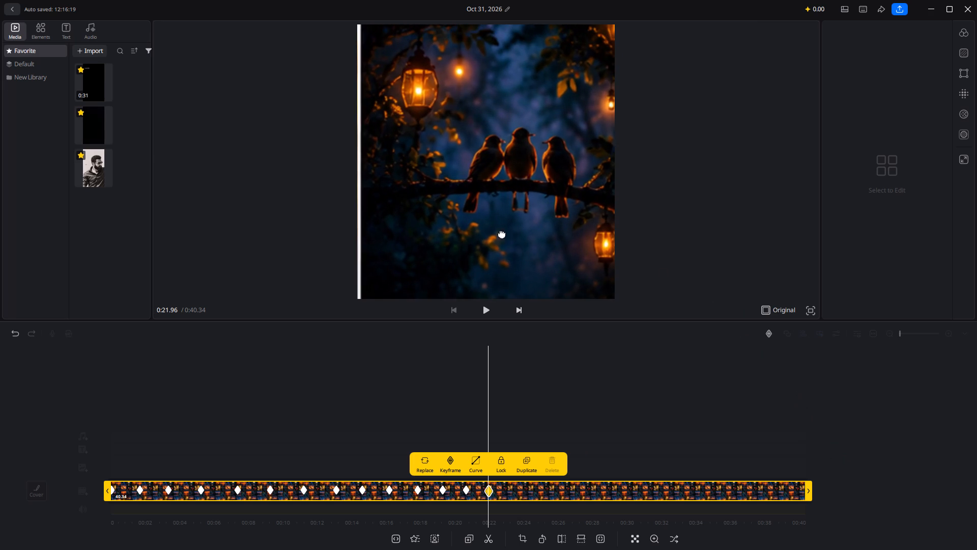
drag(483, 224, 808, 277)
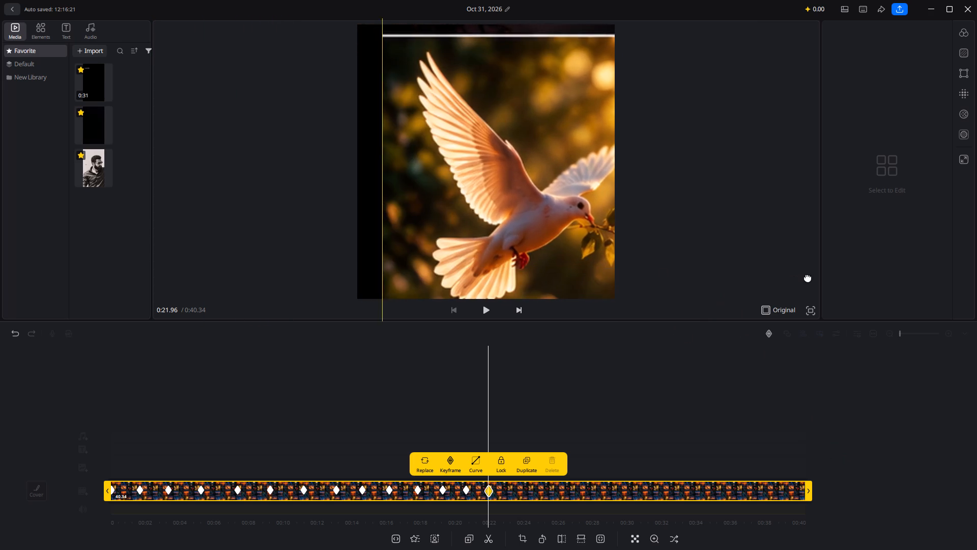
drag(808, 277, 776, 259)
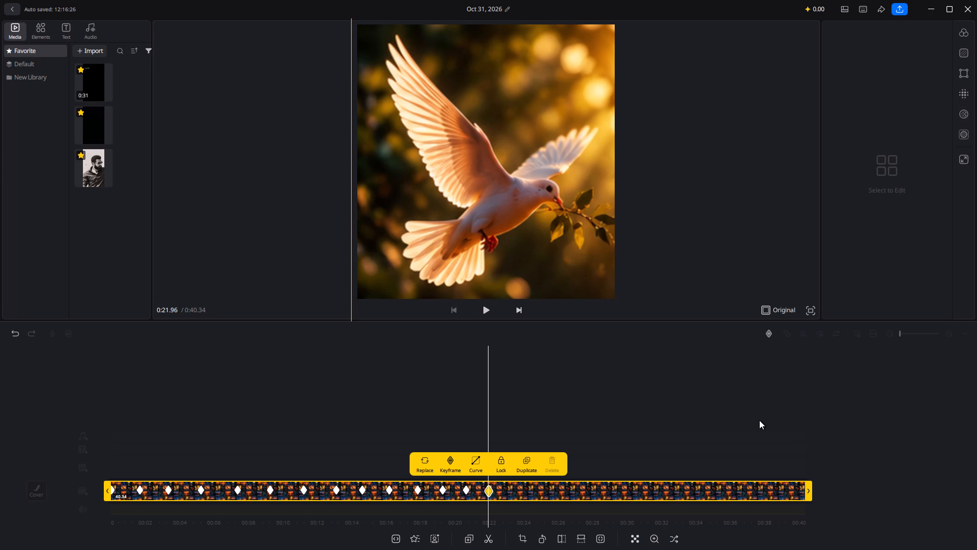
click(679, 415)
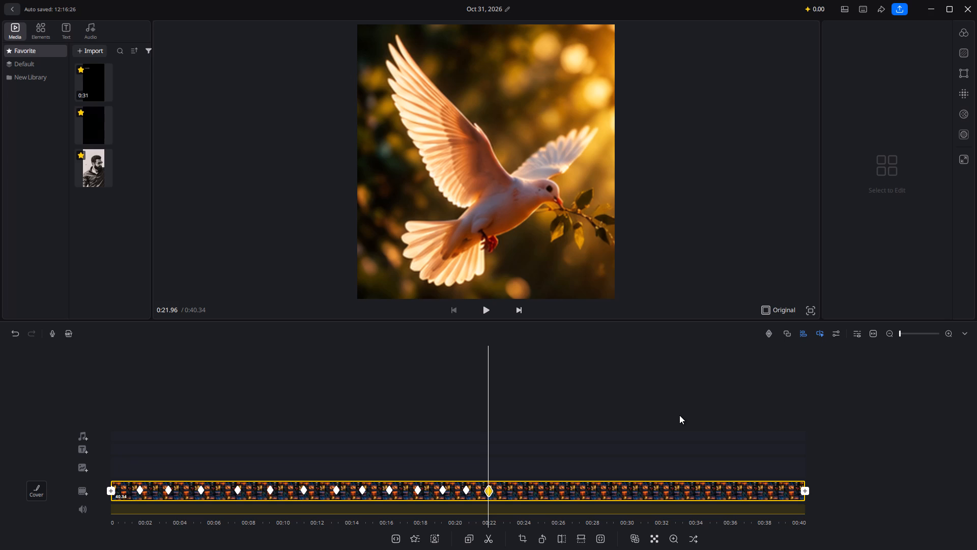
Scrub back and forth between the full moon and white dove close-ups to review the transition.
scroll(621, 418, left, 1)
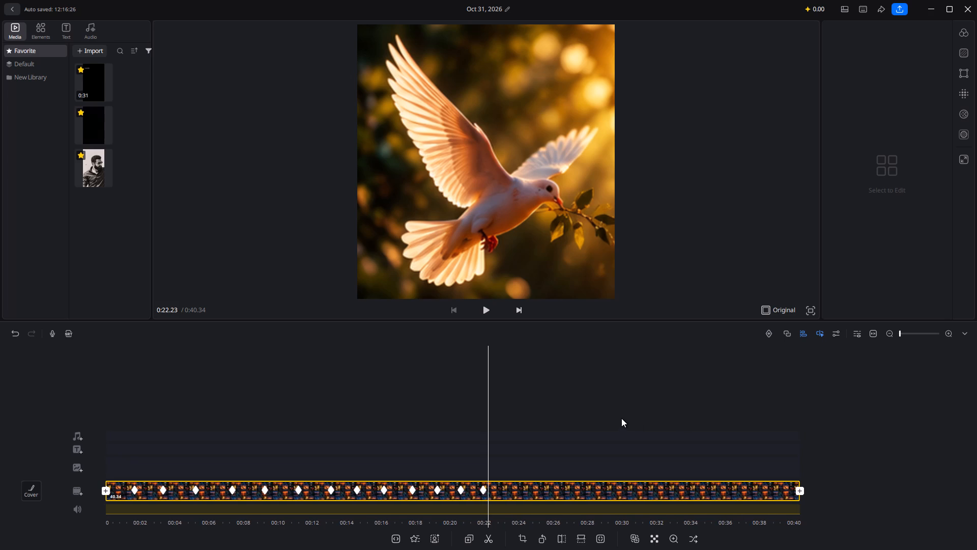
scroll(621, 418, left, 2)
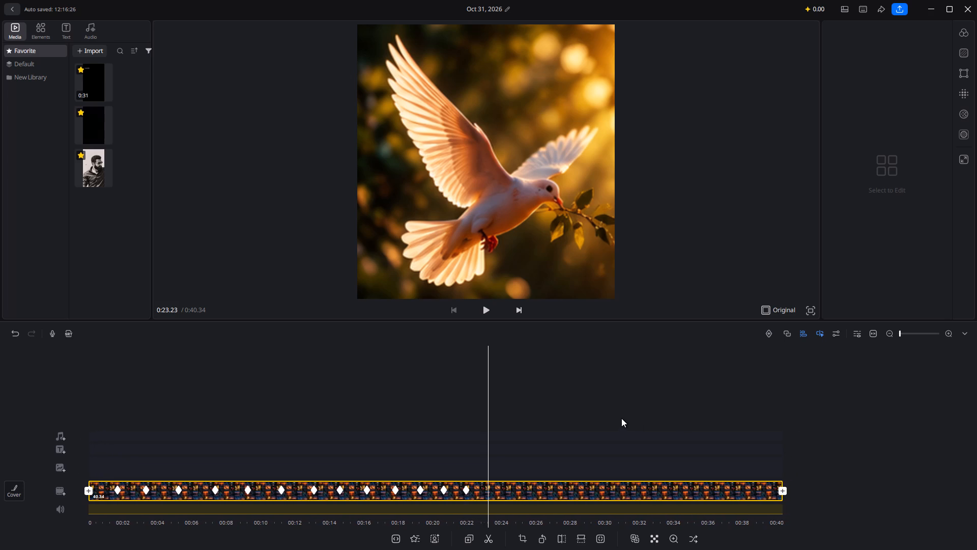
scroll(621, 418, left, 2)
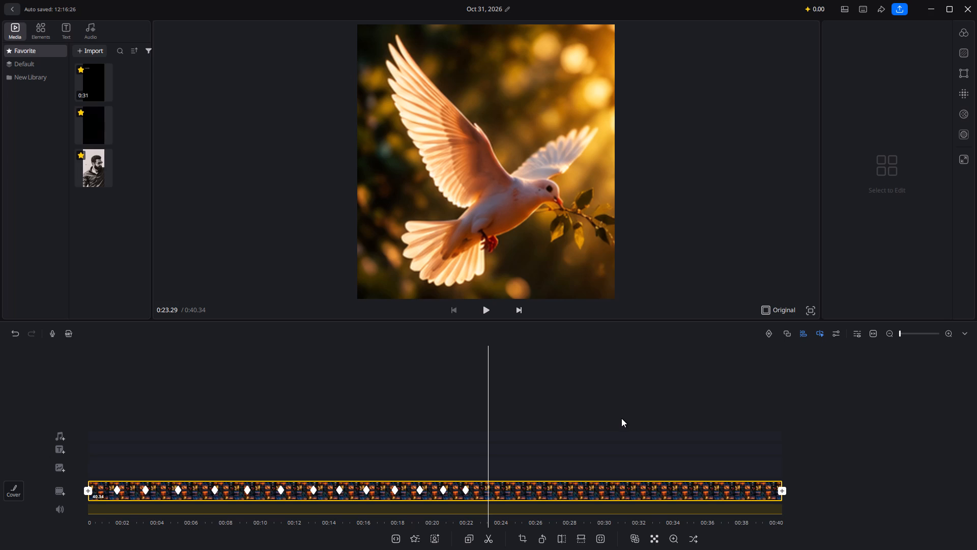
scroll(621, 418, right, 5)
scroll(621, 418, left, 5)
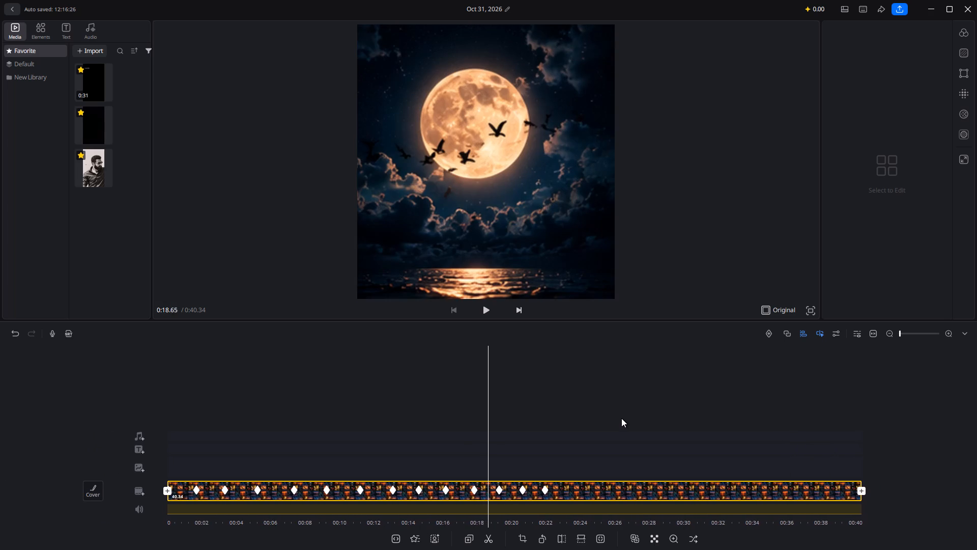
scroll(621, 418, left, 7)
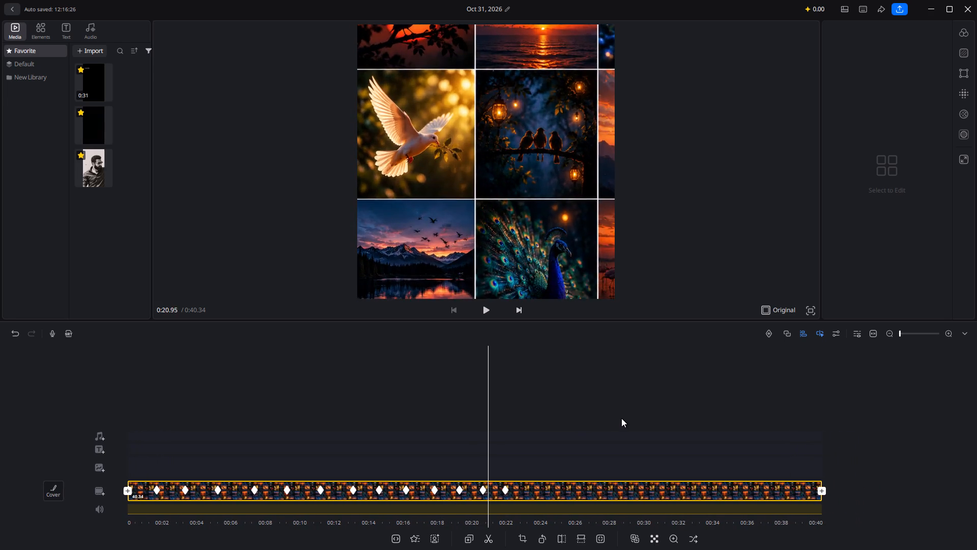
scroll(621, 418, left, 3)
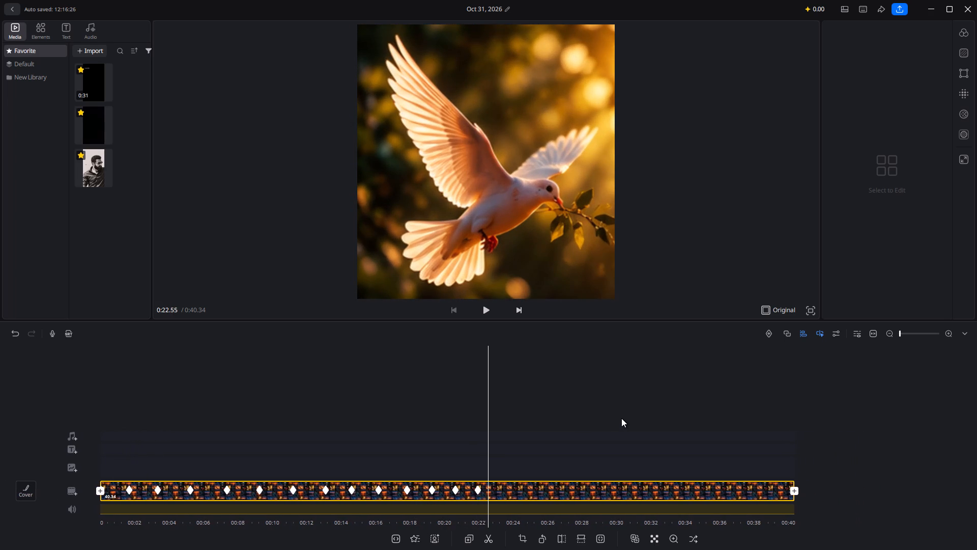
Add a keyframe to the collage clip at 0:23.44 that holds the white dove close-up.
scroll(621, 418, left, 3)
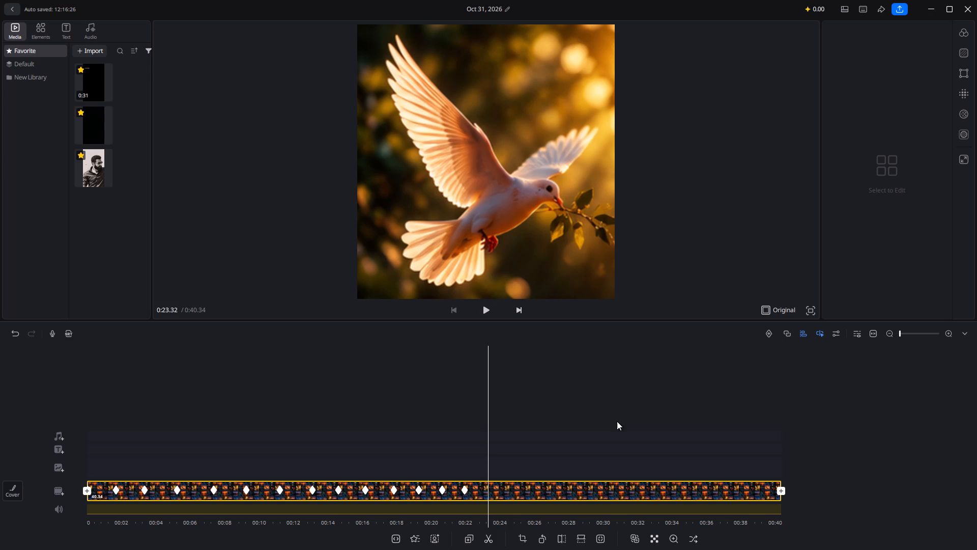
click(542, 487)
double_click(542, 487)
scroll(542, 487, right, 4)
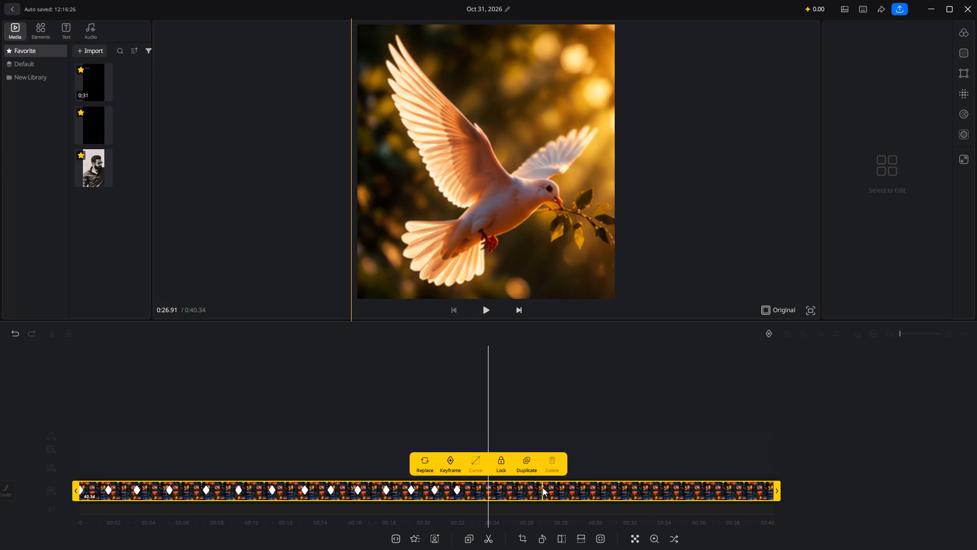
scroll(542, 487, right, 2)
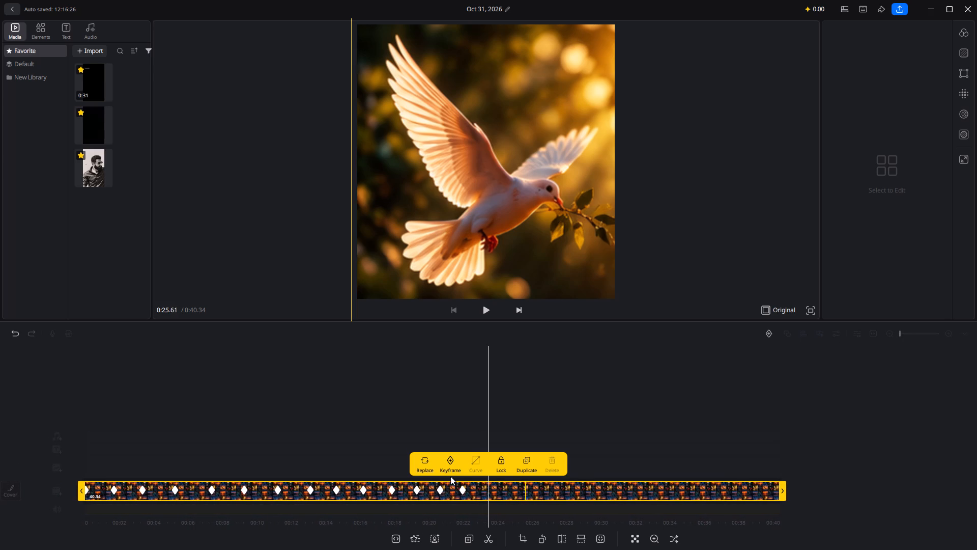
click(445, 462)
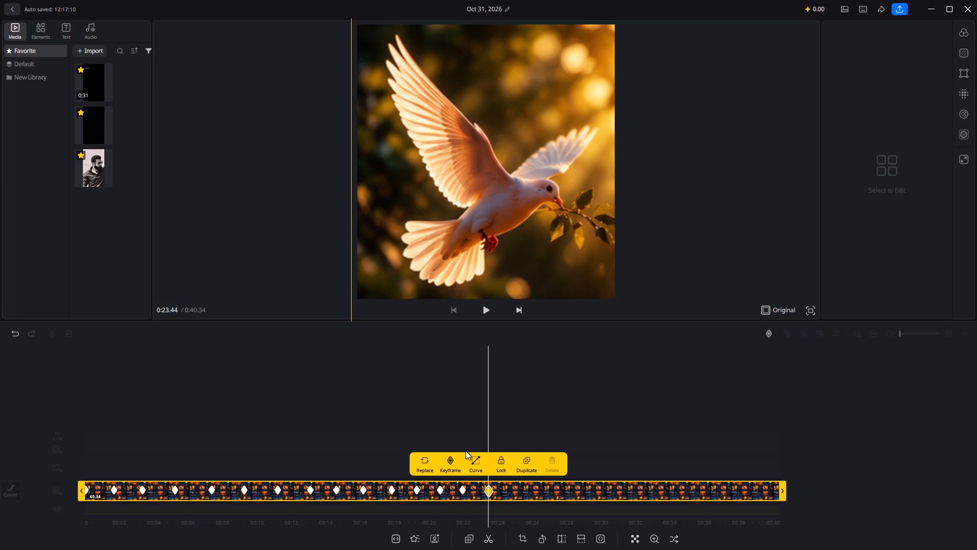
Add another keyframe to the collage clip at 0:24.95.
scroll(542, 425, left, 2)
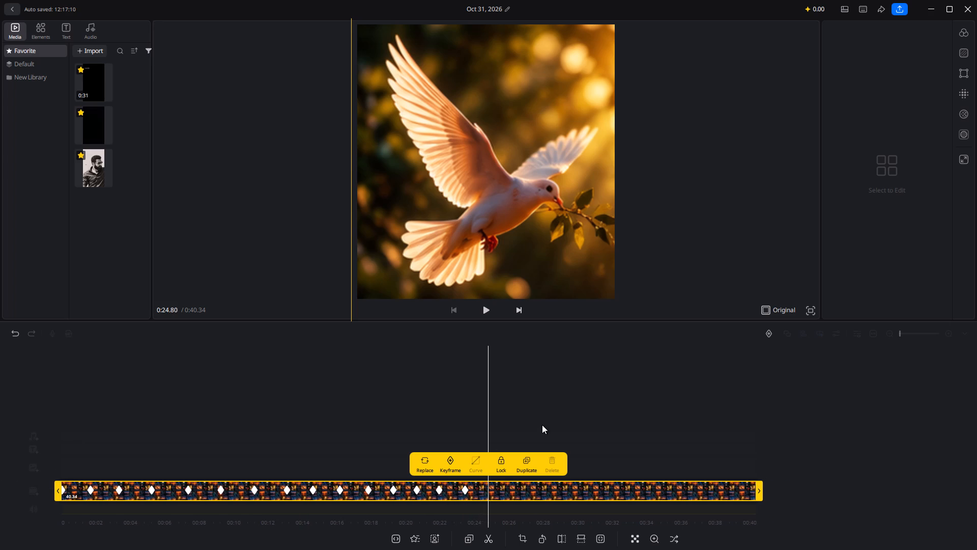
scroll(542, 425, left, 2)
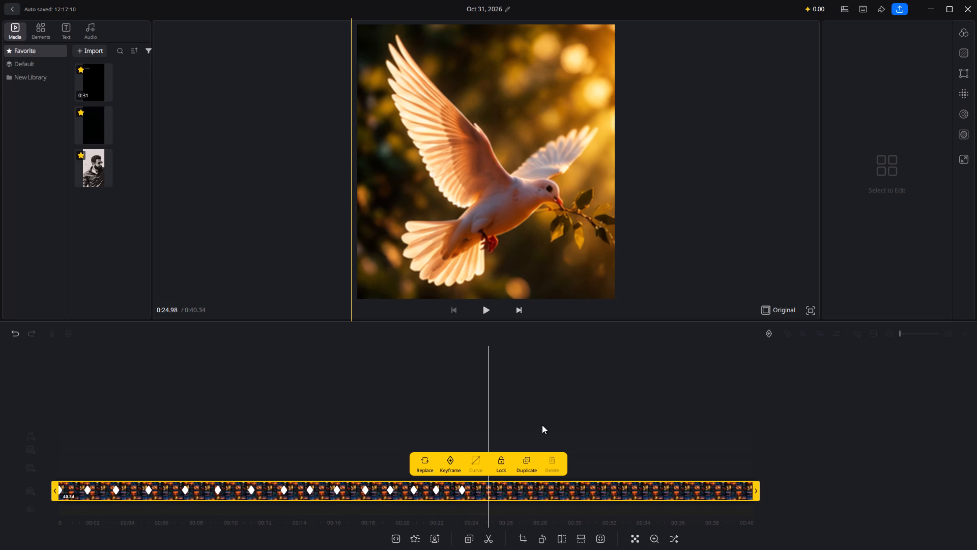
scroll(542, 425, left, 1)
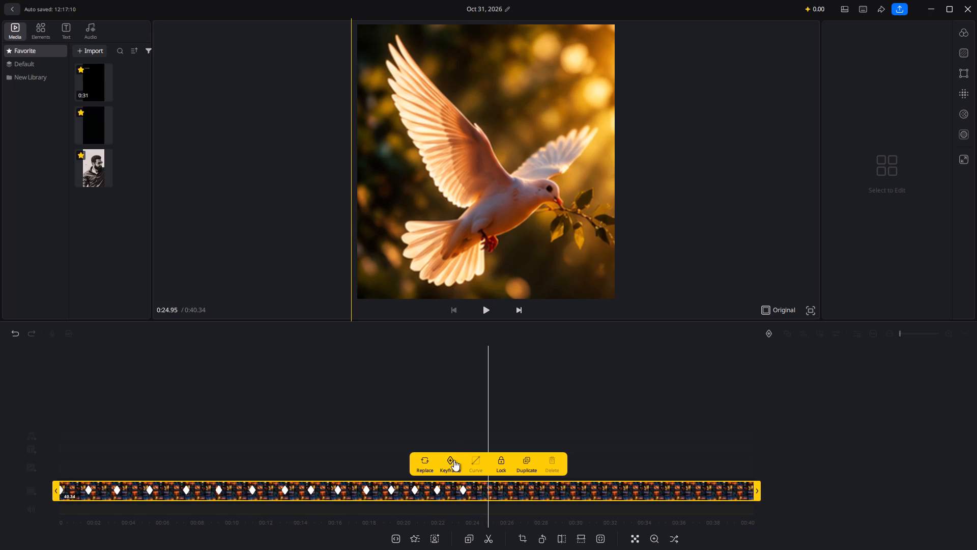
click(454, 460)
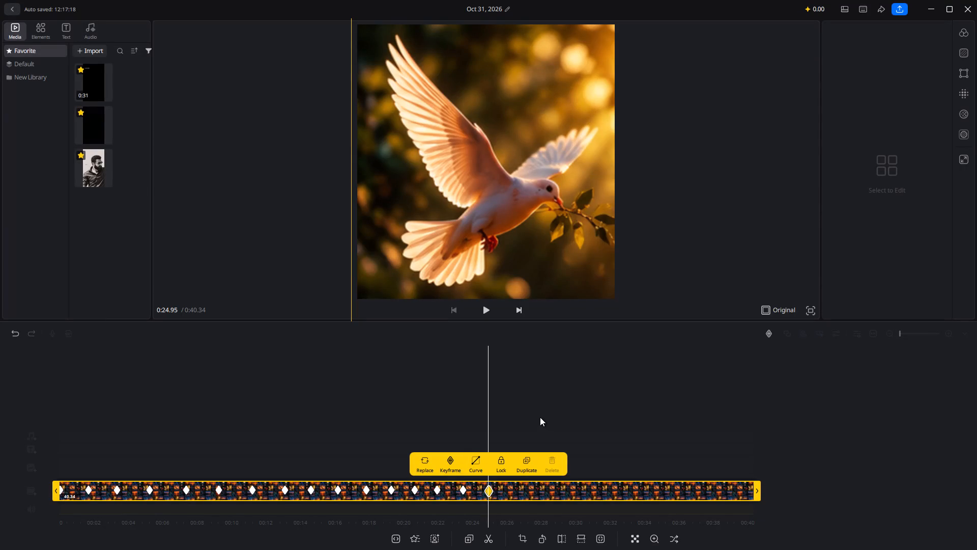
At the 0:24.95 keyframe, shrink the enlarged collage until the four-by-four grid is about as wide as the frame.
drag(552, 273, 306, 33)
drag(512, 172, 331, 0)
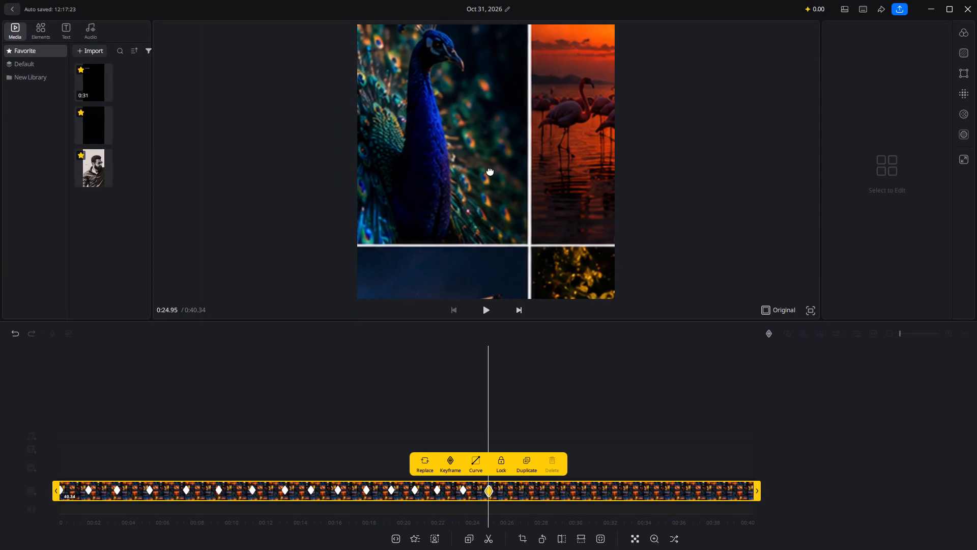
drag(490, 171, 340, 0)
drag(514, 264, 308, 0)
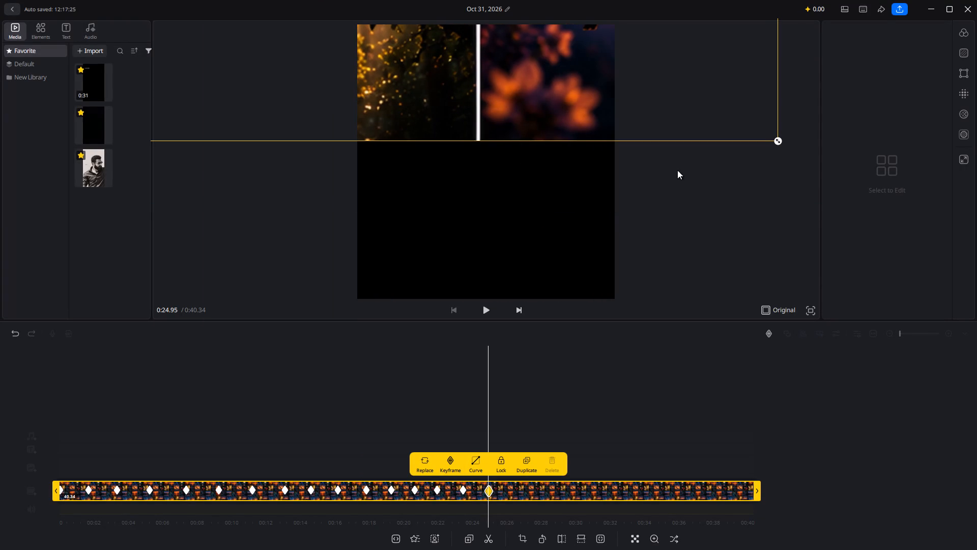
drag(765, 116, 773, 290)
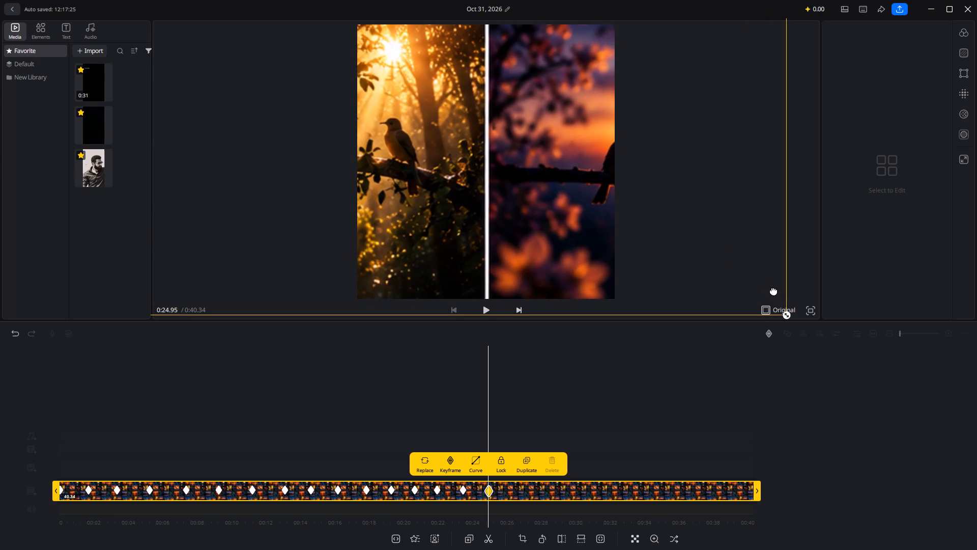
drag(786, 319, 613, 231)
drag(533, 147, 600, 244)
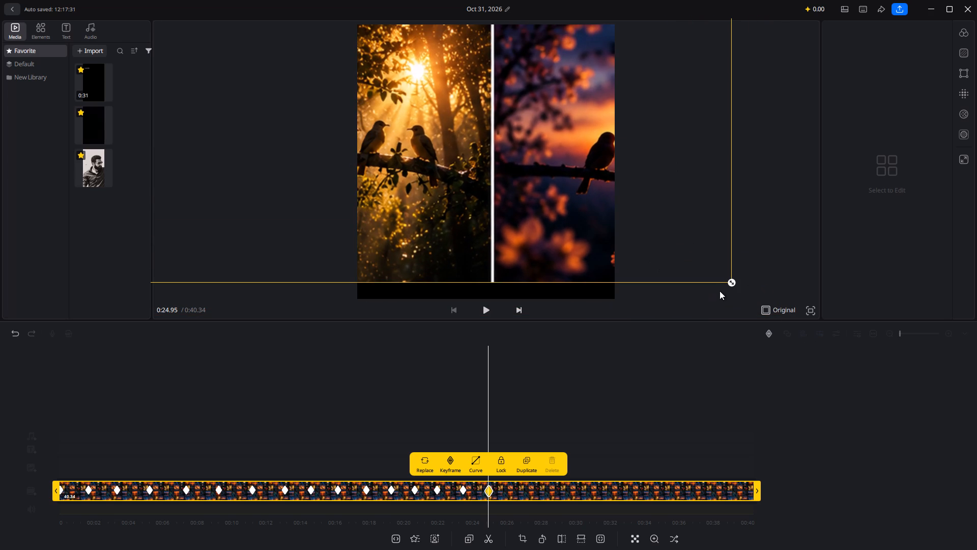
drag(731, 283, 562, 188)
drag(532, 126, 703, 287)
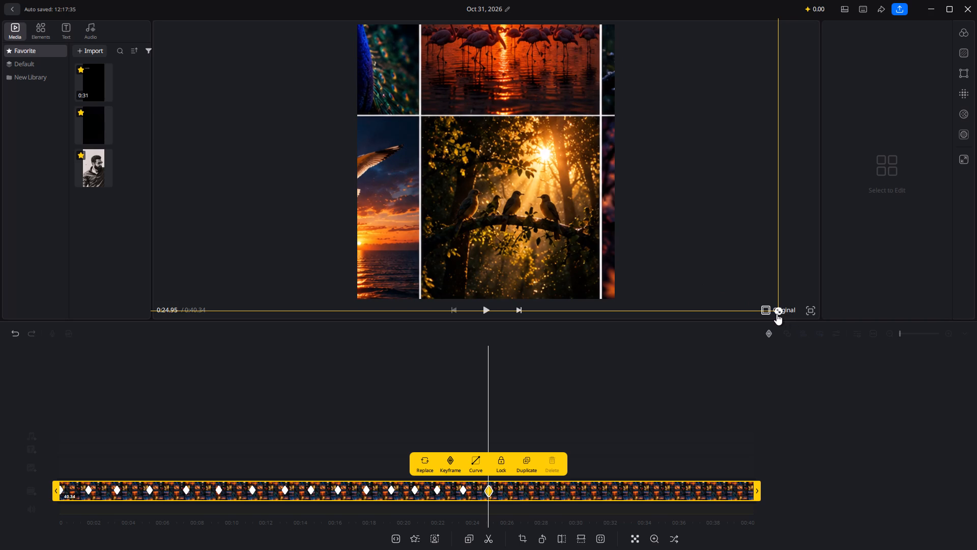
click(777, 312)
drag(777, 312, 776, 306)
drag(776, 306, 770, 290)
drag(770, 290, 767, 270)
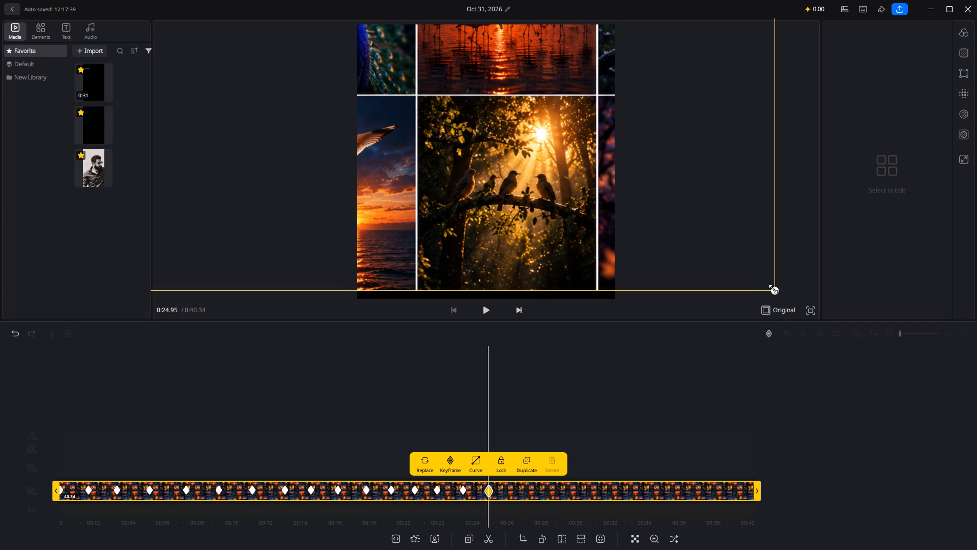
drag(773, 289, 594, 173)
drag(542, 96, 653, 217)
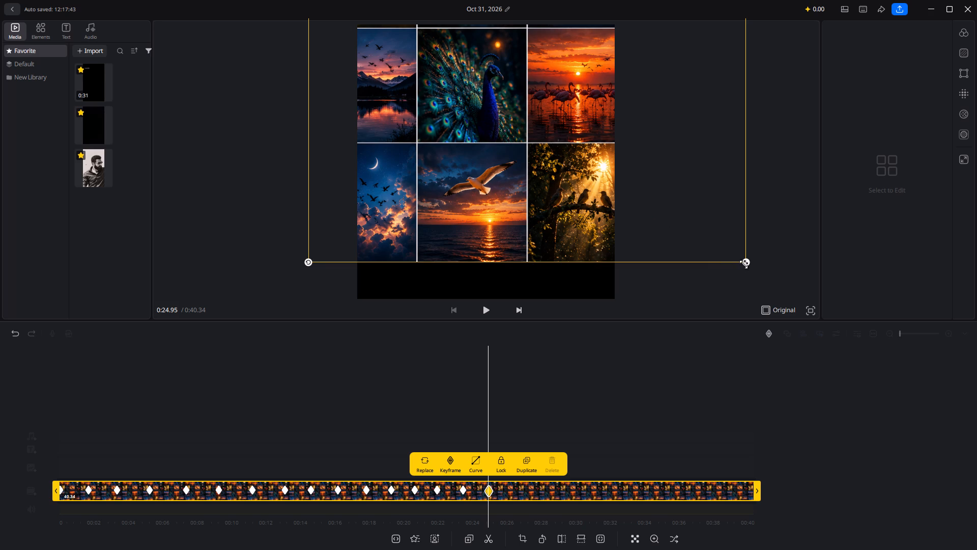
drag(743, 264, 621, 201)
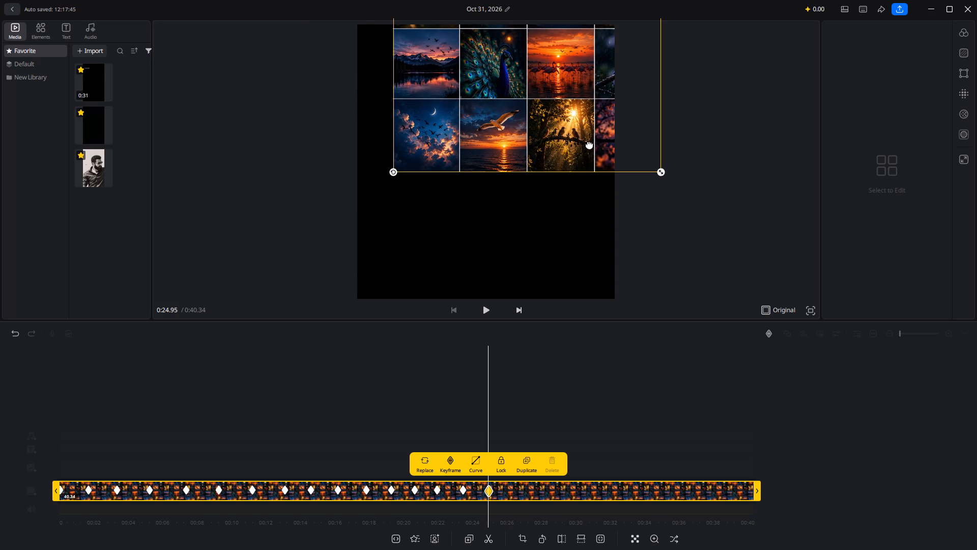
Reposition the collage at the 0:24.95 keyframe so the full grid is centred and covers the frame.
drag(589, 144, 548, 284)
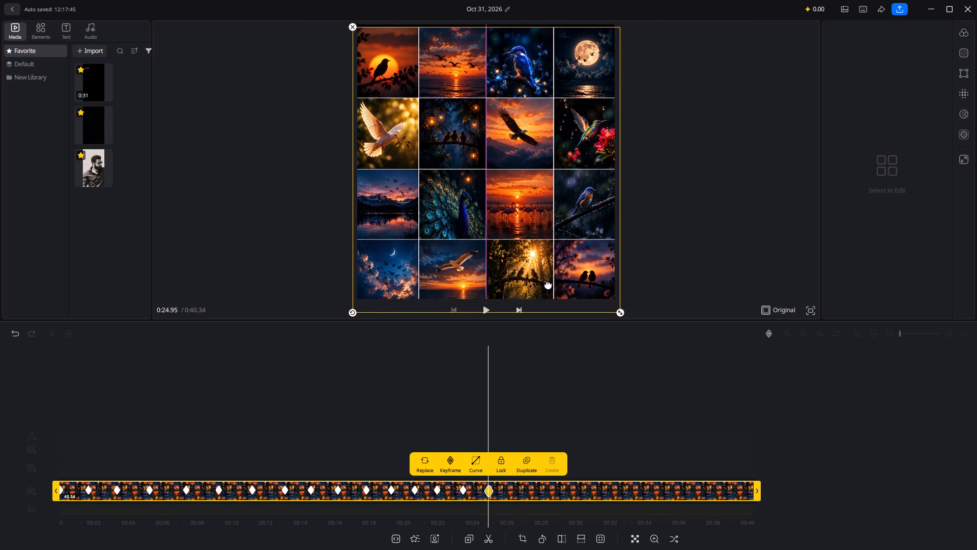
drag(548, 284, 547, 280)
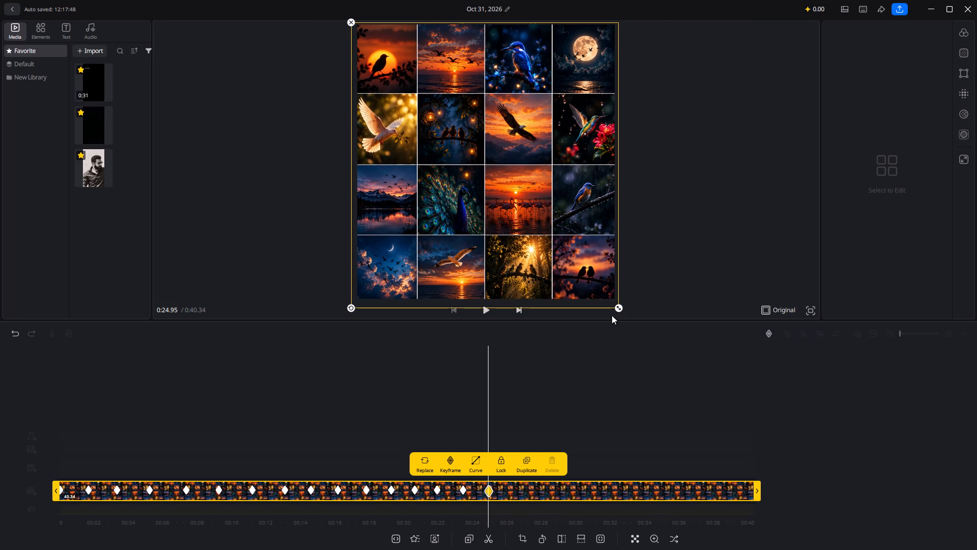
Add a keyframe to the collage clip at 0:26.43 that holds the full-grid view.
scroll(634, 370, left, 1)
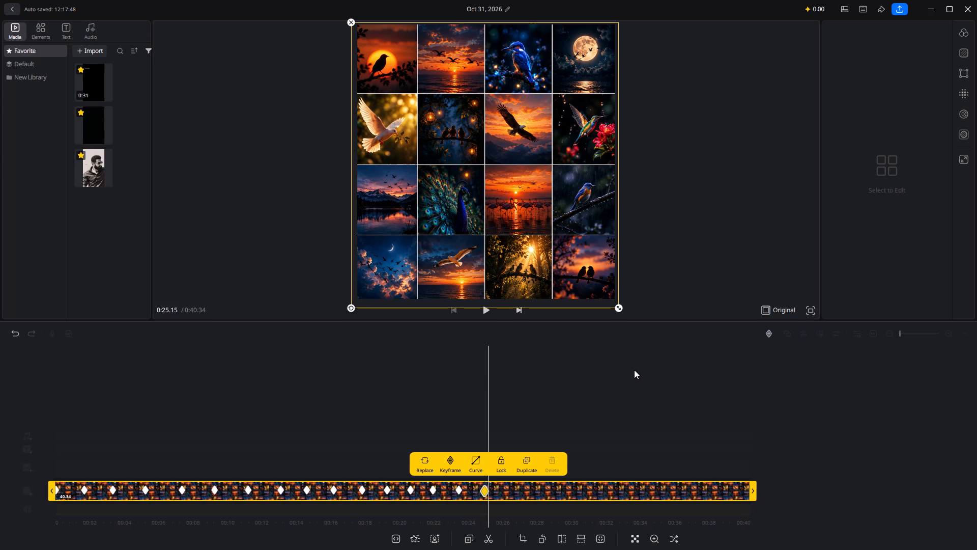
scroll(634, 370, left, 2)
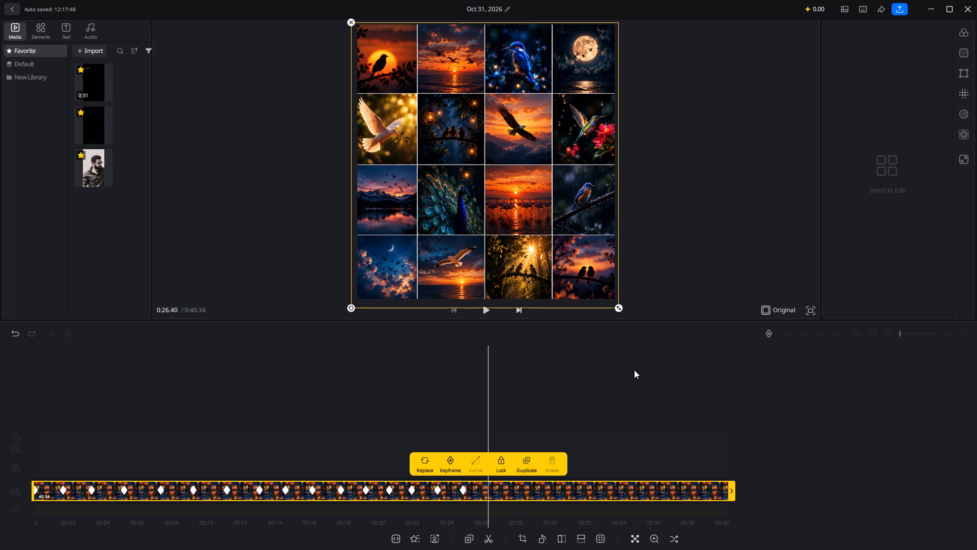
scroll(634, 370, left, 1)
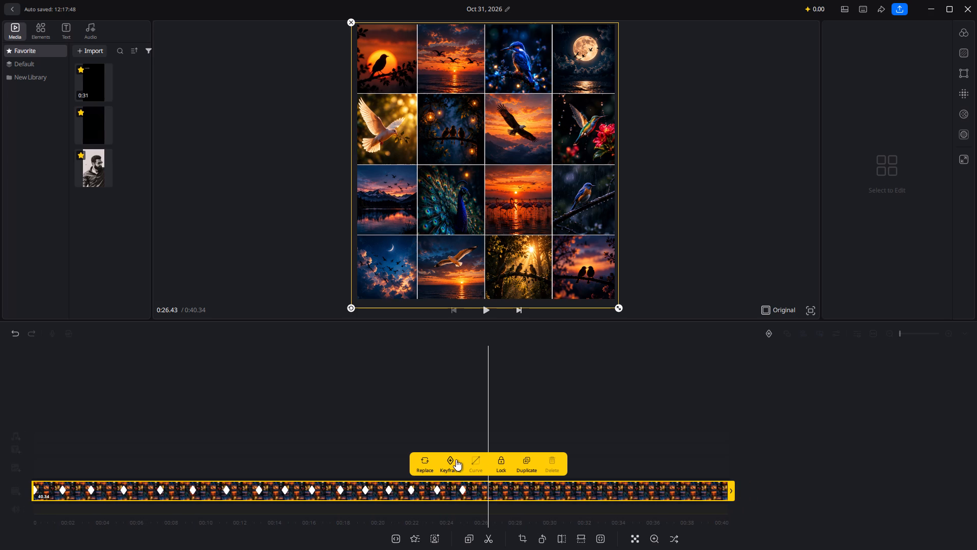
click(450, 461)
Play the collage animation from the start through the white dove close-up to the full grid near 0:25 to check it.
scroll(594, 398, right, 3)
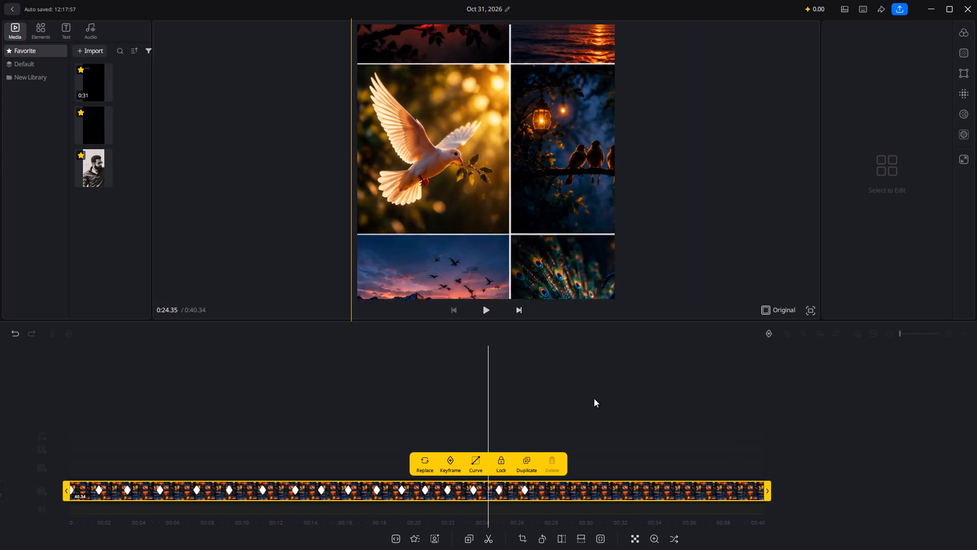
scroll(594, 398, right, 3)
scroll(594, 398, left, 1)
scroll(594, 398, right, 4)
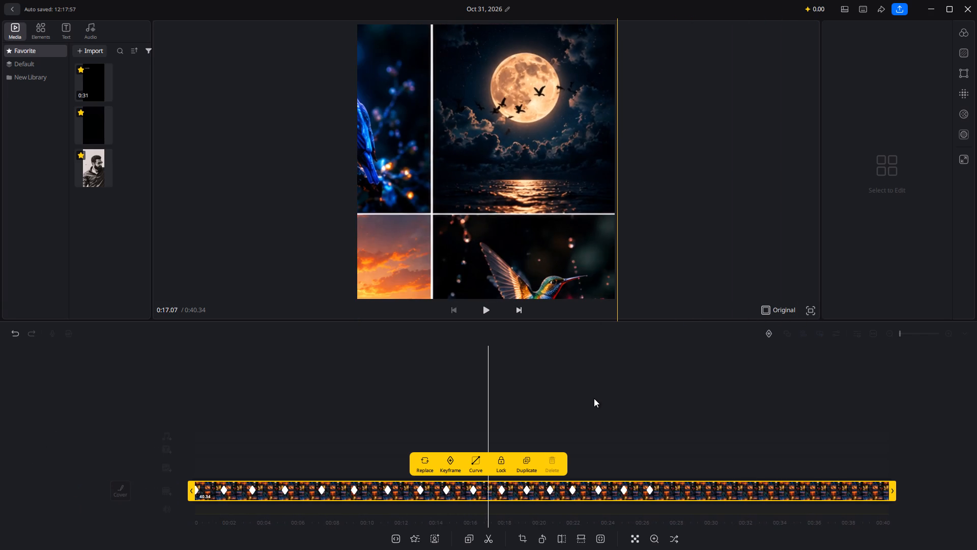
scroll(594, 398, right, 15)
scroll(594, 398, right, 20)
scroll(594, 398, right, 13)
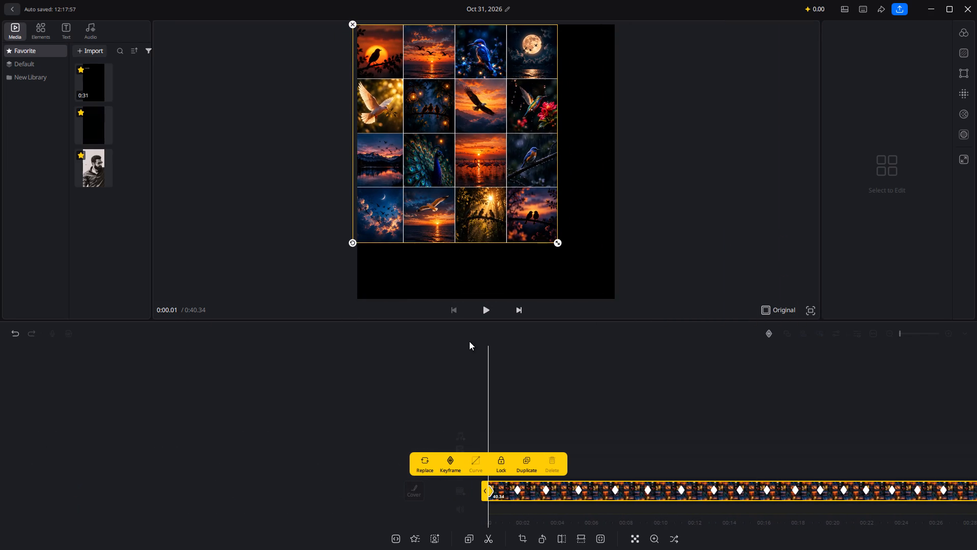
click(486, 310)
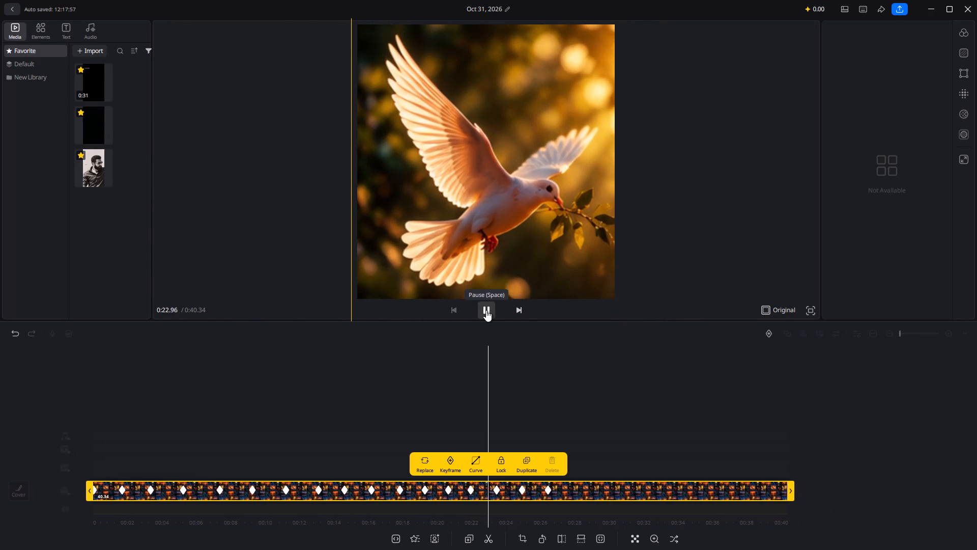
click(486, 310)
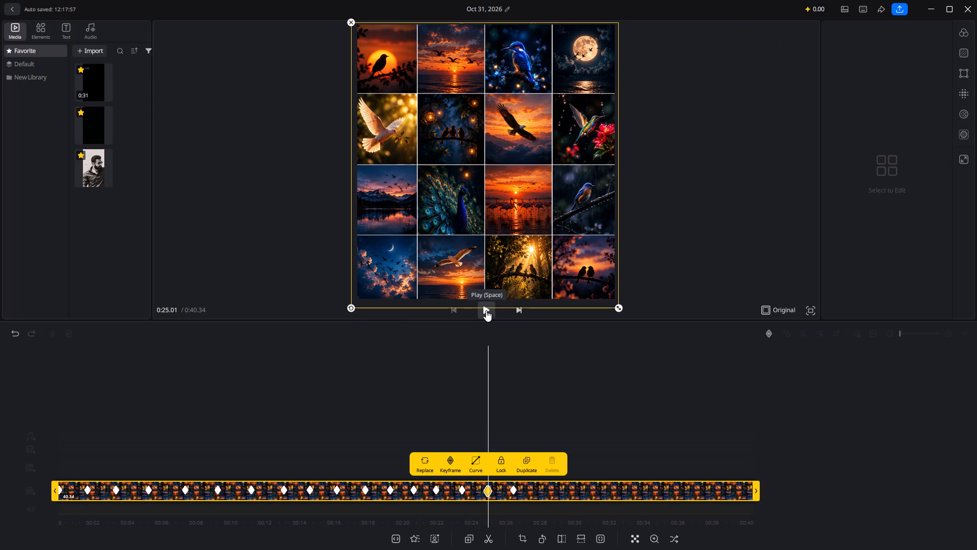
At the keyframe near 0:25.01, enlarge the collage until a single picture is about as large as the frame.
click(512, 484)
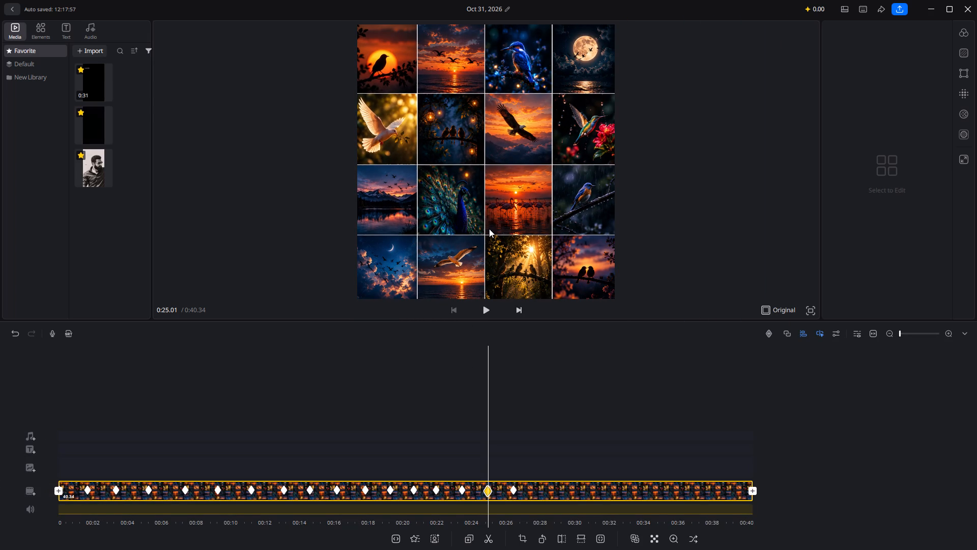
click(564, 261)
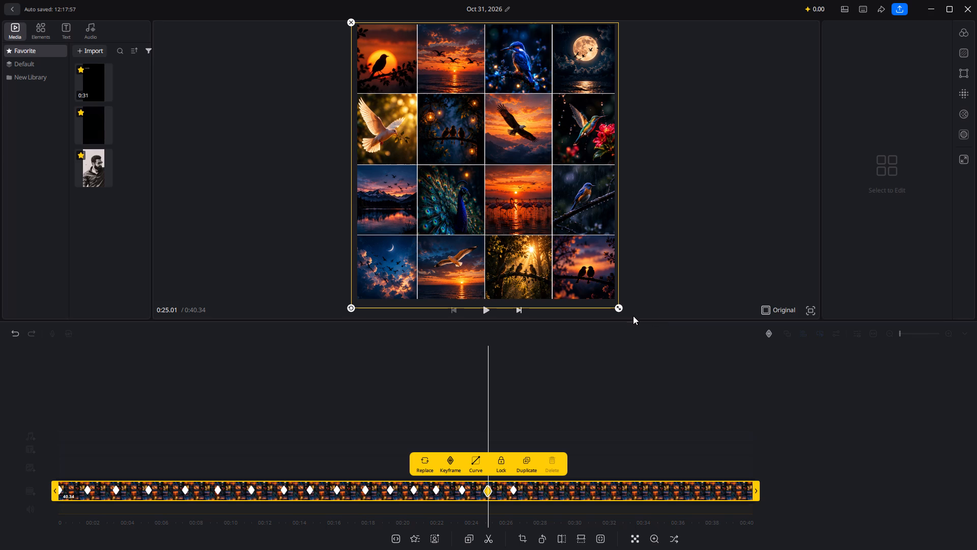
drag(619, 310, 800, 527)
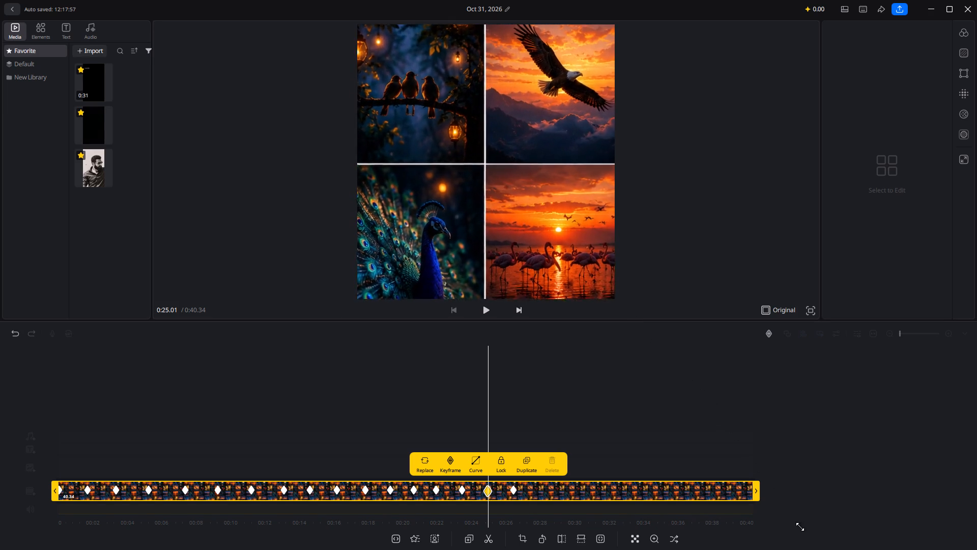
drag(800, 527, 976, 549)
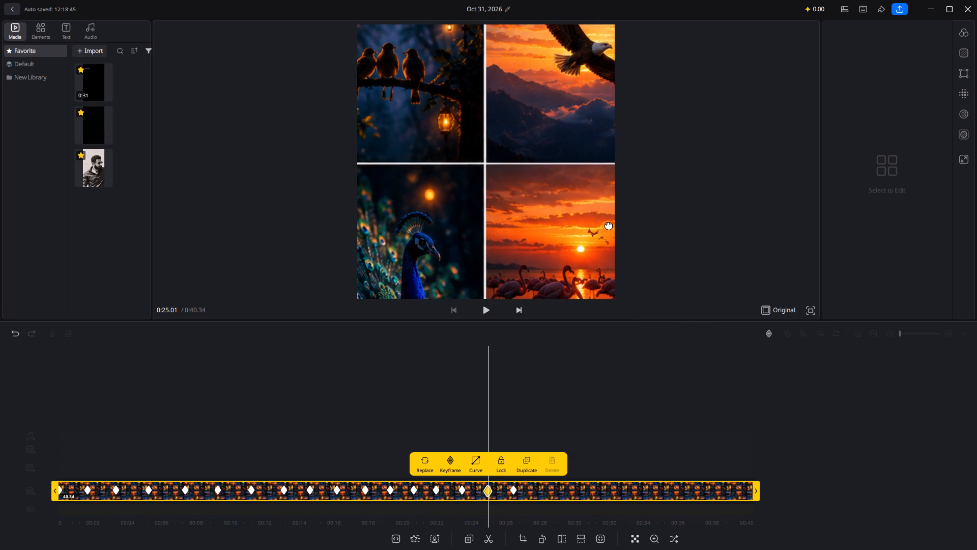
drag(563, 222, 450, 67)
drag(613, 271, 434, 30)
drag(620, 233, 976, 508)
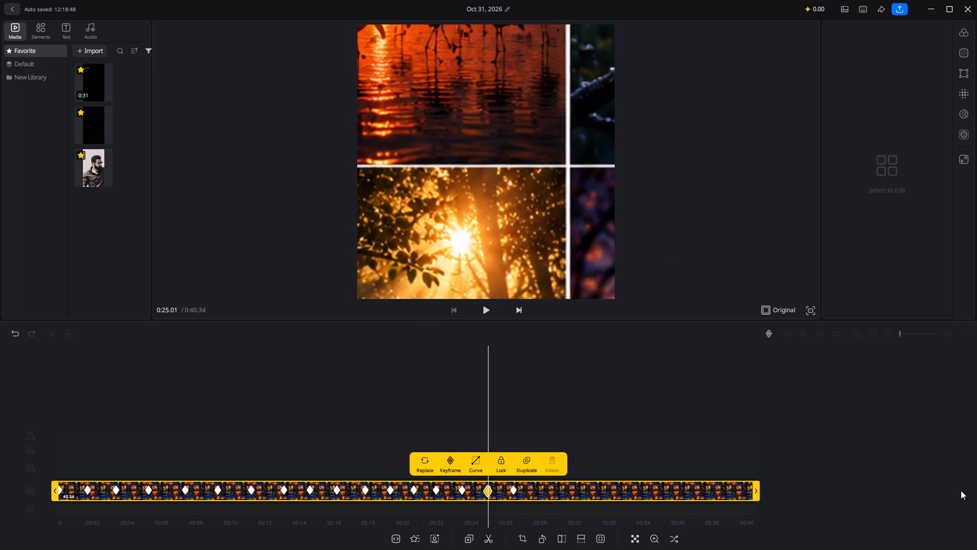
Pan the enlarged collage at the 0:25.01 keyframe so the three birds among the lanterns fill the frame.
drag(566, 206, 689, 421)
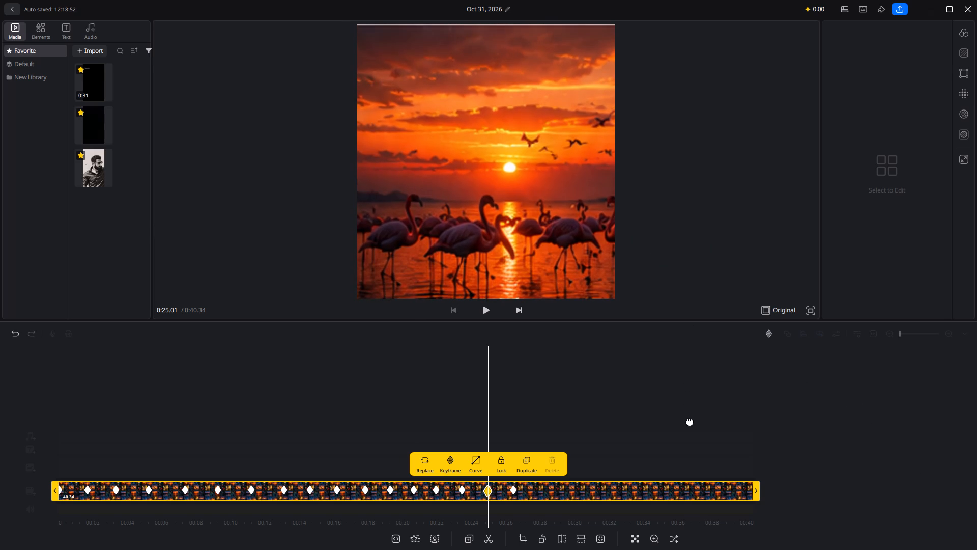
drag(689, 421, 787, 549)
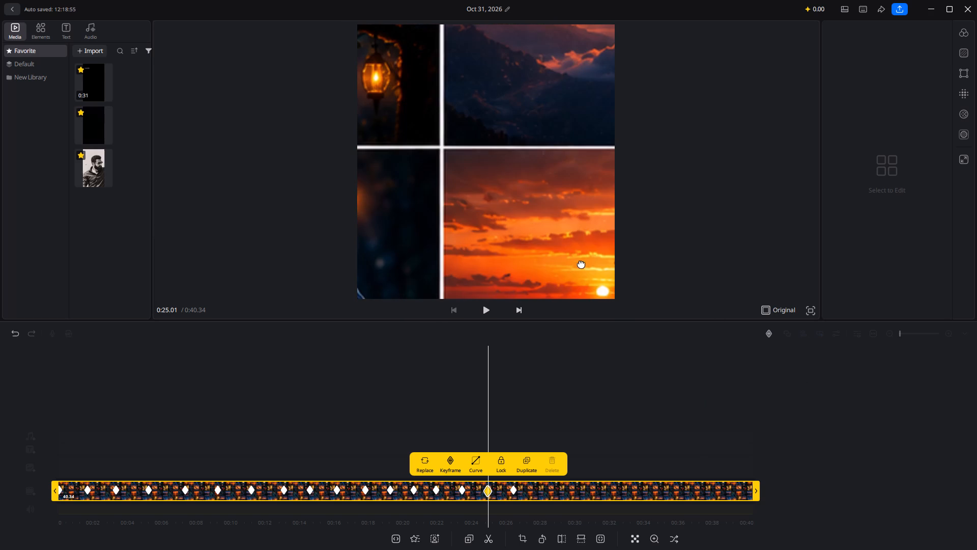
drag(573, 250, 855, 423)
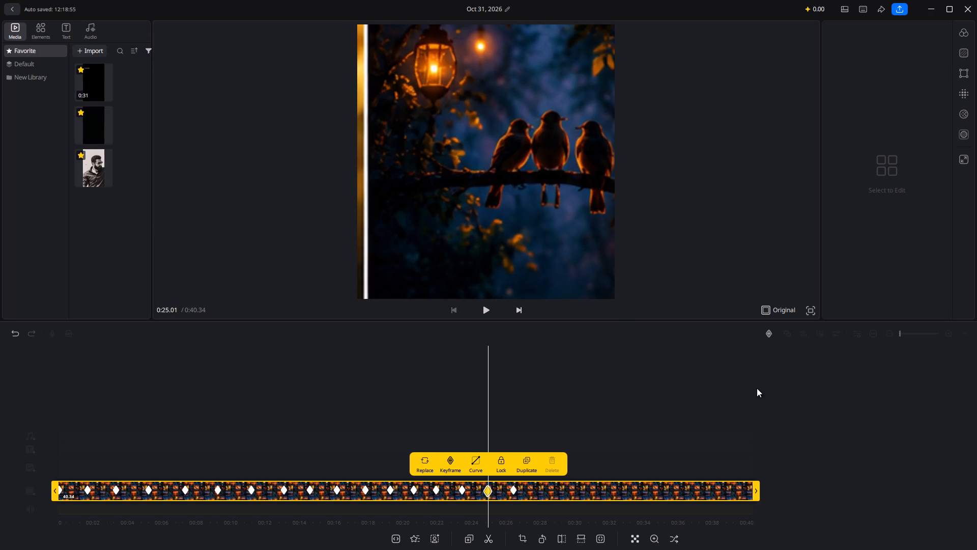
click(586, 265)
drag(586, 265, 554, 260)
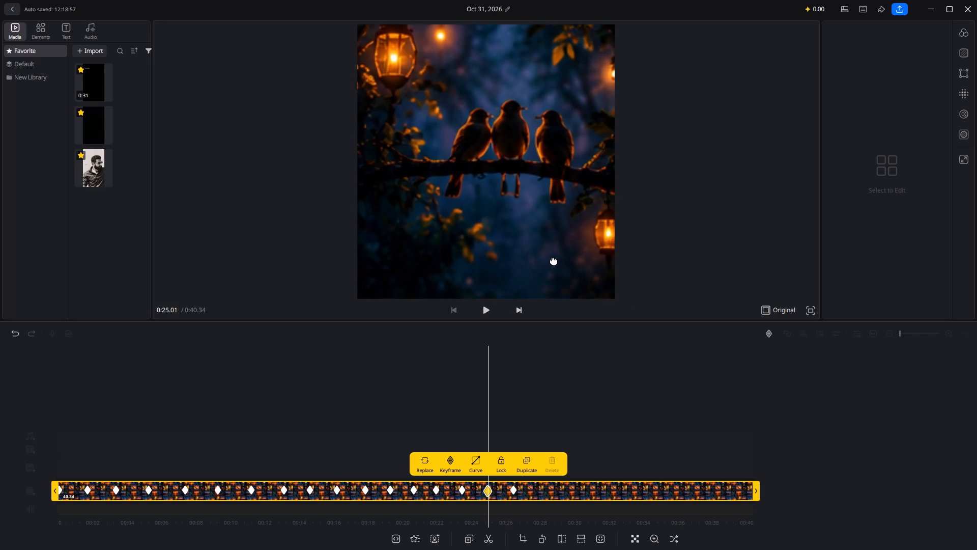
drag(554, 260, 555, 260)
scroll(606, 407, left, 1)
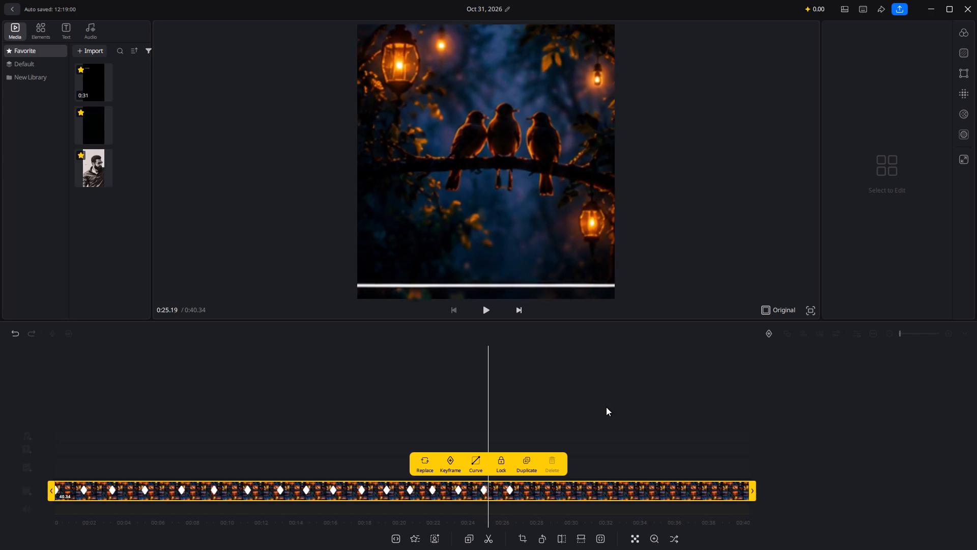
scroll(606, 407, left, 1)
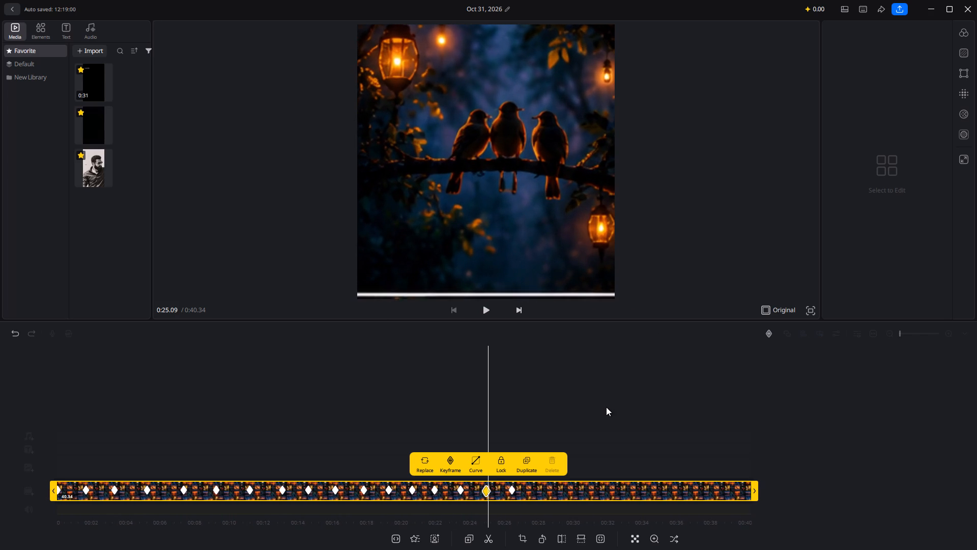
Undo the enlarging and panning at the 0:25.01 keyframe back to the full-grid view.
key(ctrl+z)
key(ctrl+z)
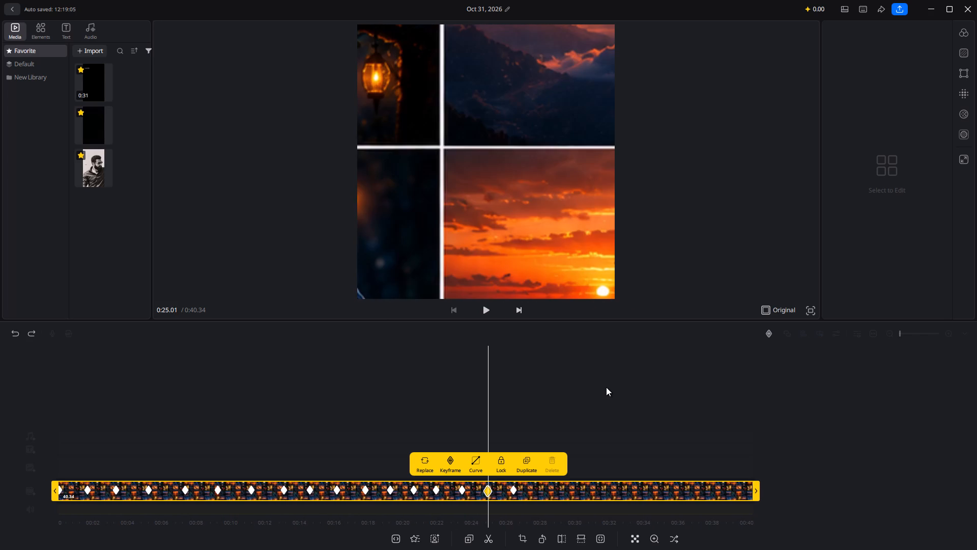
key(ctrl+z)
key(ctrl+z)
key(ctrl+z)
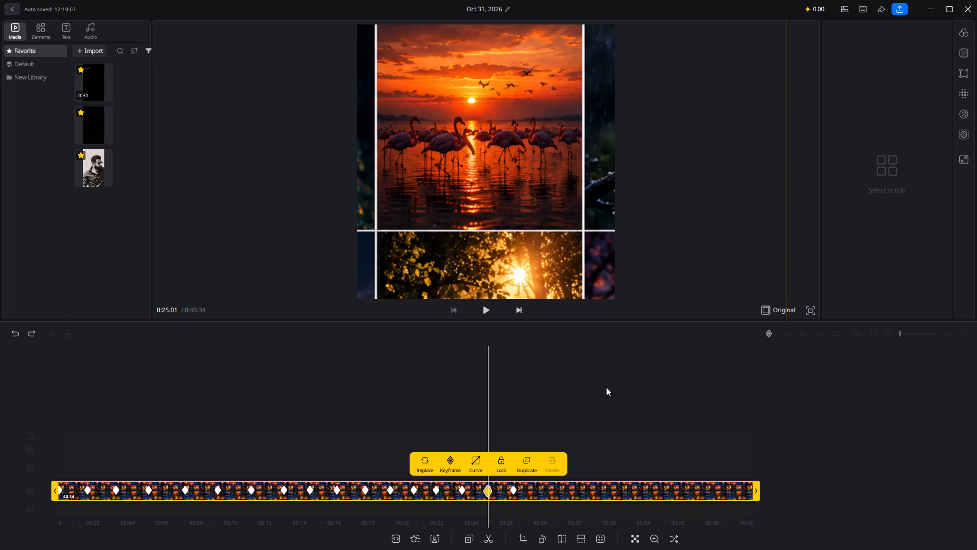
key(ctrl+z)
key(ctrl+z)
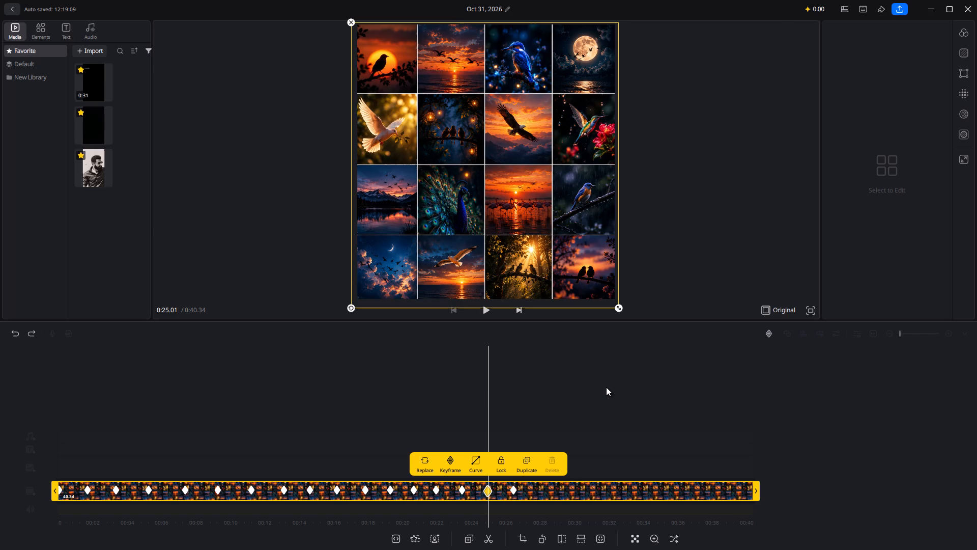
At the 0:26.46 keyframe, enlarge the collage until roughly a two-by-two block of pictures fills the frame.
scroll(526, 400, right, 4)
scroll(526, 400, left, 1)
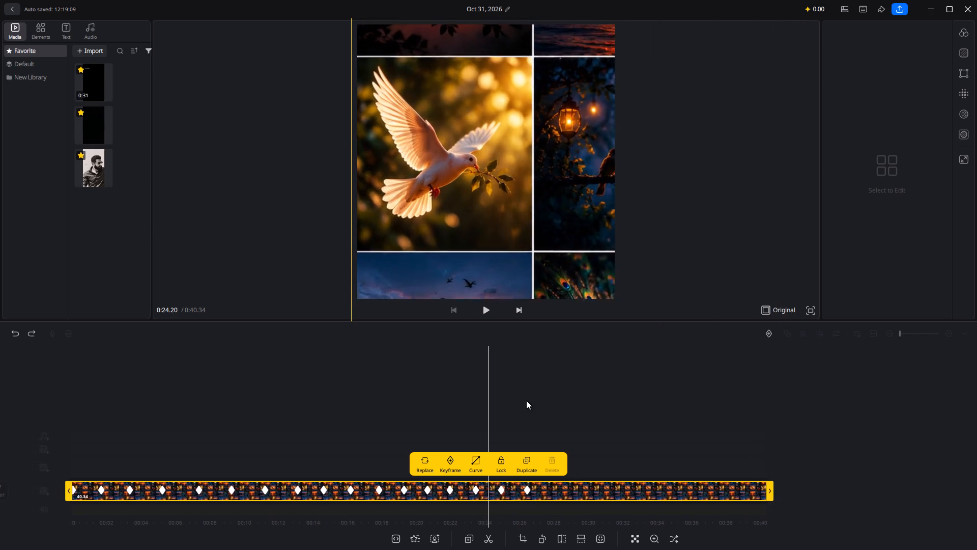
scroll(526, 400, left, 1)
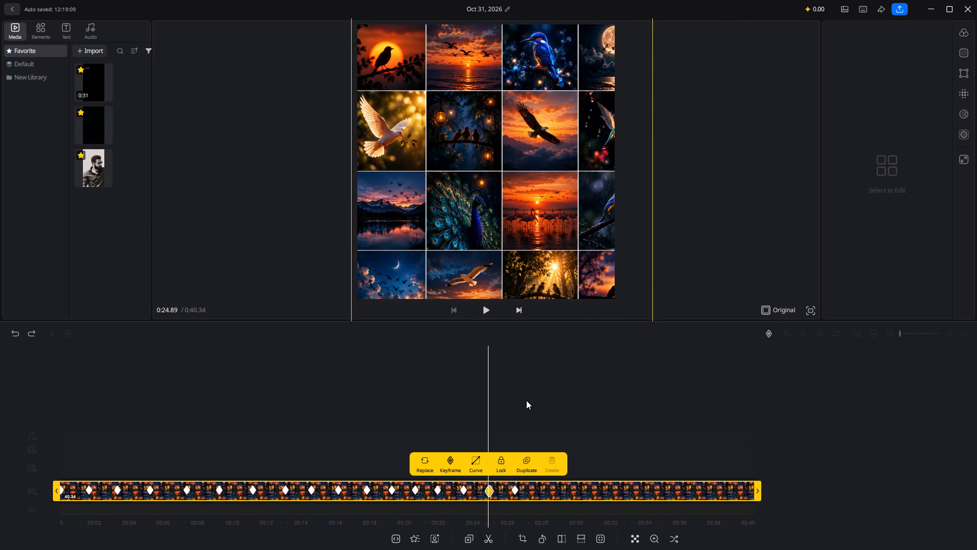
scroll(526, 400, left, 3)
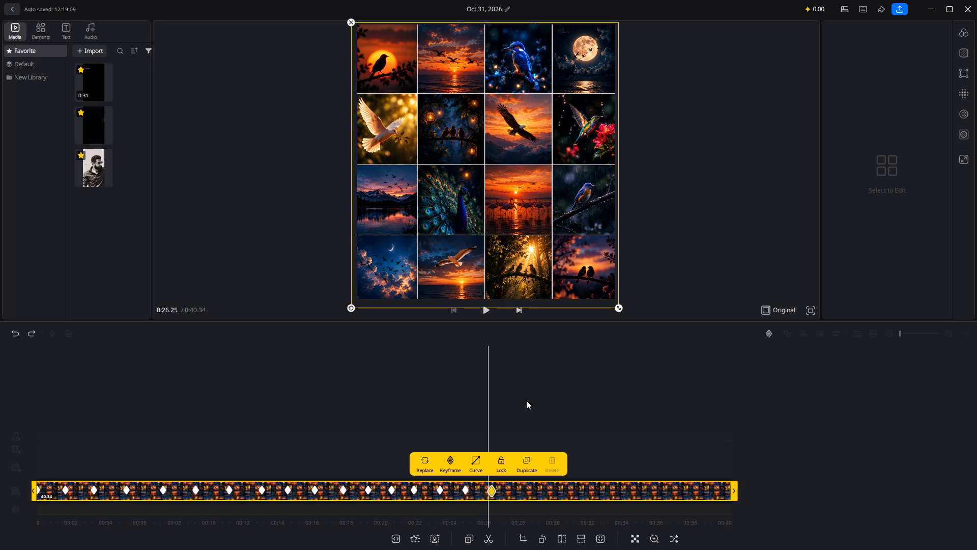
scroll(526, 400, left, 1)
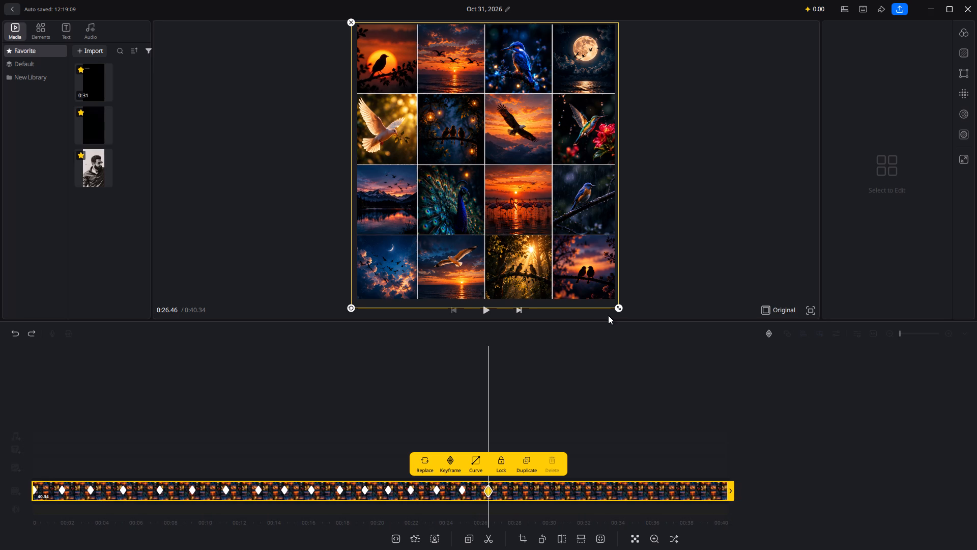
drag(619, 311, 976, 549)
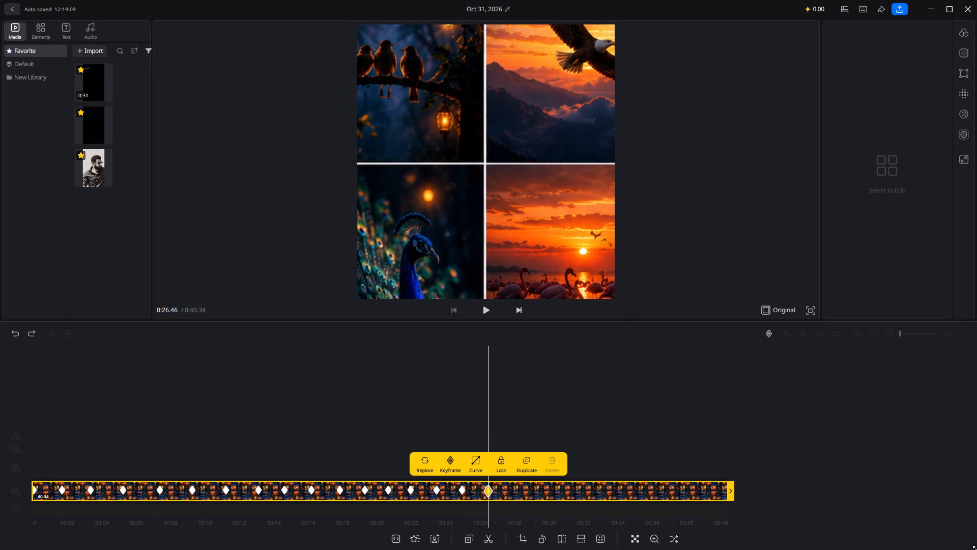
drag(976, 549, 975, 545)
Enlarge the collage further and pan to the bottom corner picture so the two birds at sunset fill the frame at 0:26.46.
drag(518, 145, 434, 16)
drag(598, 248, 411, 0)
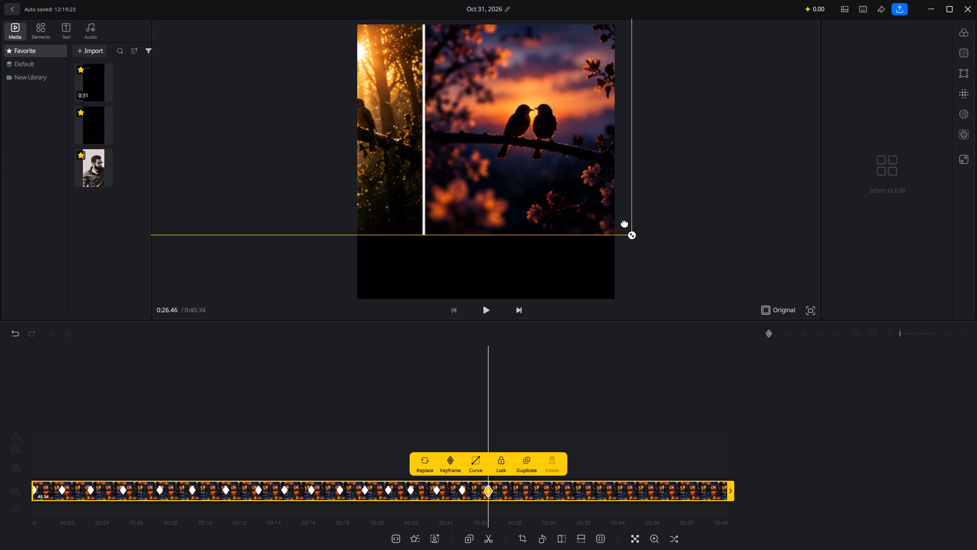
drag(632, 234, 741, 311)
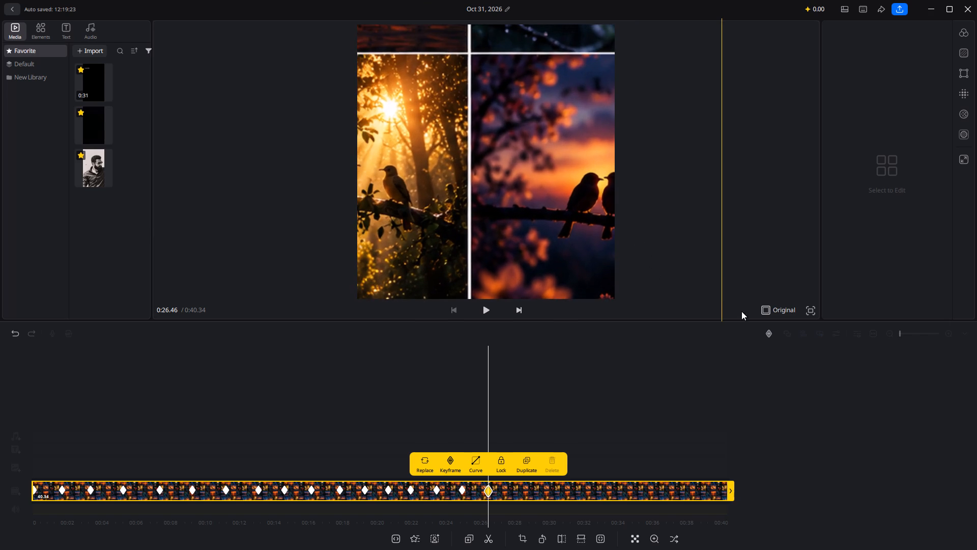
drag(584, 231, 475, 213)
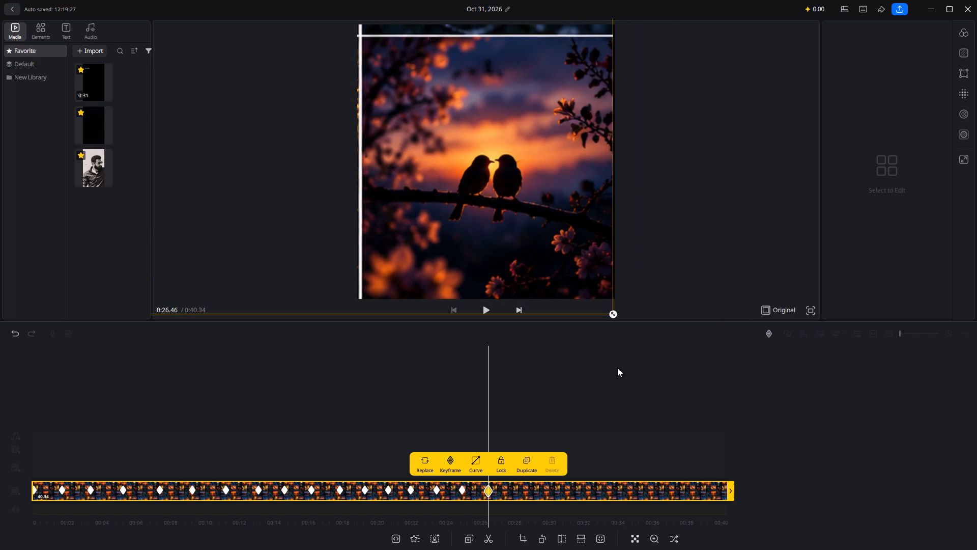
drag(561, 256, 551, 239)
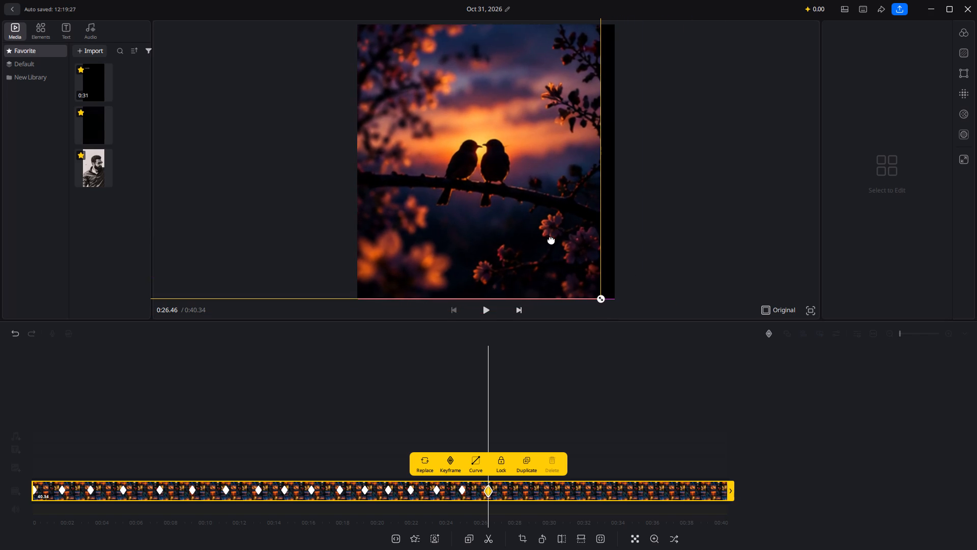
drag(551, 239, 564, 243)
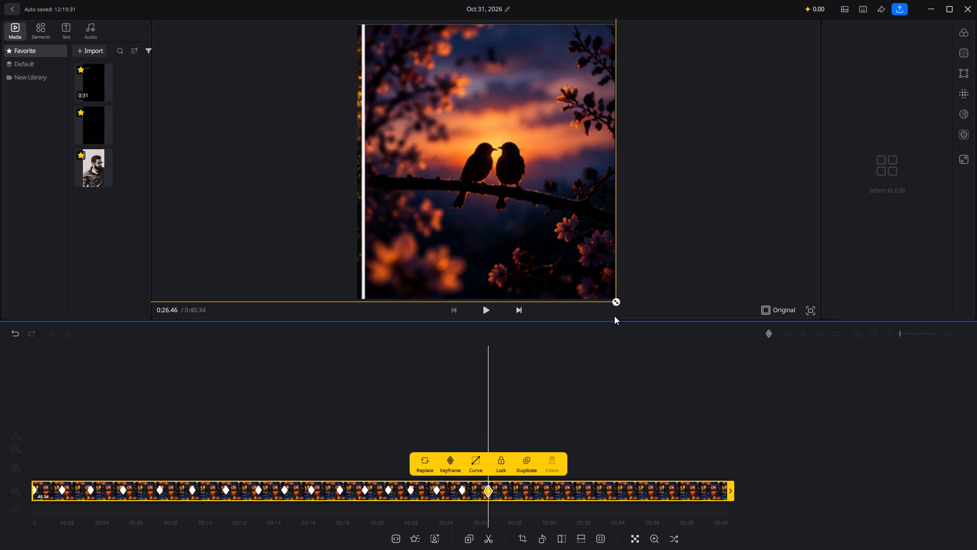
drag(615, 302, 630, 311)
drag(526, 242, 511, 230)
click(511, 230)
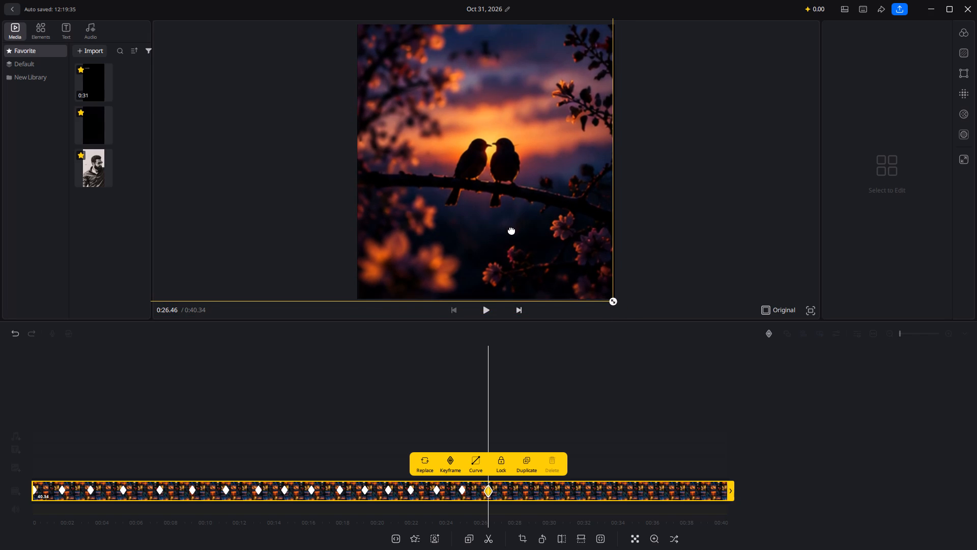
Pan the enlarged collage at the 0:26.46 keyframe so the three birds among the lanterns fill the frame.
drag(511, 230, 775, 434)
click(506, 227)
drag(506, 227, 689, 426)
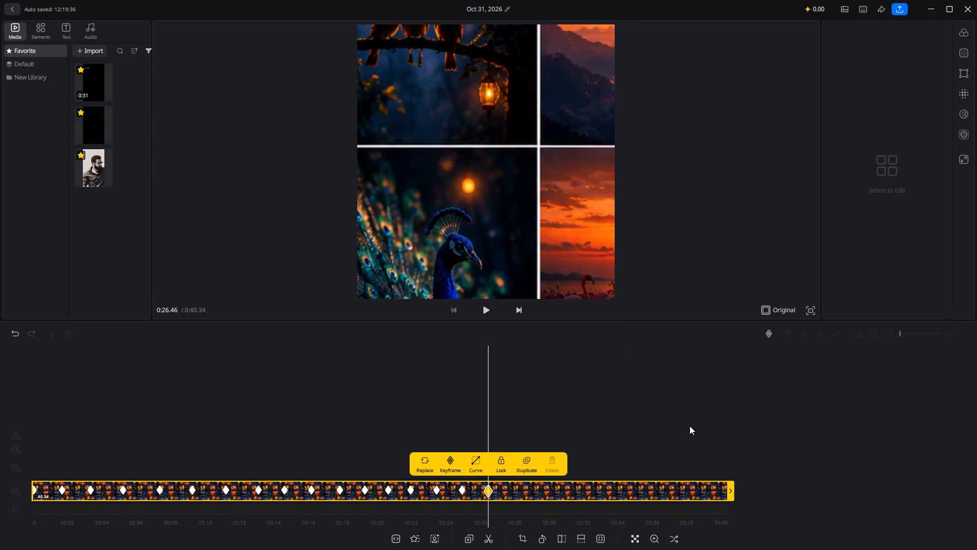
drag(533, 214, 639, 392)
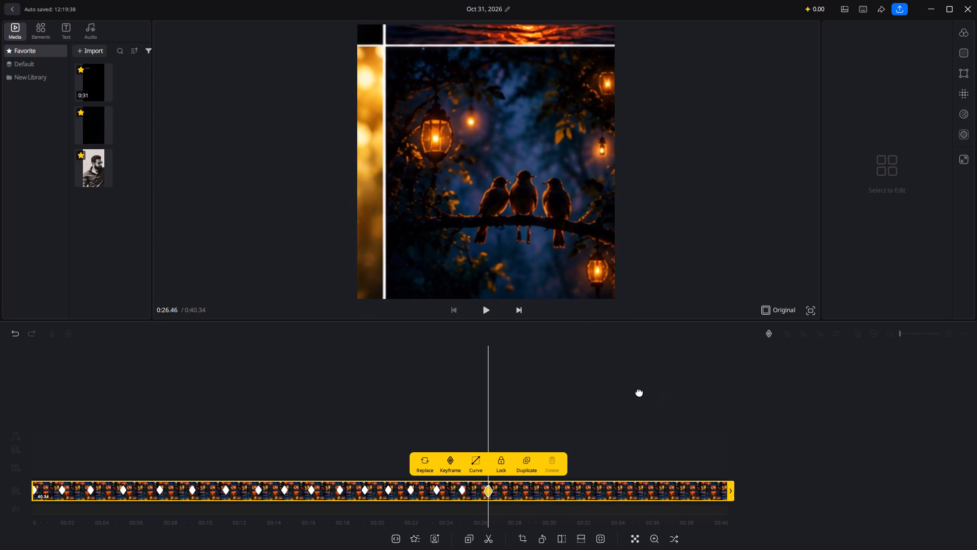
drag(639, 392, 611, 369)
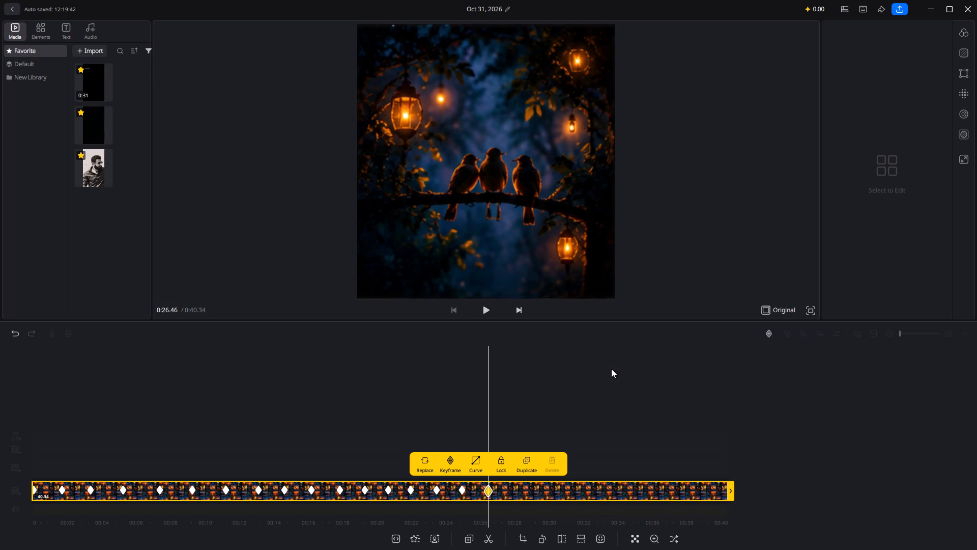
Add a keyframe at 0:27.91 that holds the close-up of the three birds among the lanterns.
scroll(611, 369, left, 7)
scroll(611, 369, right, 2)
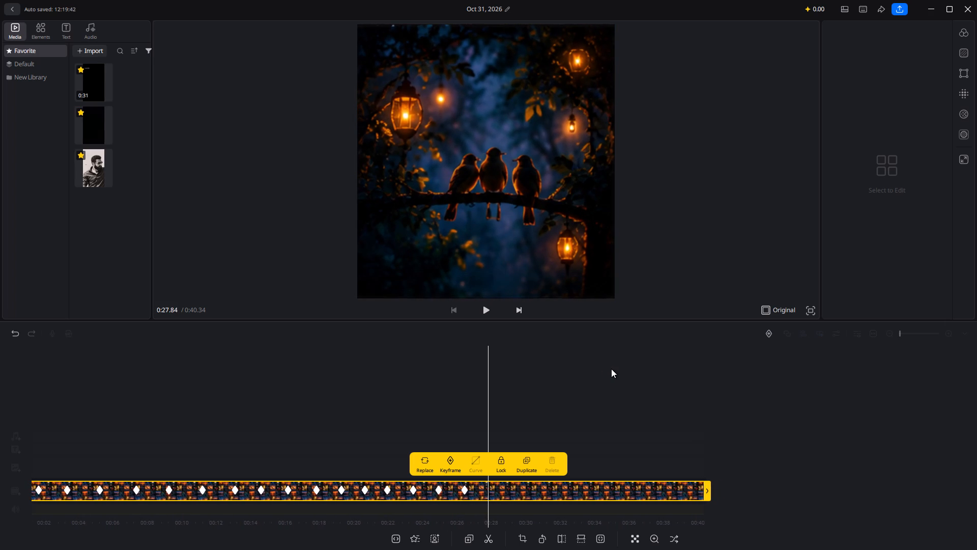
scroll(611, 369, right, 1)
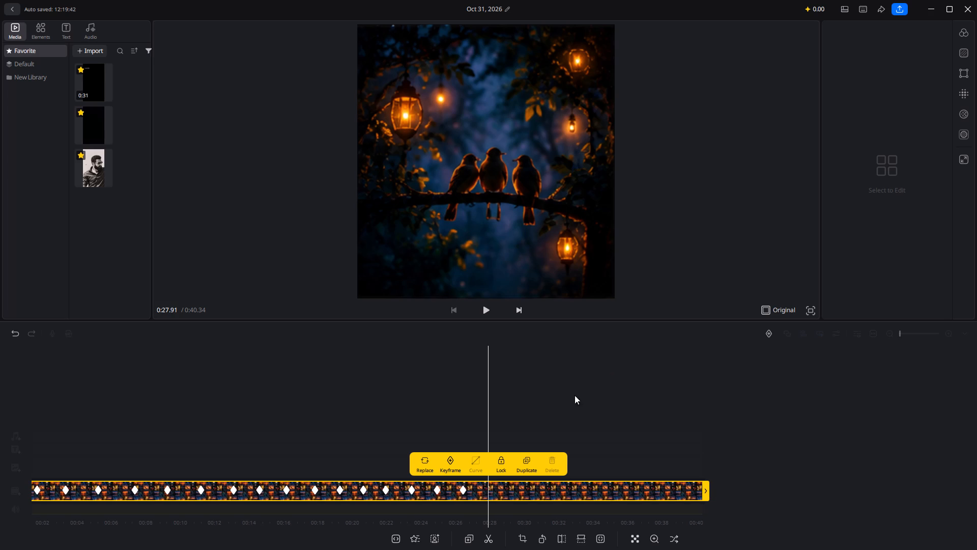
click(453, 460)
Add another keyframe at 0:29.41 for the next full-grid view.
scroll(591, 395, left, 2)
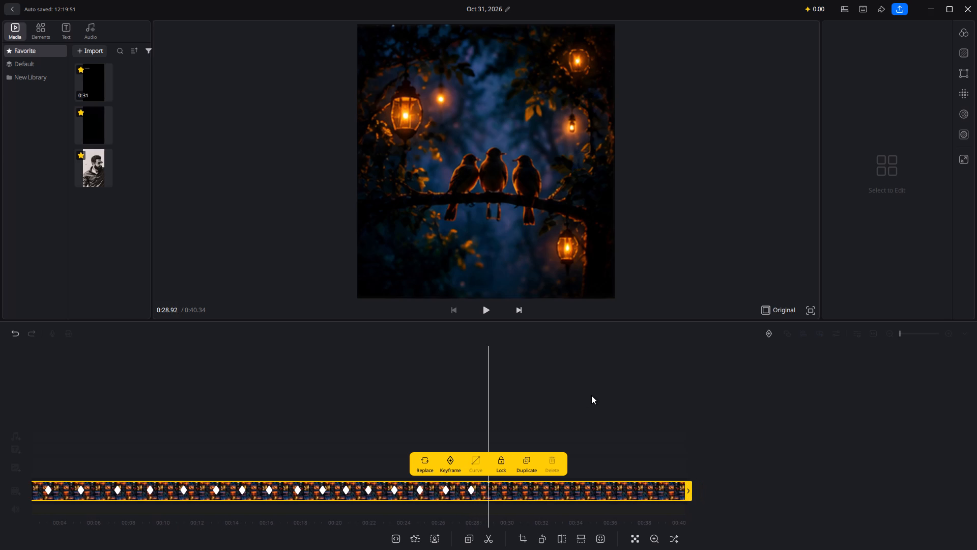
scroll(591, 395, left, 2)
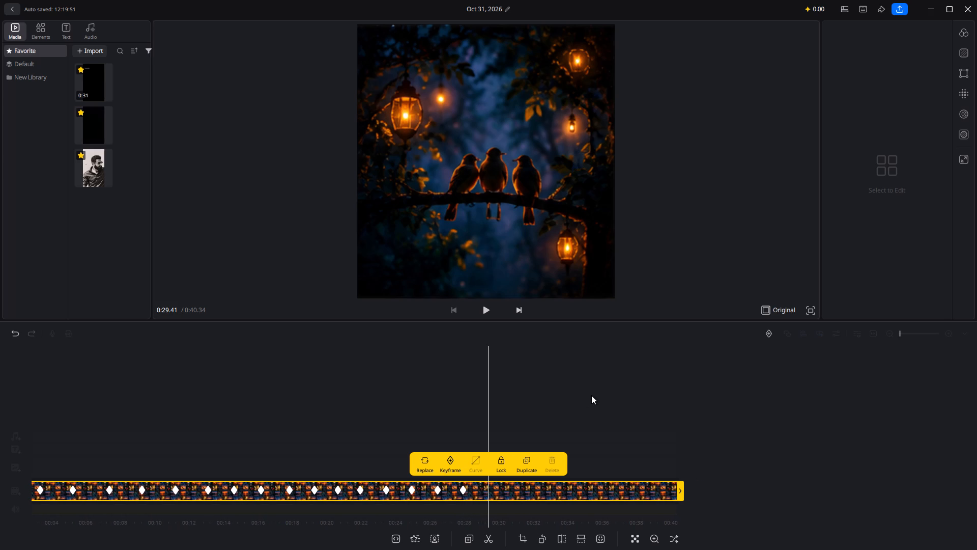
click(452, 461)
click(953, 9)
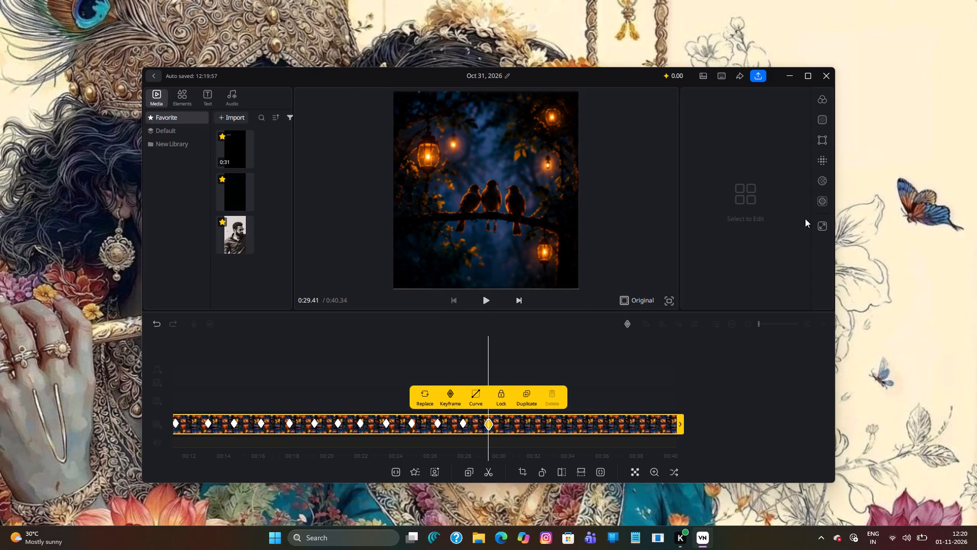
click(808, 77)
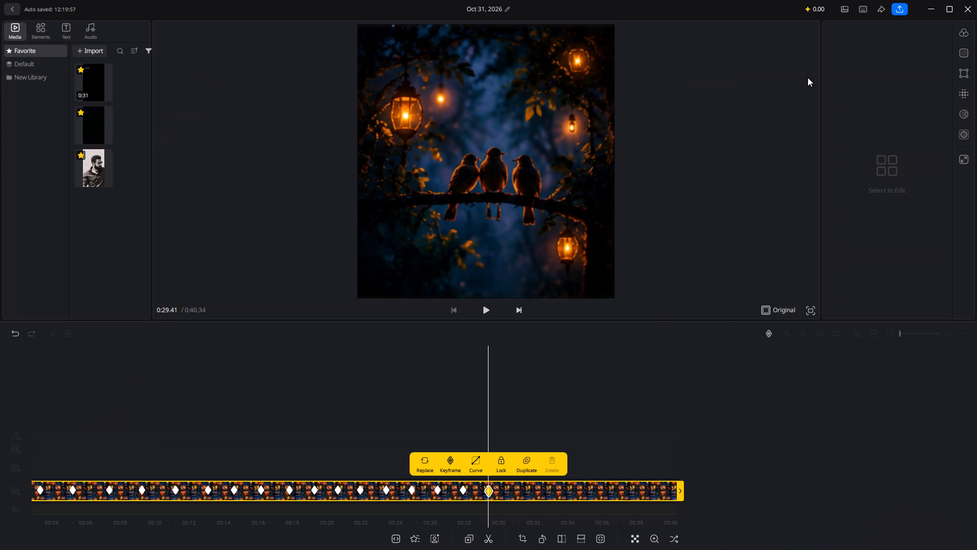
Scrub back to about 0:24.59 and forward to 0:29.38 to review the zoom into the lantern birds and the hold.
scroll(559, 417, right, 5)
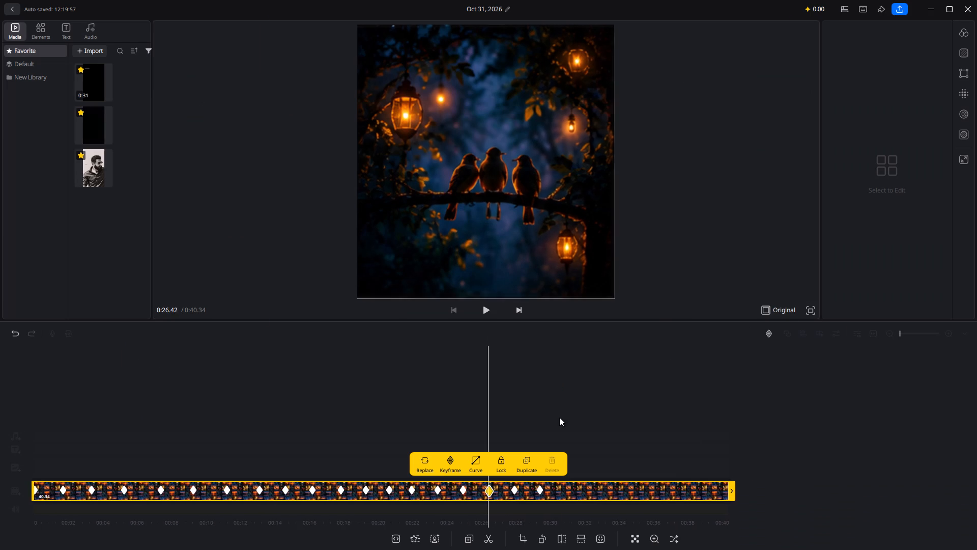
scroll(559, 417, right, 2)
scroll(559, 417, left, 4)
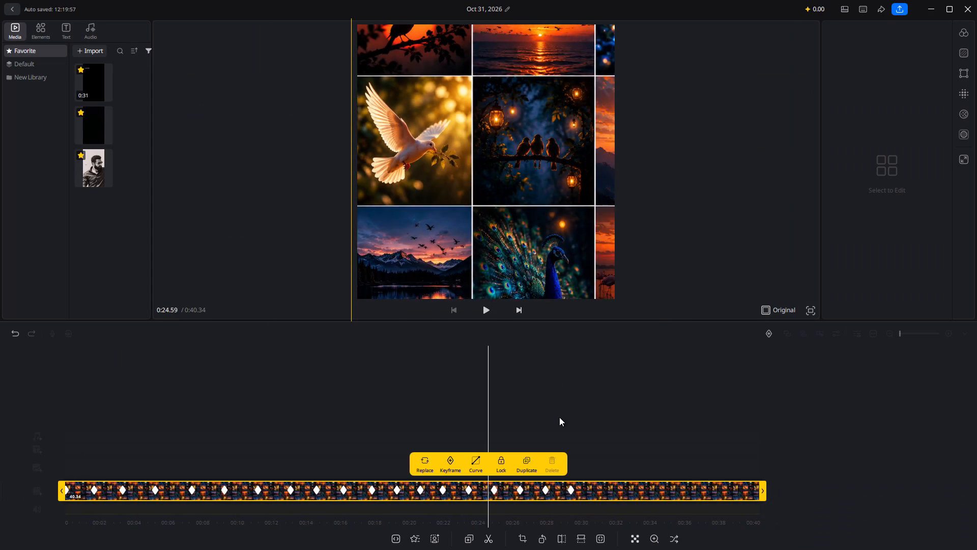
scroll(559, 417, left, 6)
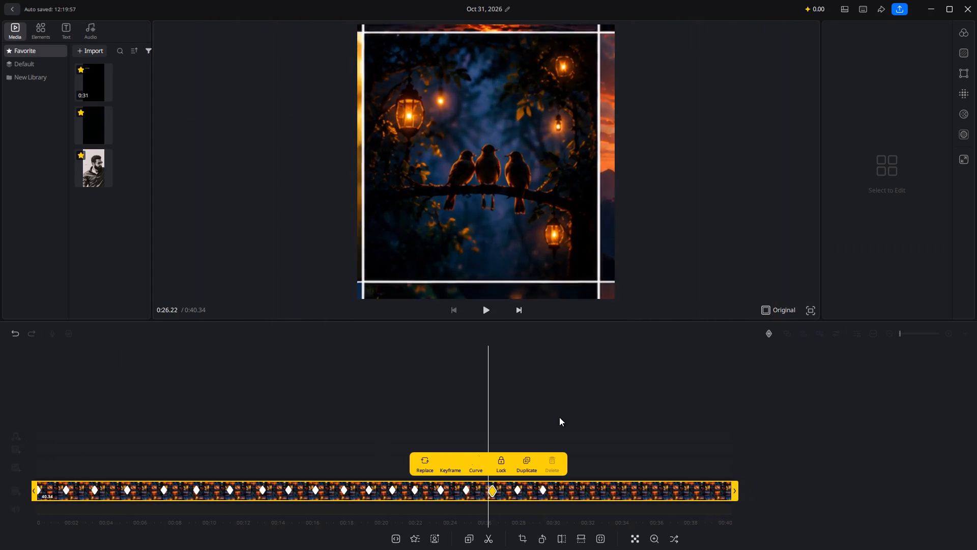
scroll(559, 417, left, 4)
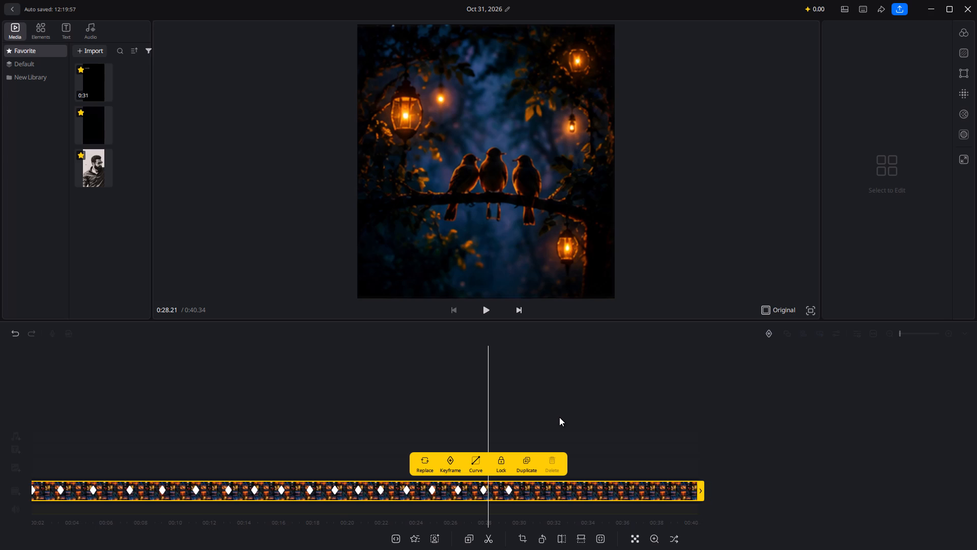
scroll(559, 417, left, 2)
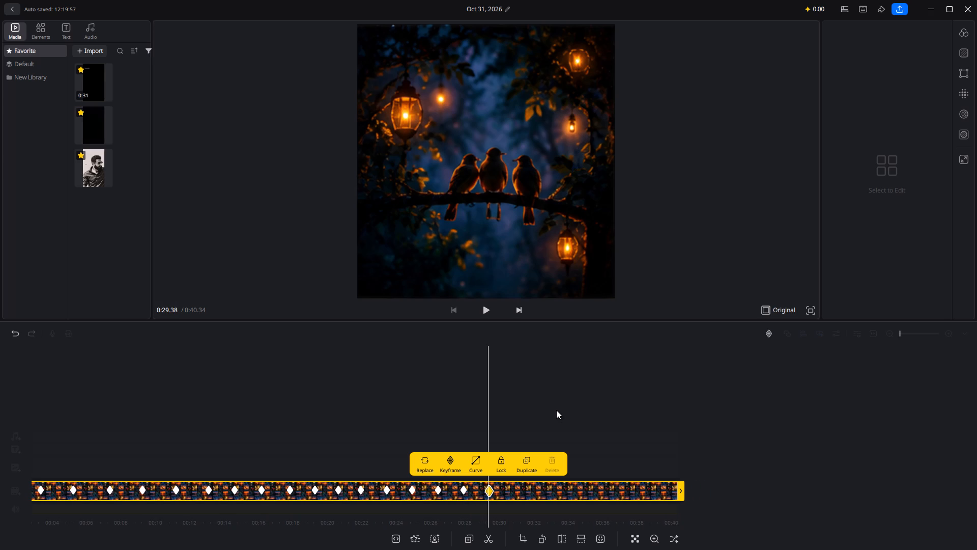
At the 0:29.38 keyframe, pan the enlarged collage from the lantern birds until its bottom corner comes into view.
scroll(527, 404, right, 1)
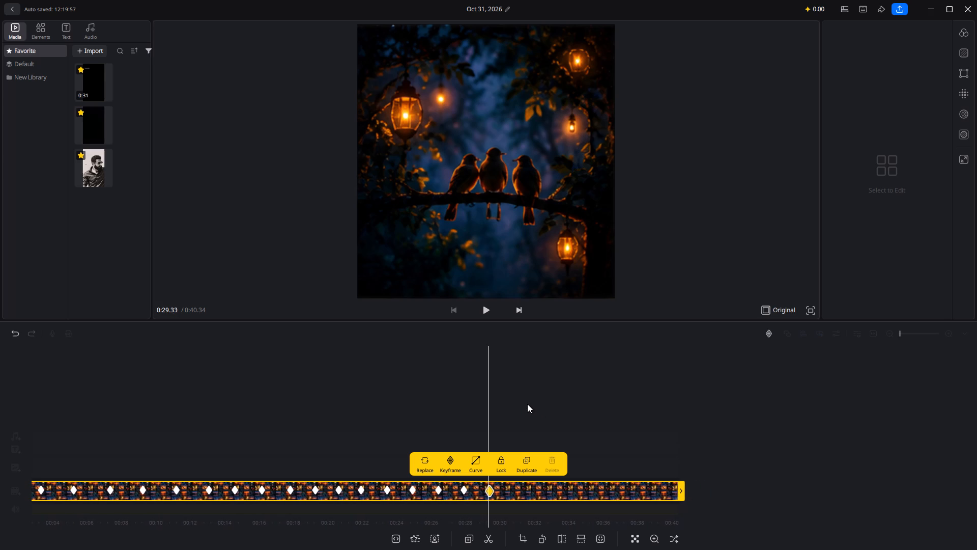
scroll(527, 404, right, 1)
click(511, 237)
drag(543, 249, 466, 31)
drag(537, 167, 387, 0)
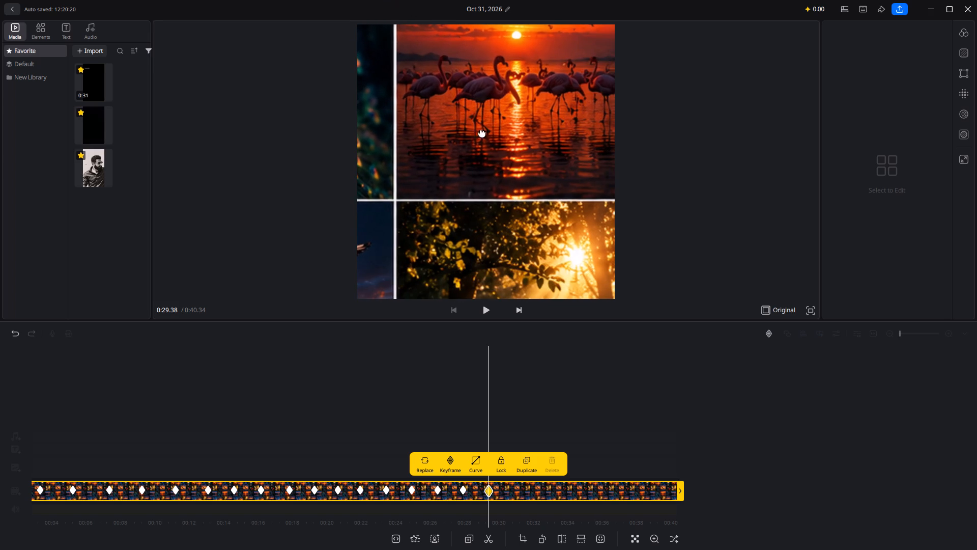
drag(495, 147, 407, 0)
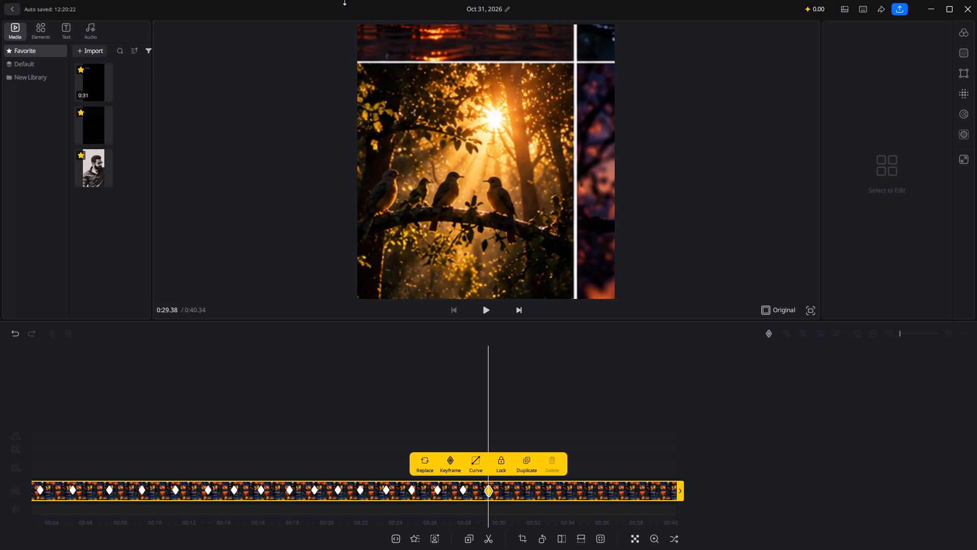
drag(469, 165, 364, 0)
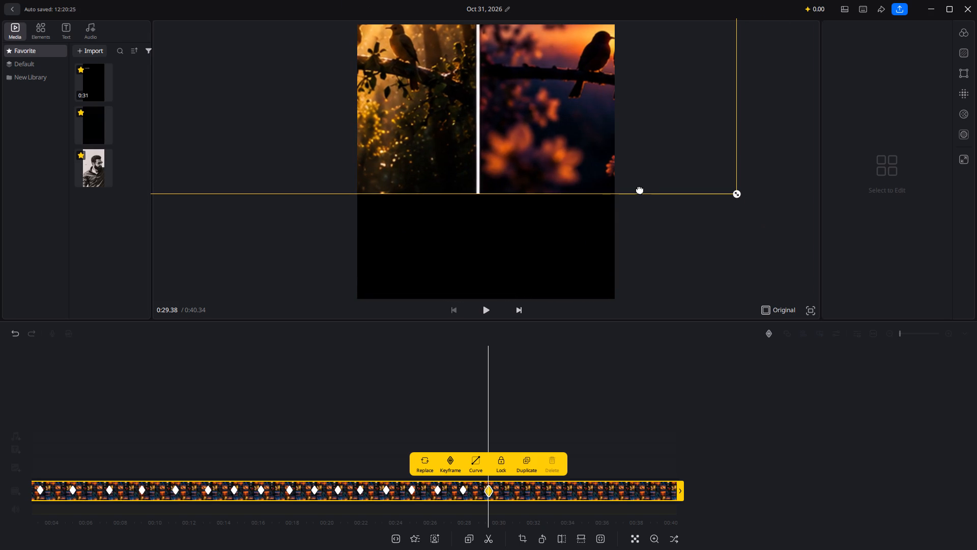
Shrink the collage in stages, re-panning it, until the flamingo and sunlit-forest pictures and parts of their neighbours fill the frame.
drag(737, 196, 636, 155)
drag(566, 86, 632, 213)
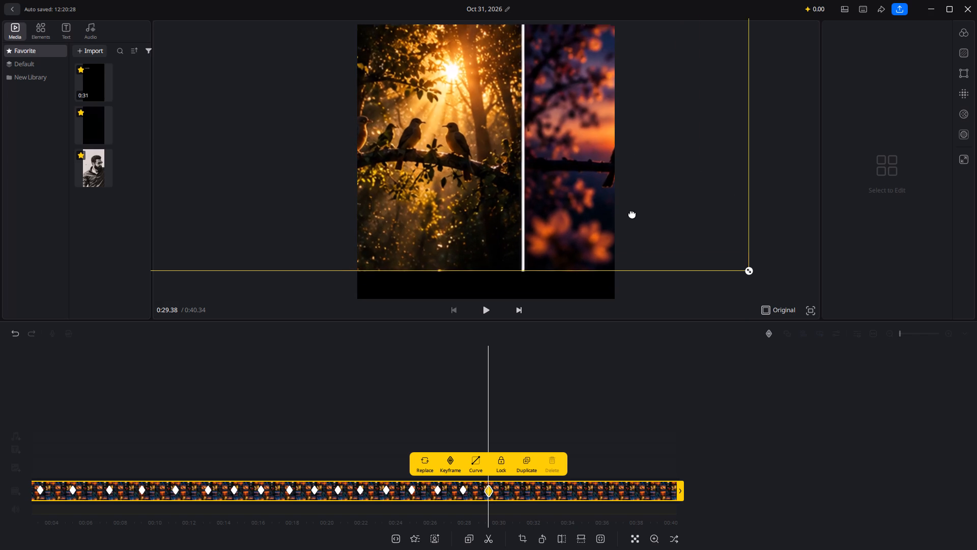
drag(632, 213, 621, 219)
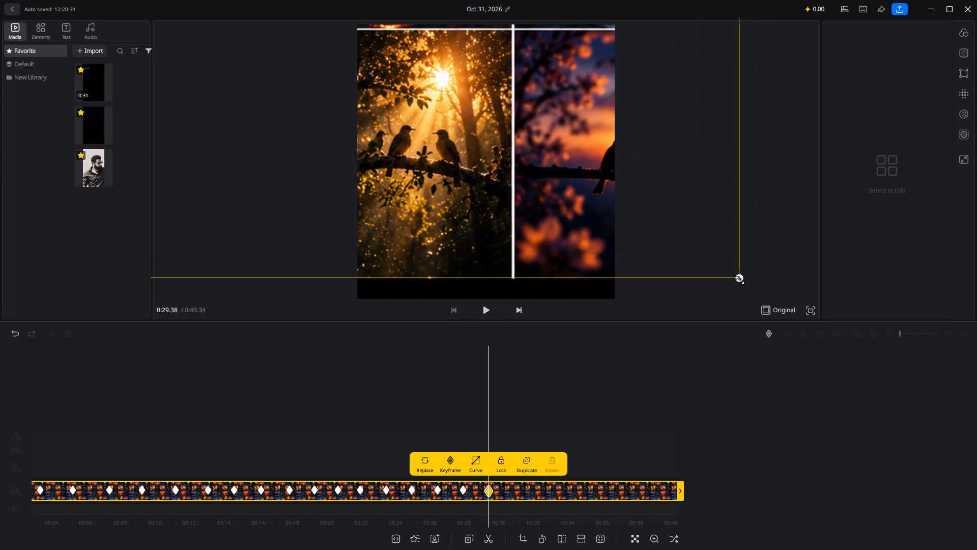
drag(739, 279, 615, 218)
drag(510, 148, 571, 223)
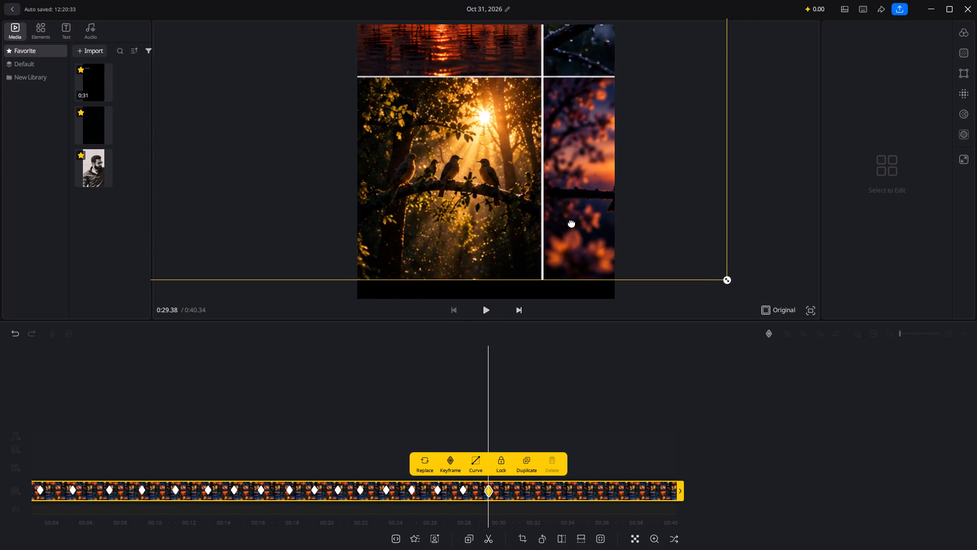
drag(571, 223, 573, 223)
drag(730, 280, 601, 228)
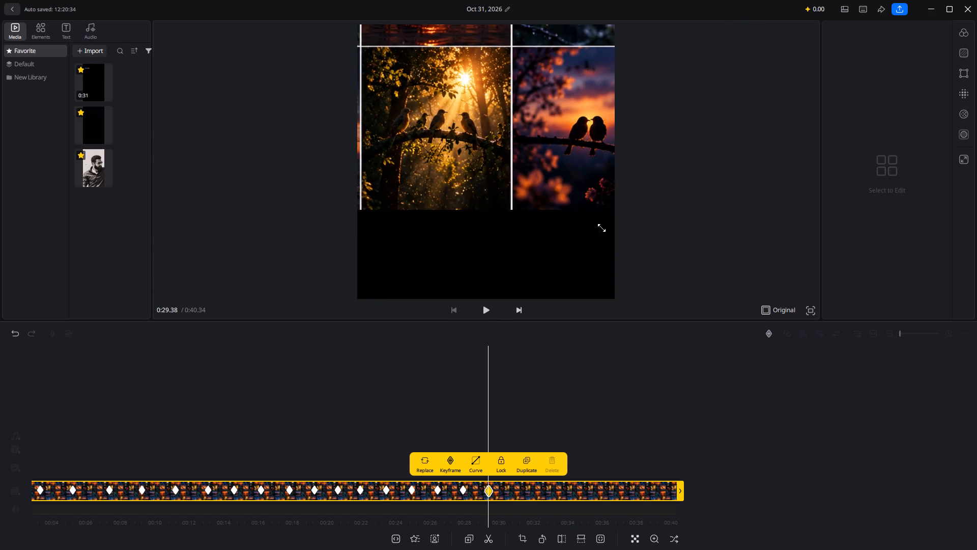
drag(601, 228, 582, 218)
drag(519, 142, 595, 235)
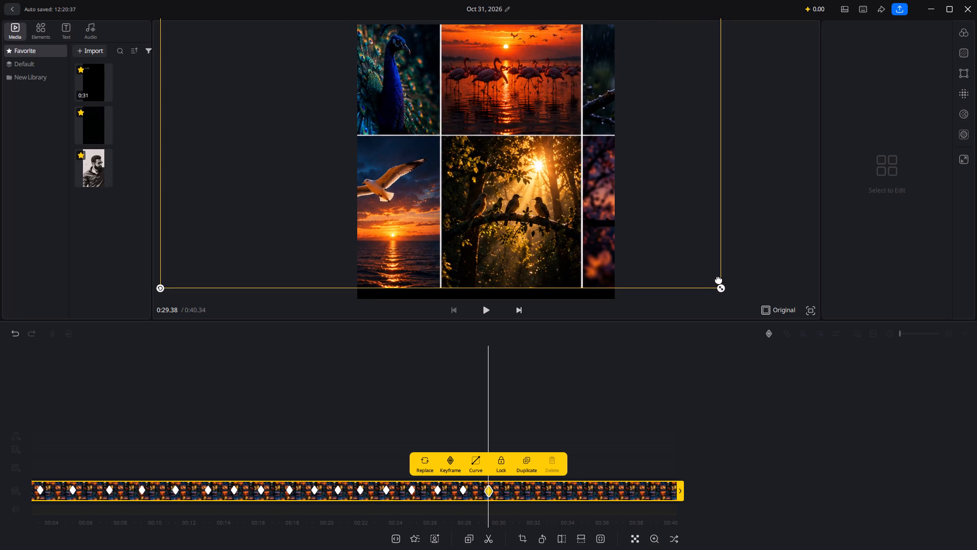
Shrink the collage further and move it until the whole four-by-four grid fits inside the frame at 0:29.38.
drag(720, 290, 571, 201)
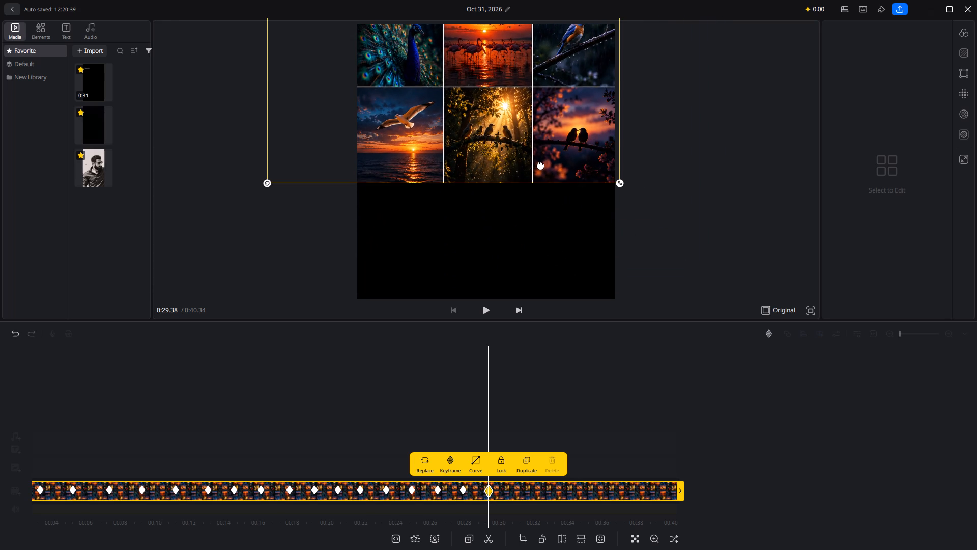
drag(540, 164, 552, 262)
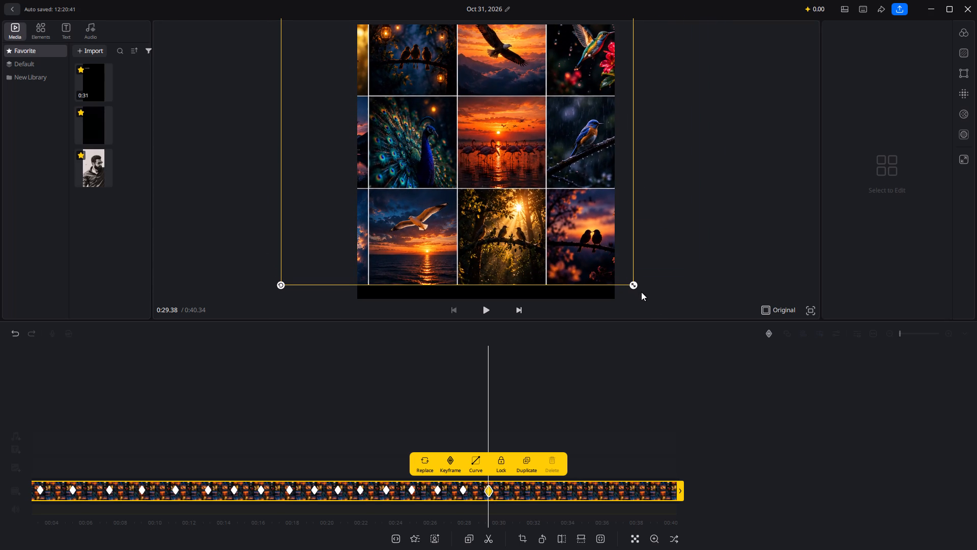
drag(635, 283, 535, 222)
drag(521, 196, 525, 204)
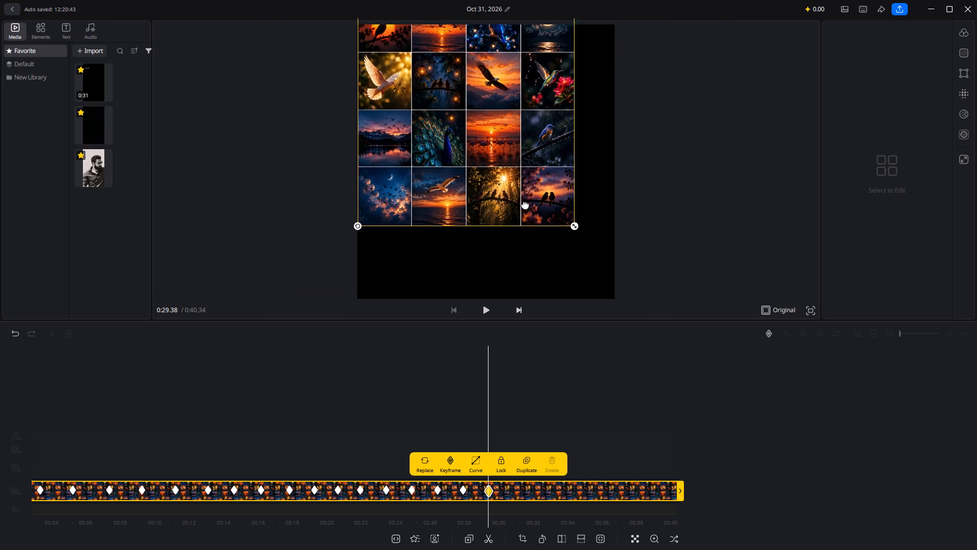
drag(525, 204, 524, 233)
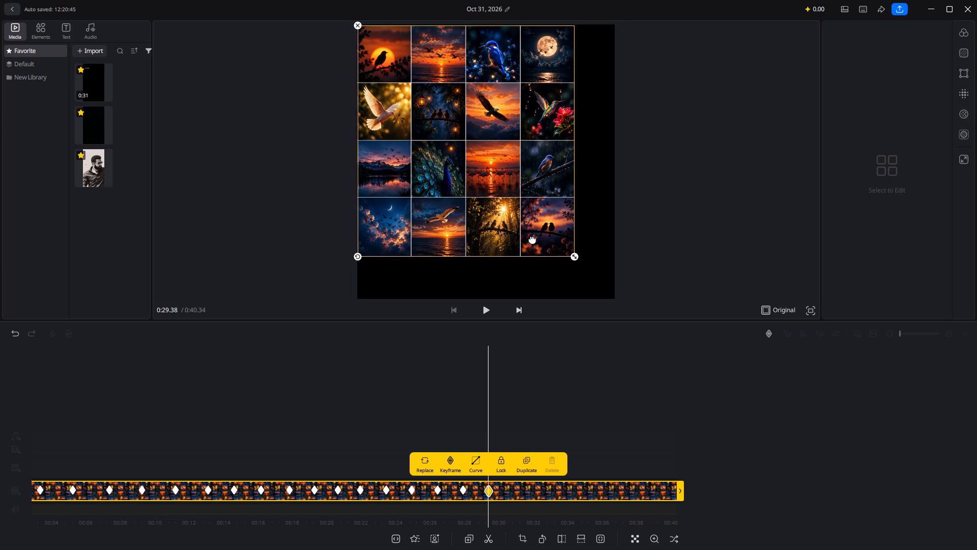
Resize and reposition the four-by-four grid at the 0:29.38 keyframe so the full collage fills the frame.
drag(573, 258, 598, 282)
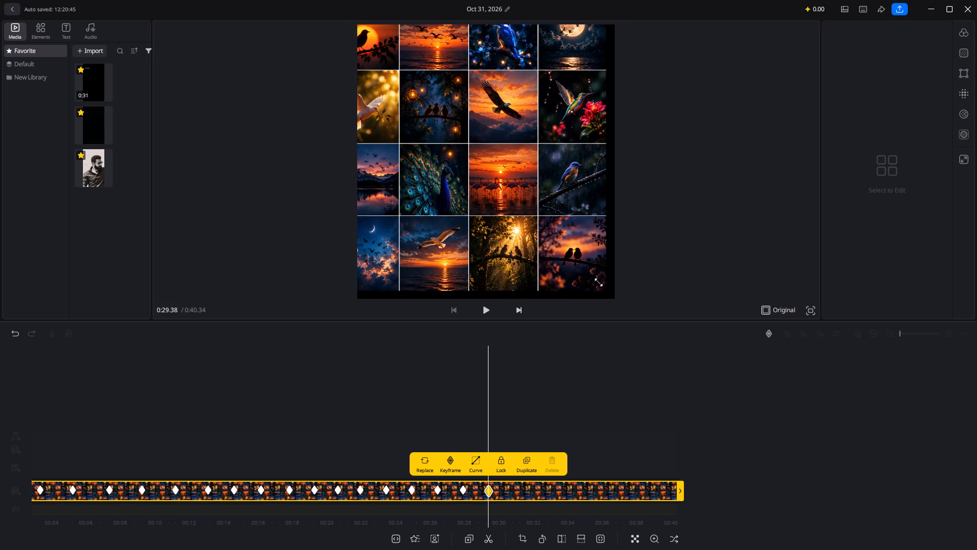
drag(598, 282, 607, 288)
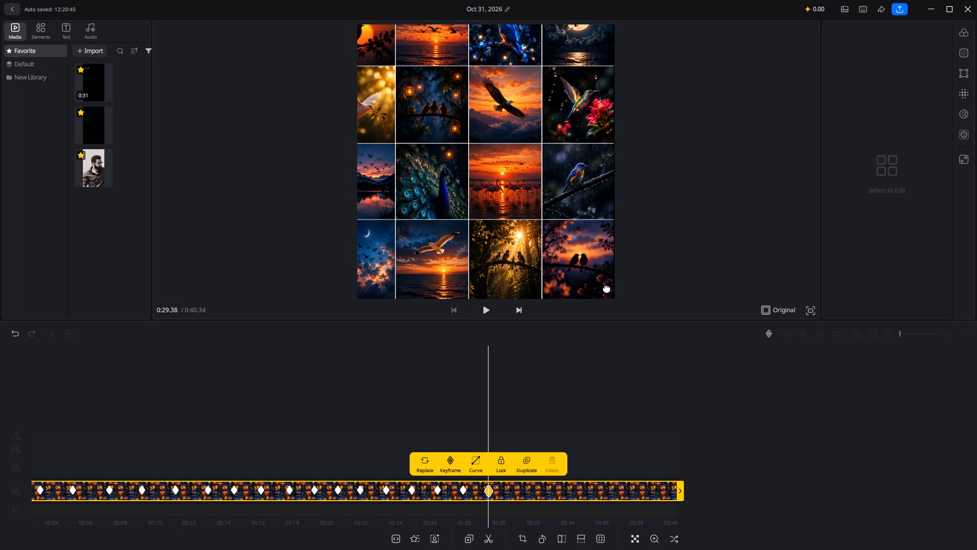
drag(615, 300, 601, 290)
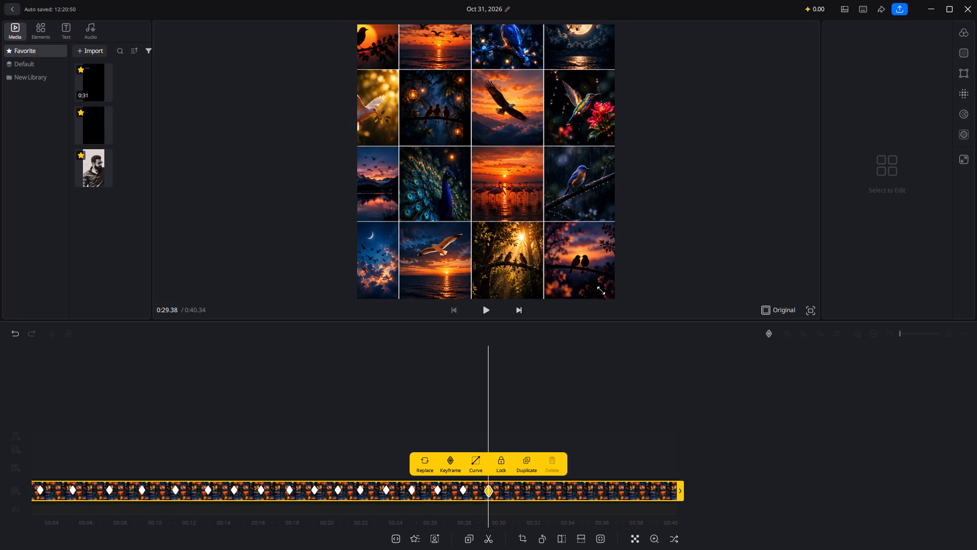
drag(601, 290, 585, 278)
drag(563, 246, 576, 257)
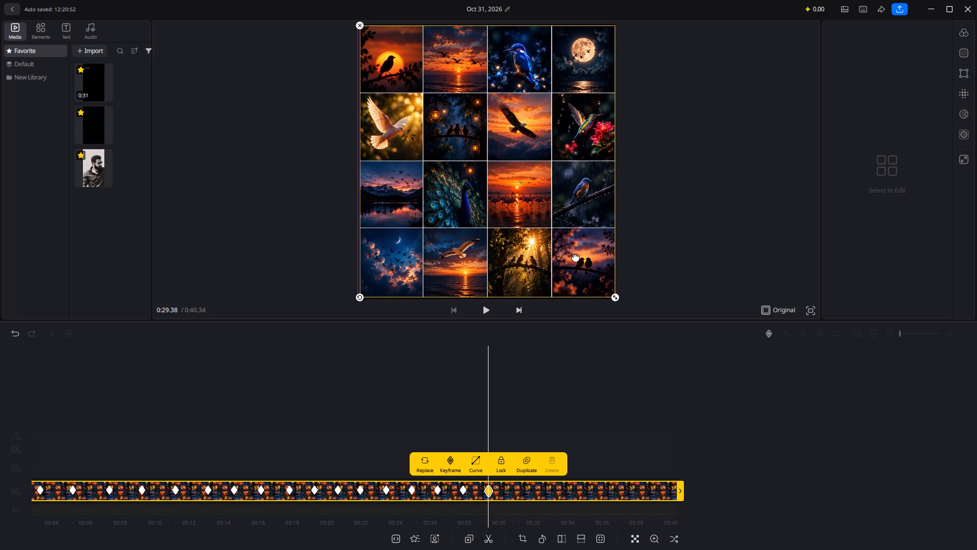
drag(576, 257, 576, 259)
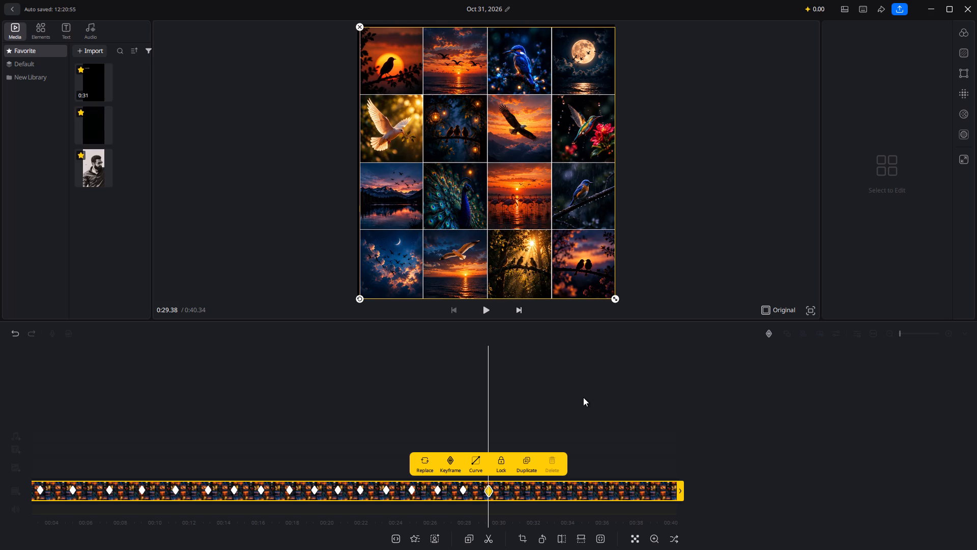
Scrub through the animation between about 0:25 and 0:29.6 to check the lantern-bird close-up and the return to the full grid.
scroll(567, 409, right, 3)
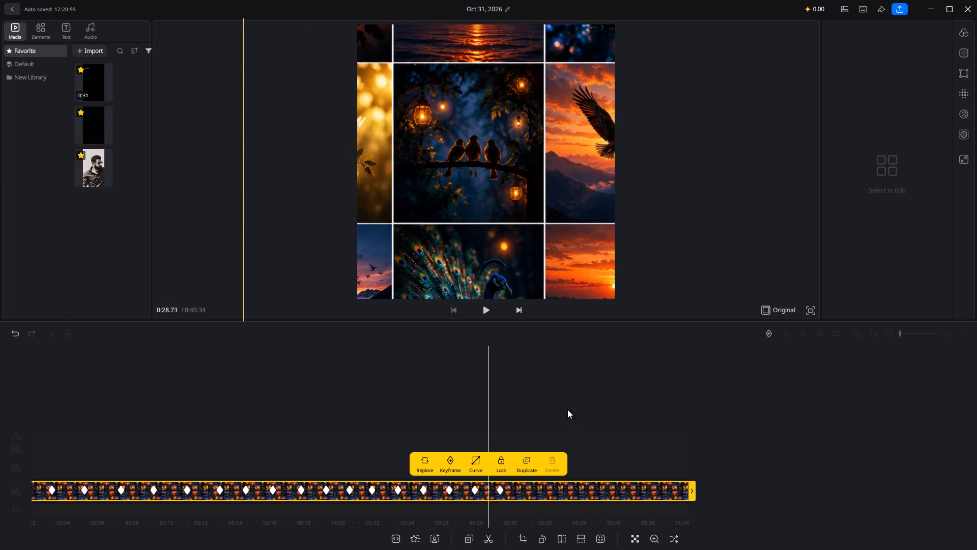
scroll(567, 409, right, 6)
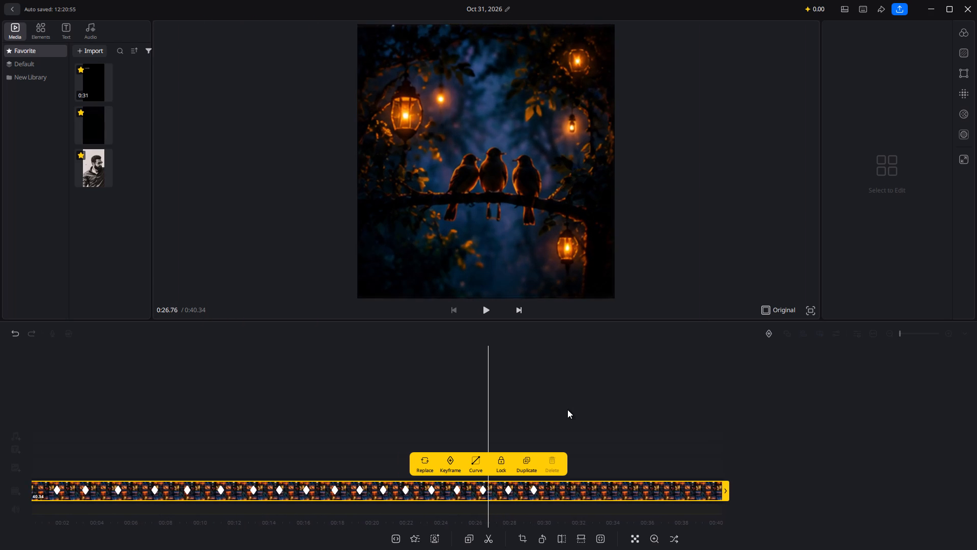
scroll(567, 409, left, 1)
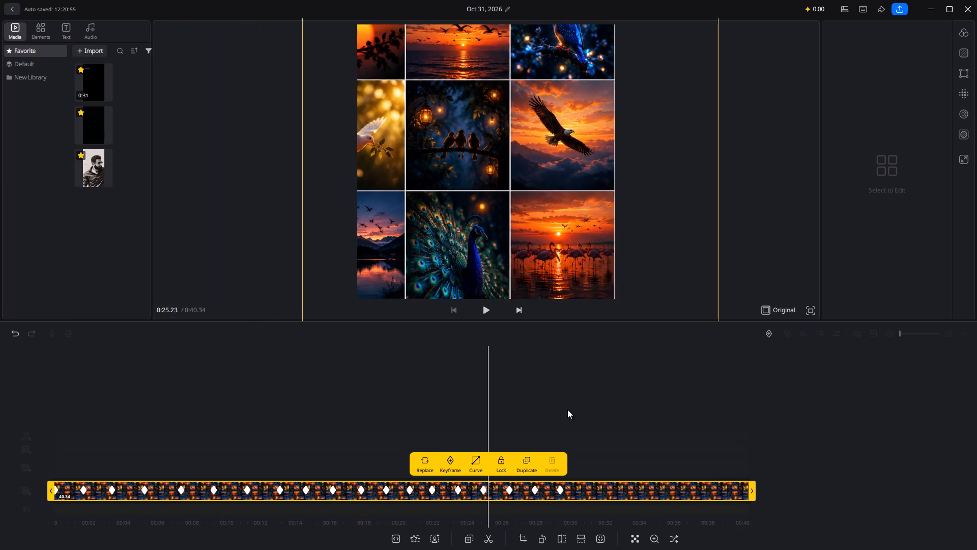
scroll(567, 409, left, 1)
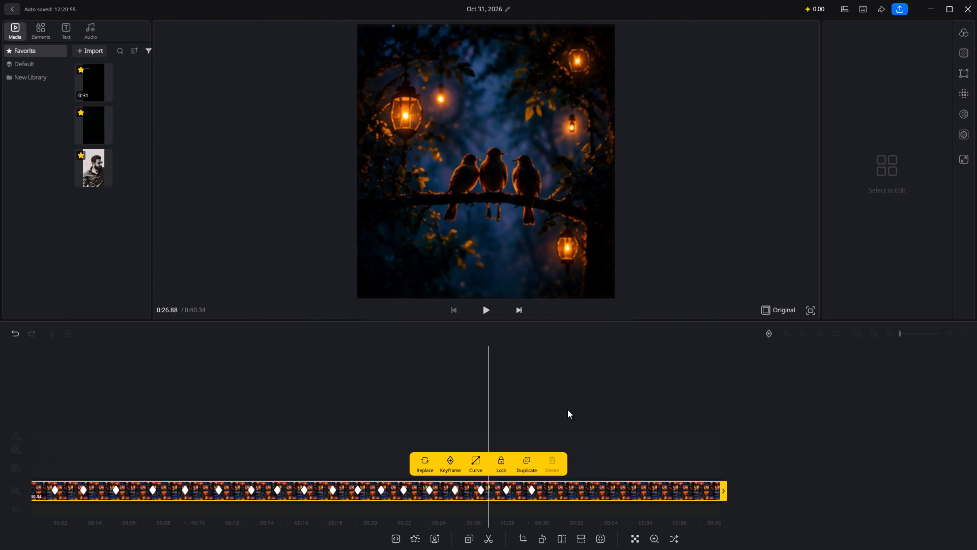
scroll(567, 409, left, 6)
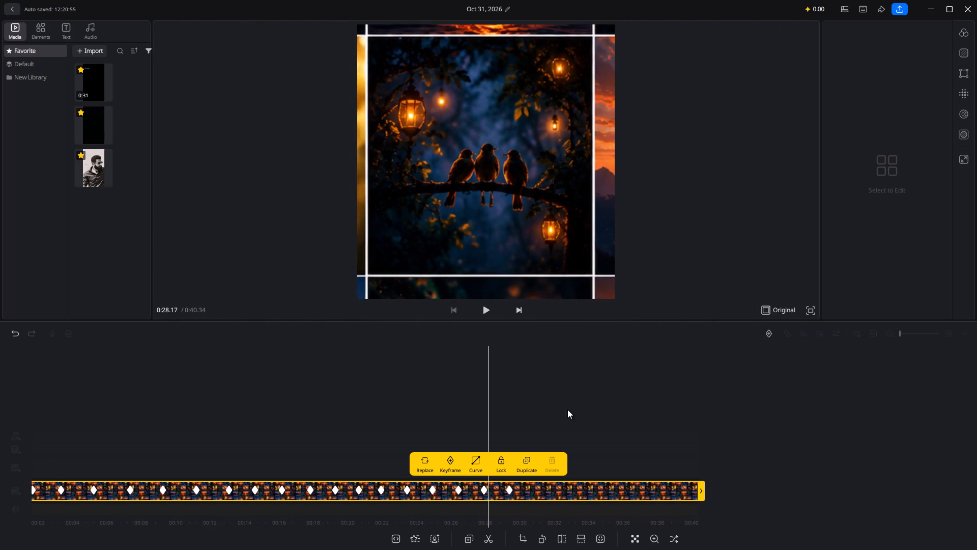
scroll(567, 409, left, 5)
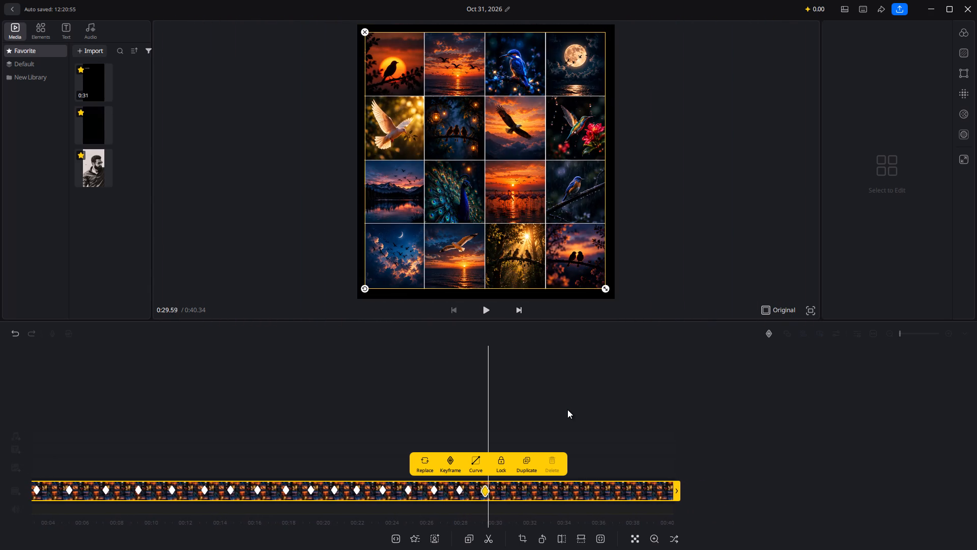
scroll(567, 409, left, 1)
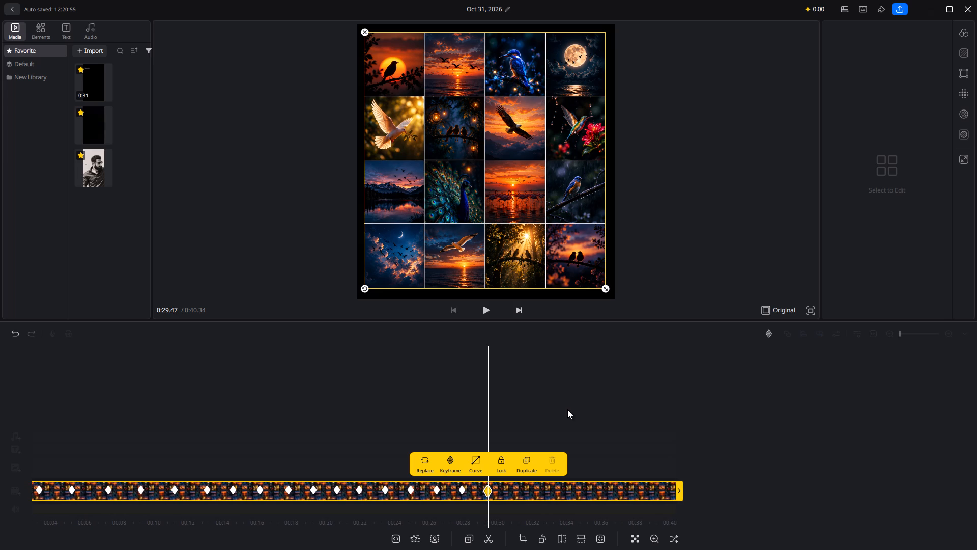
scroll(567, 409, left, 1)
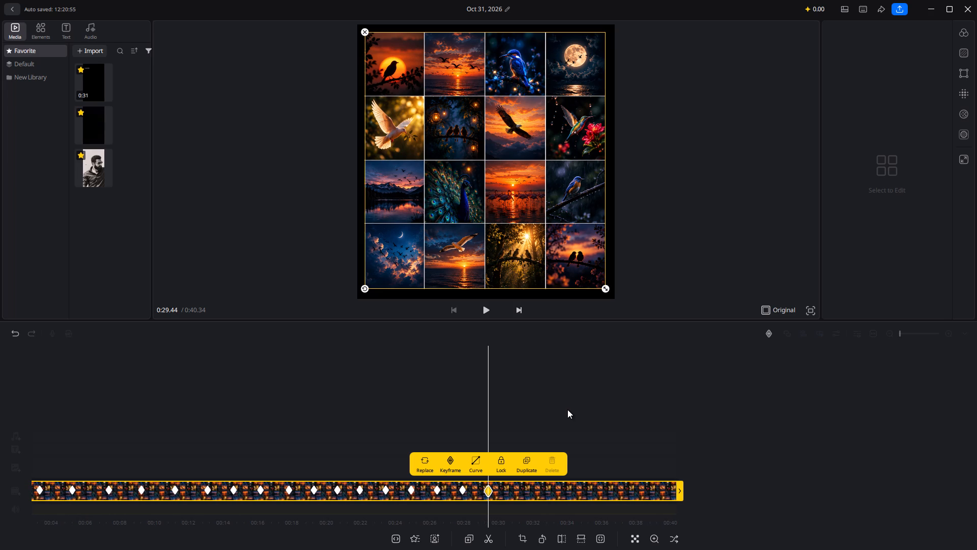
Enlarge the four-by-four grid at the keyframe near 0:29.44 so it covers the black margins of the frame.
scroll(538, 433, right, 2)
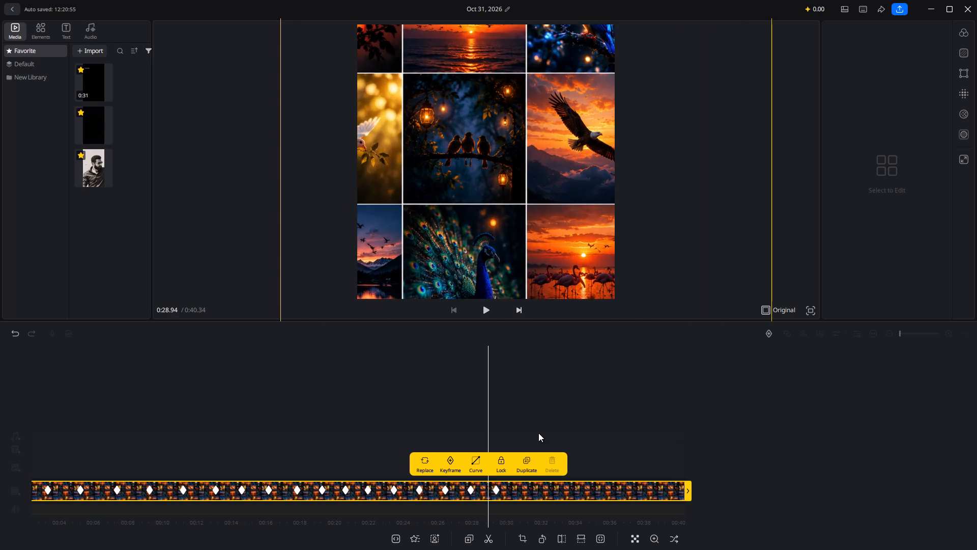
scroll(538, 433, left, 1)
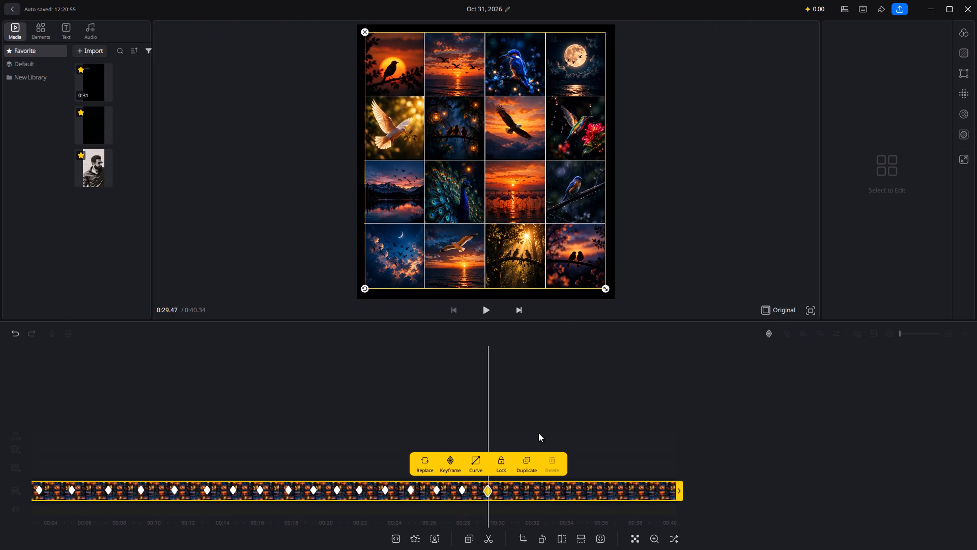
scroll(538, 433, left, 1)
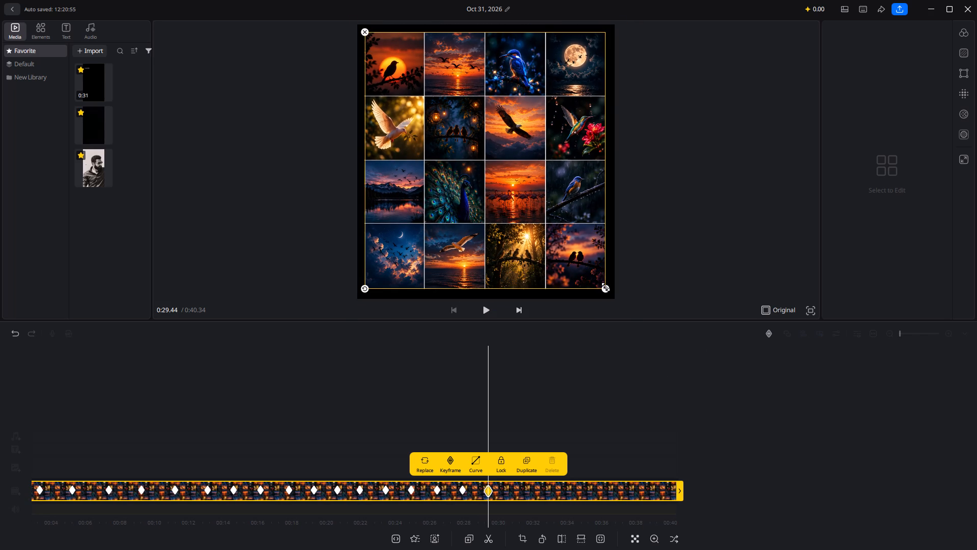
drag(606, 287, 618, 295)
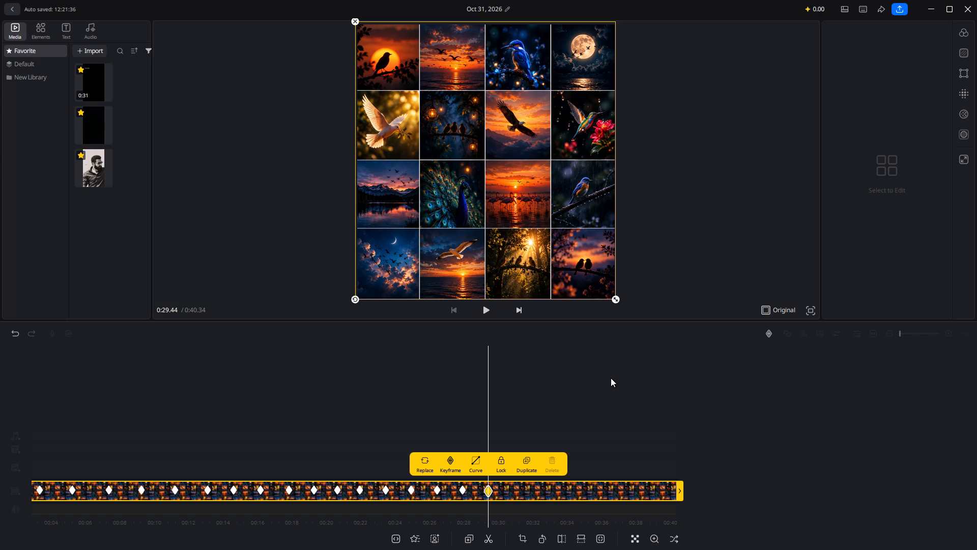
Add a keyframe at 0:30.74 with the full grid in view.
scroll(623, 418, left, 1)
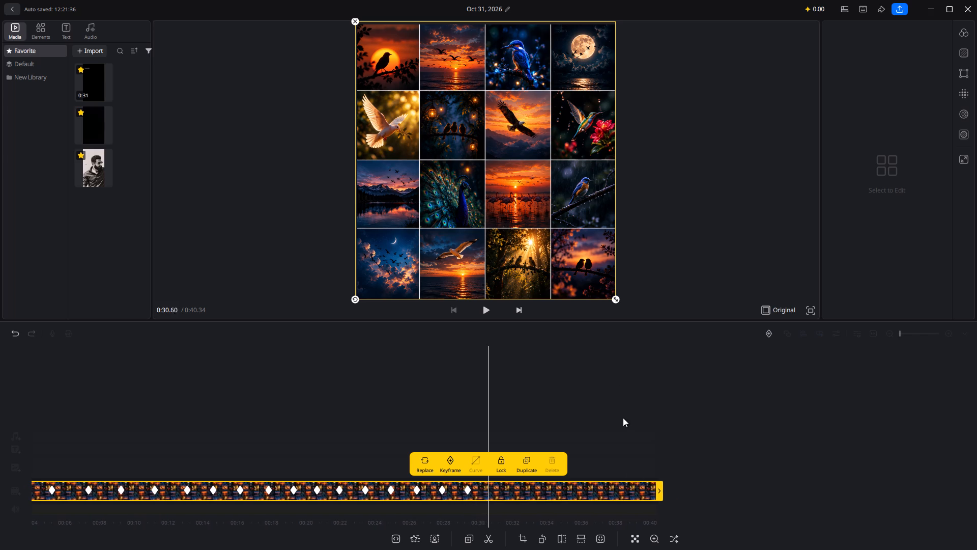
scroll(623, 418, left, 2)
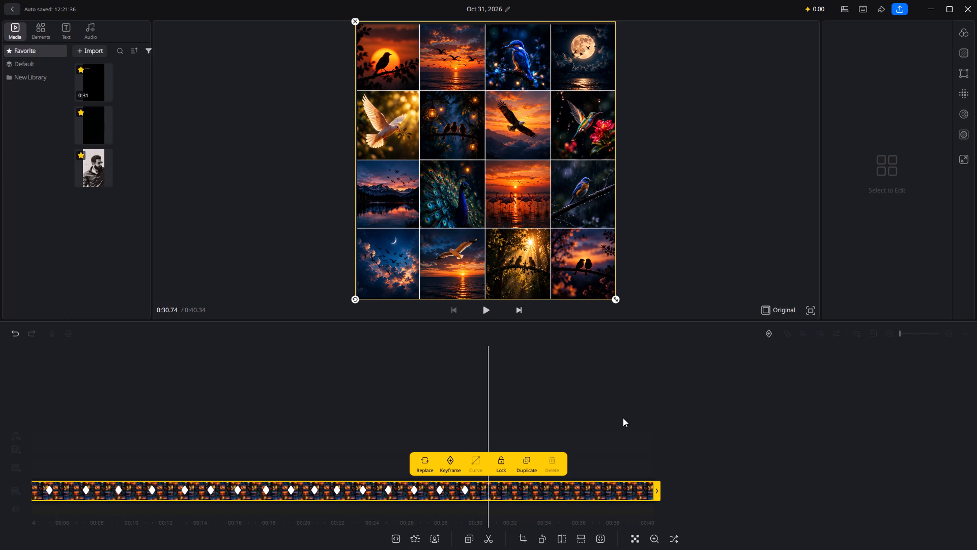
scroll(623, 418, left, 1)
click(456, 458)
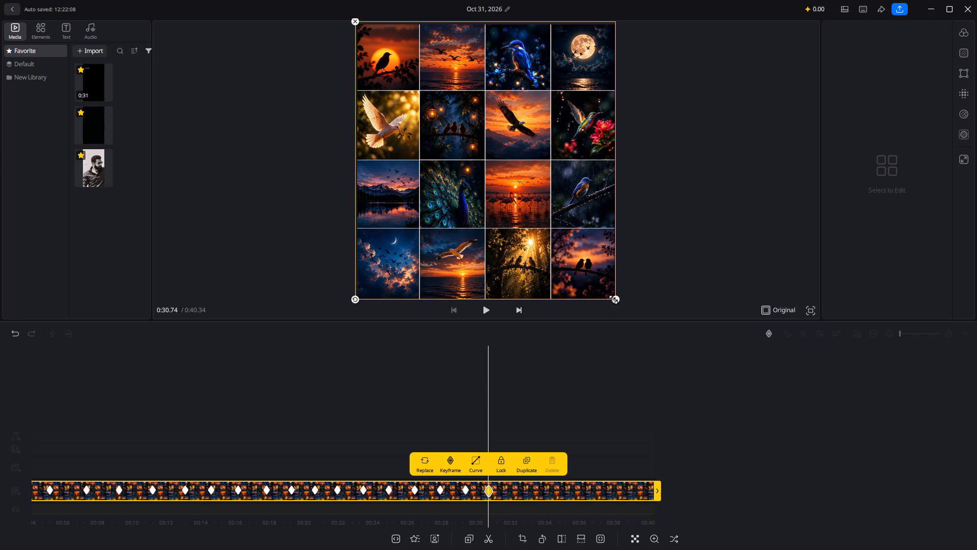
At the 0:30.74 keyframe, enlarge and pan the collage until the corner picture of two birds on a blossom branch fills the frame.
scroll(571, 396, right, 8)
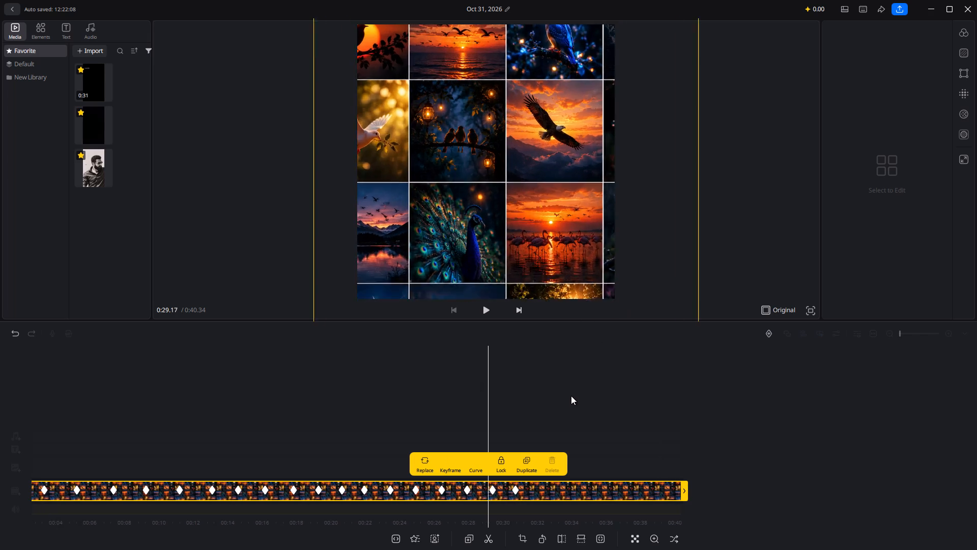
scroll(571, 396, left, 1)
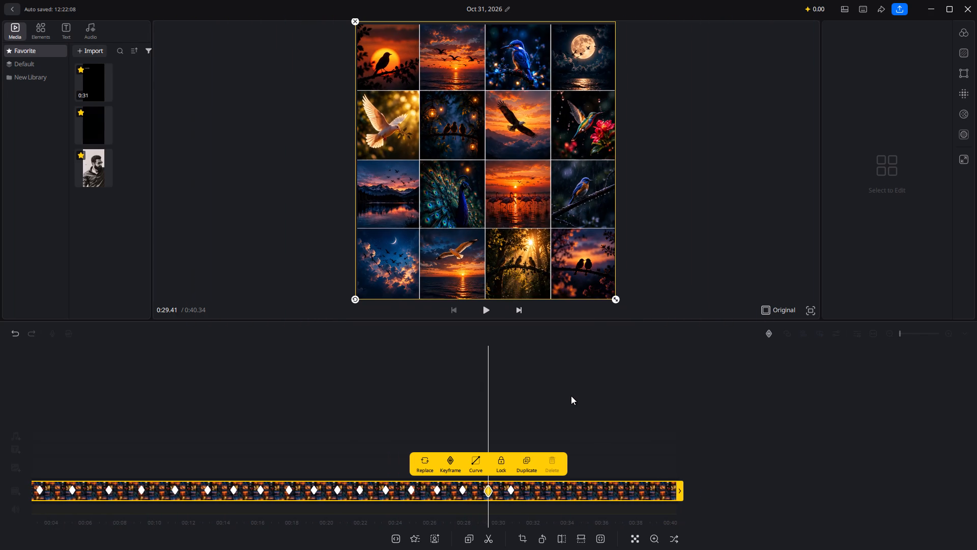
scroll(571, 396, left, 1)
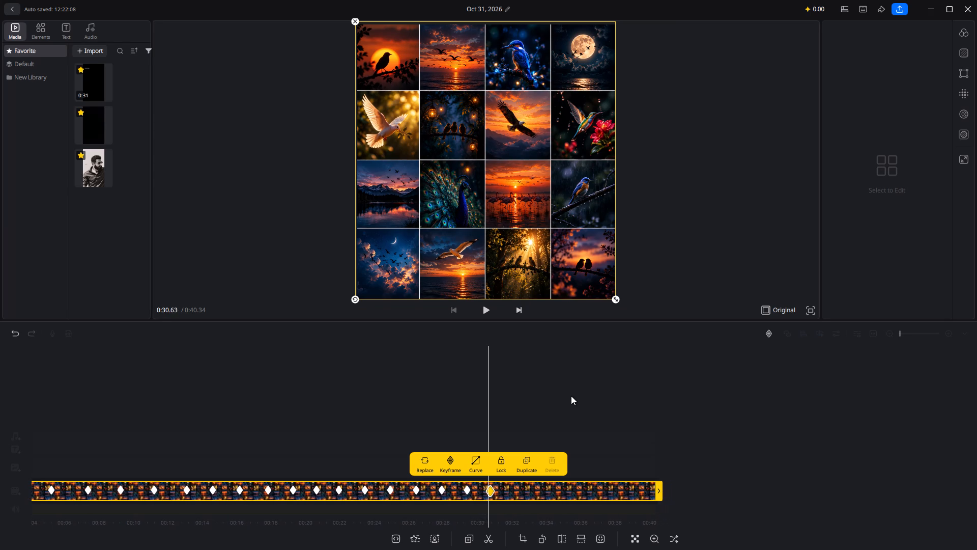
scroll(571, 396, left, 1)
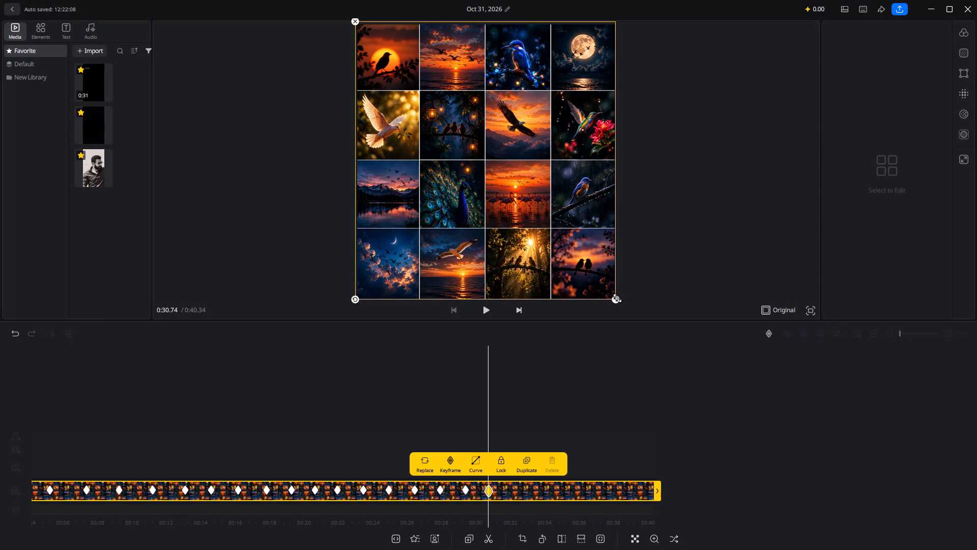
drag(617, 298, 976, 549)
drag(553, 175, 202, 0)
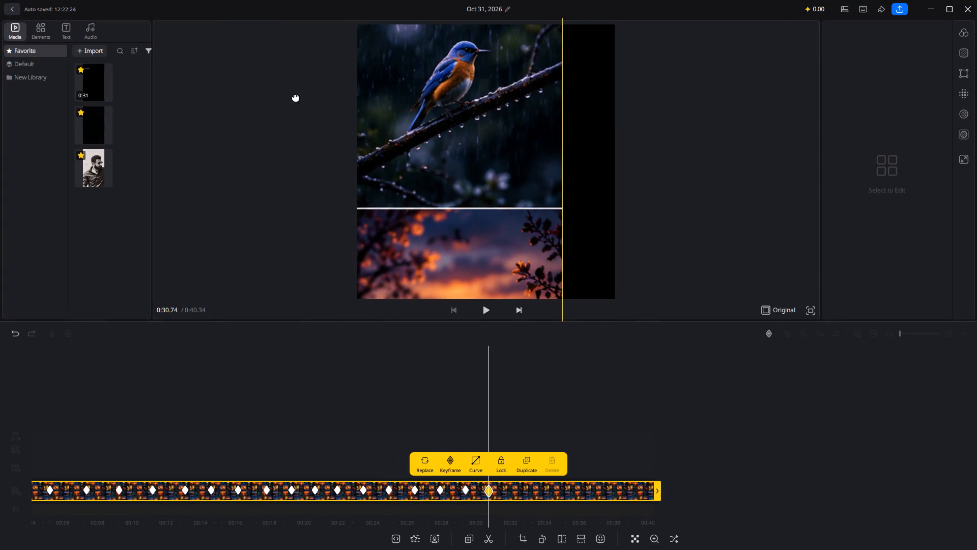
drag(447, 191, 465, 6)
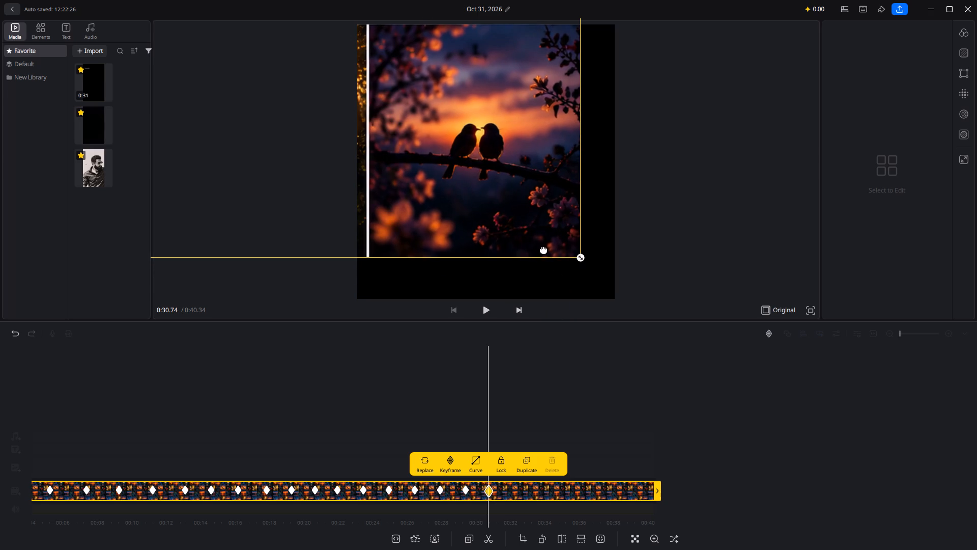
drag(582, 260, 667, 342)
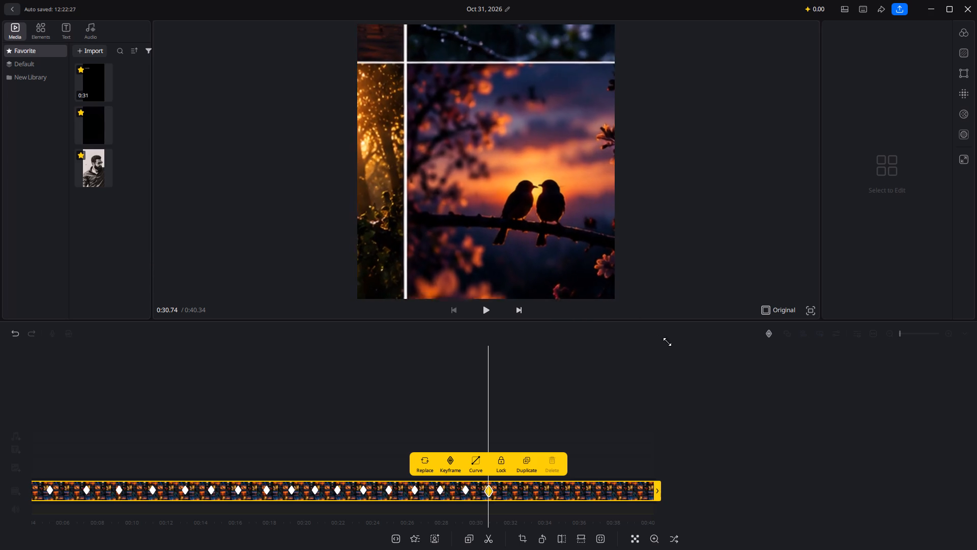
drag(667, 342, 689, 361)
drag(532, 210, 465, 150)
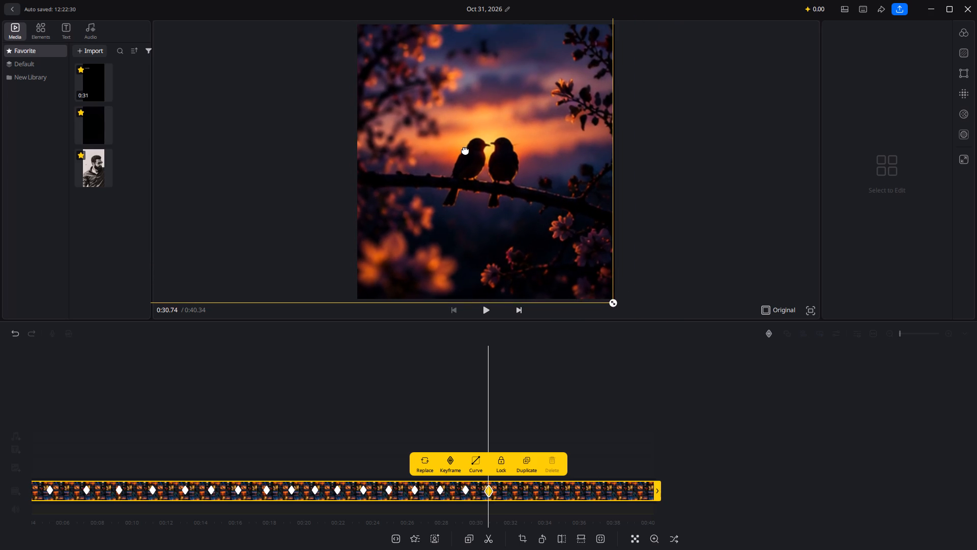
Pan the enlarged collage at the 0:30.74 keyframe until the eagle picture fills the frame.
drag(465, 150, 764, 549)
drag(528, 157, 489, 313)
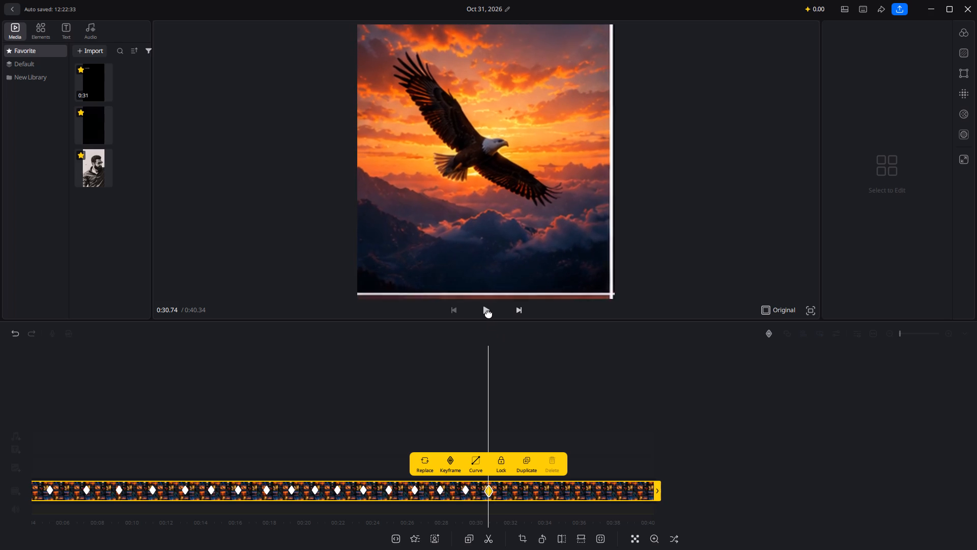
drag(489, 313, 497, 324)
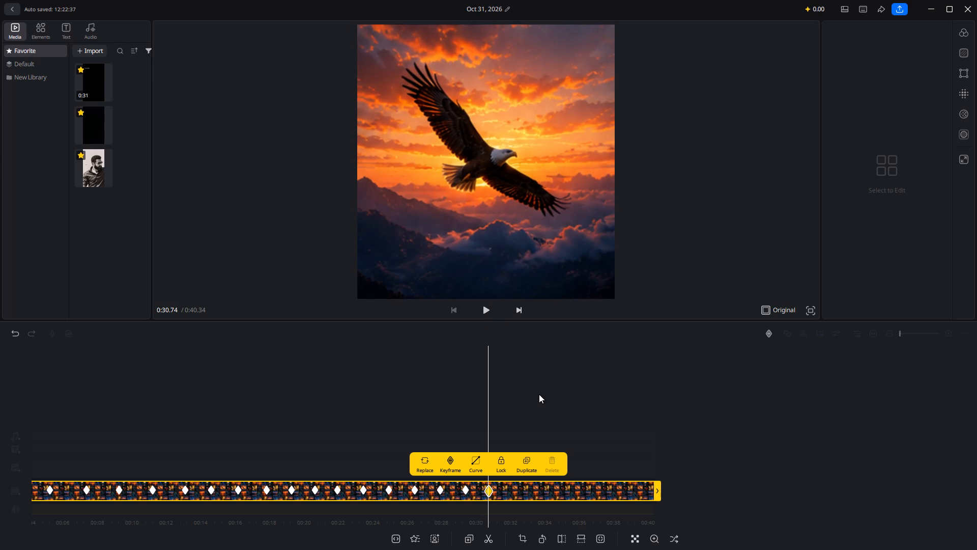
Add two keyframes with the eagle close-up, at 0:32.04 and 0:33.29.
scroll(539, 394, left, 2)
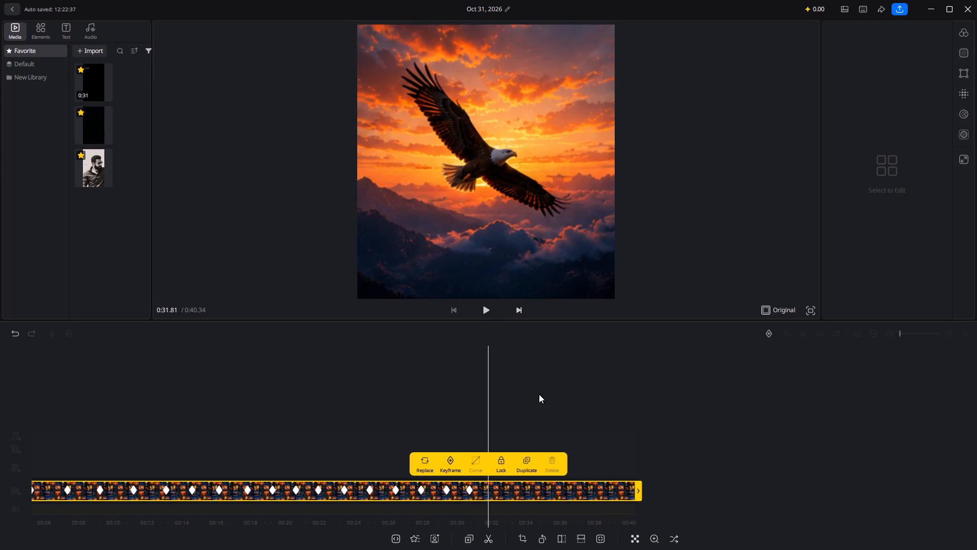
scroll(539, 394, left, 2)
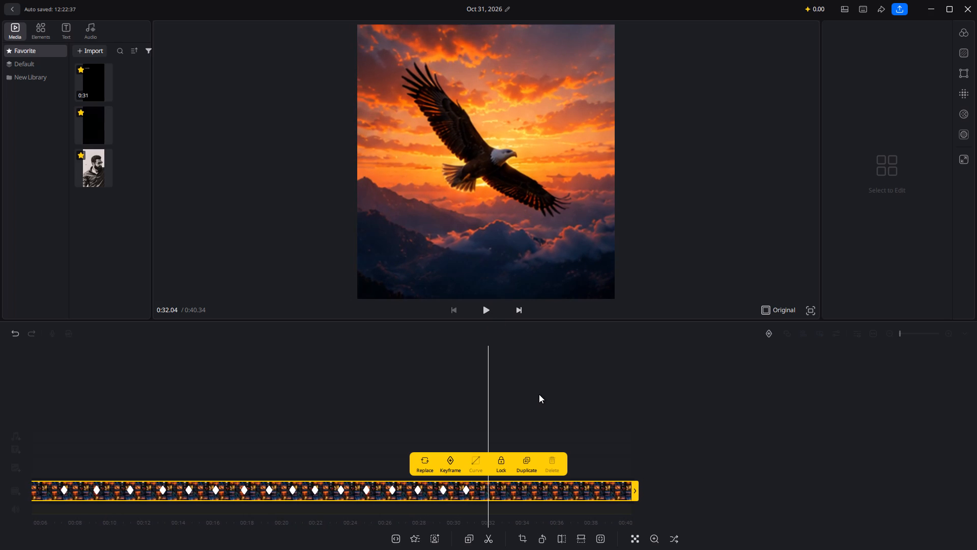
click(451, 461)
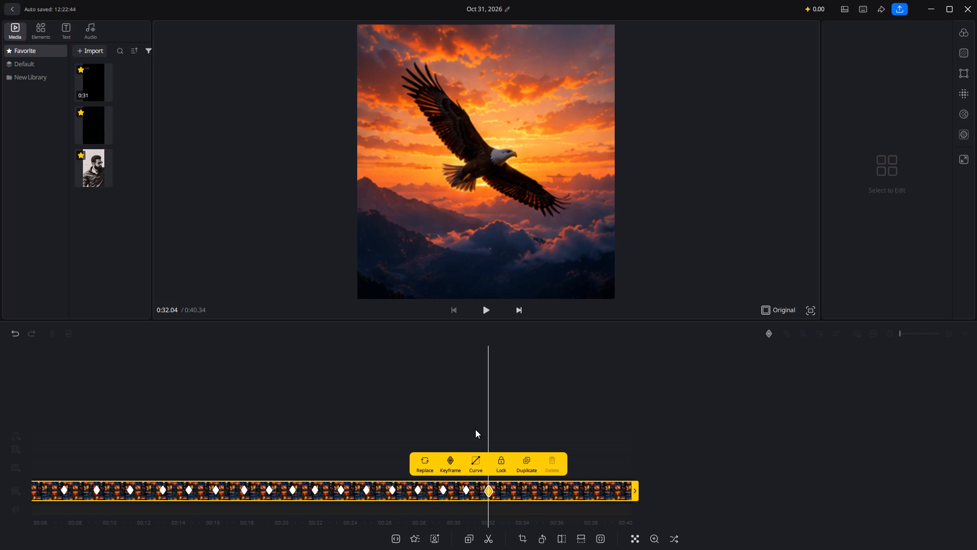
scroll(475, 429, left, 1)
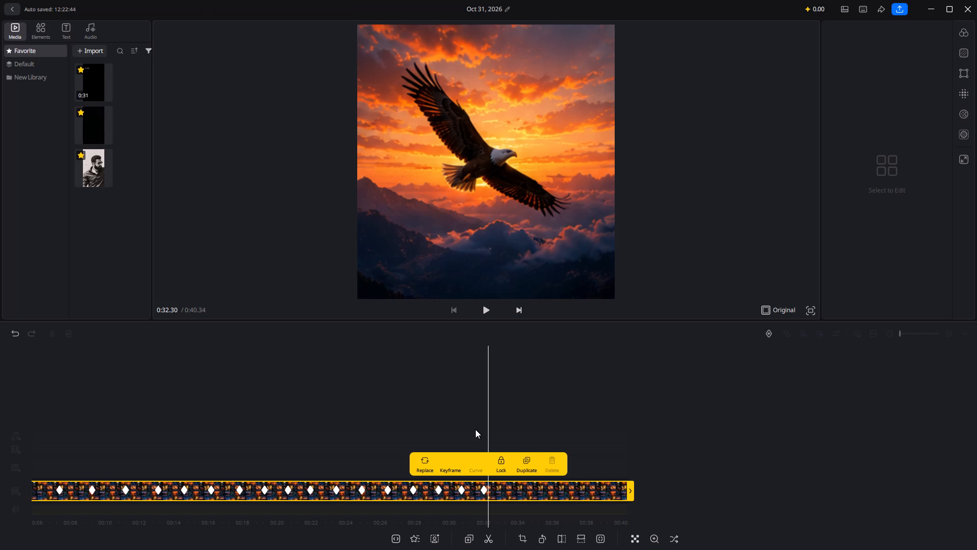
scroll(475, 429, left, 4)
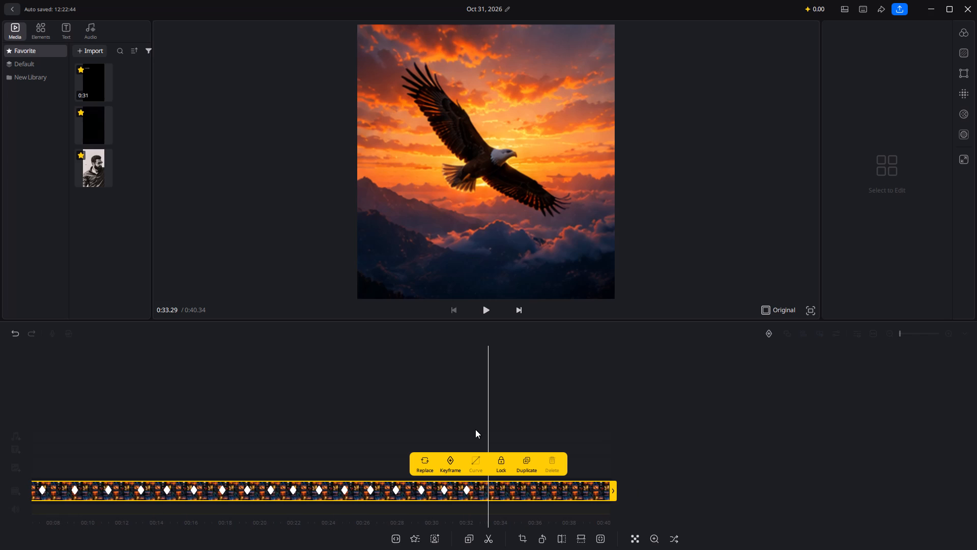
click(448, 462)
At the keyframe near 0:33.31, pan the enlarged collage from the eagle to the bottom-right corner picture of two birds on a blossom branch.
scroll(500, 428, right, 4)
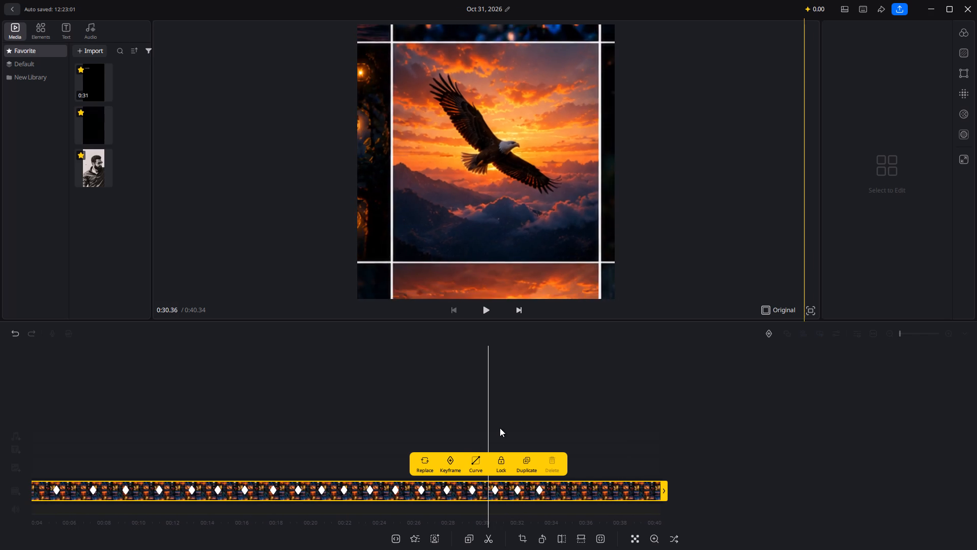
scroll(500, 428, left, 1)
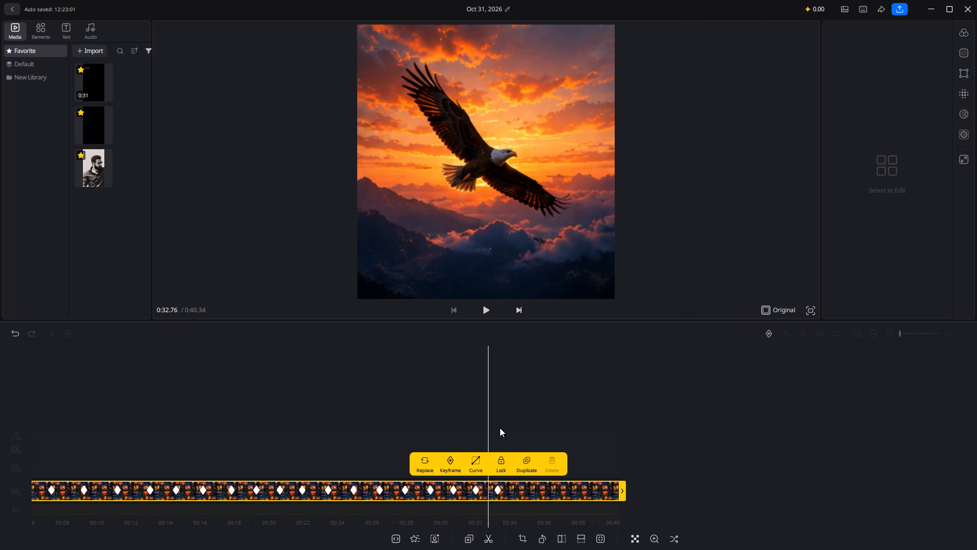
scroll(500, 428, left, 1)
drag(524, 231, 411, 54)
drag(472, 173, 446, 154)
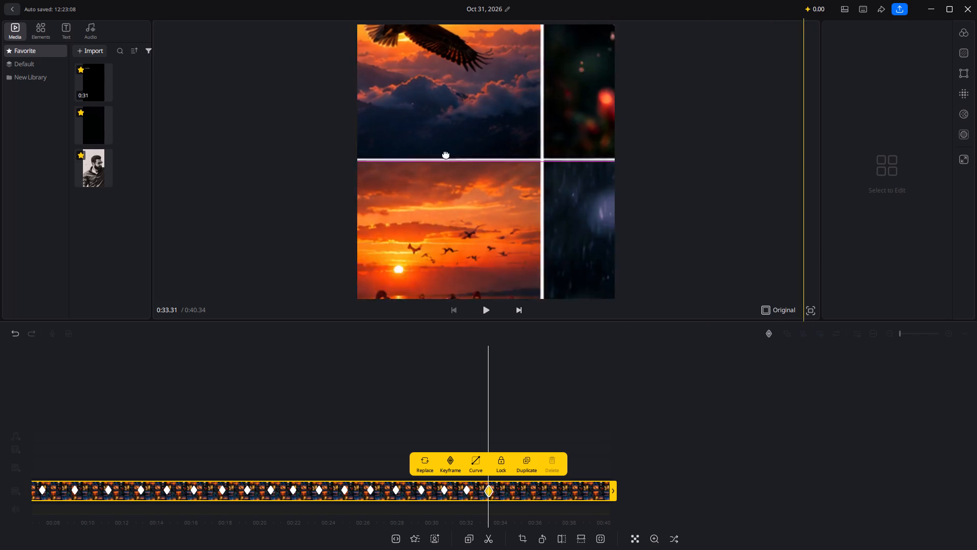
drag(446, 154, 412, 127)
drag(581, 218, 408, 0)
drag(459, 175, 541, 35)
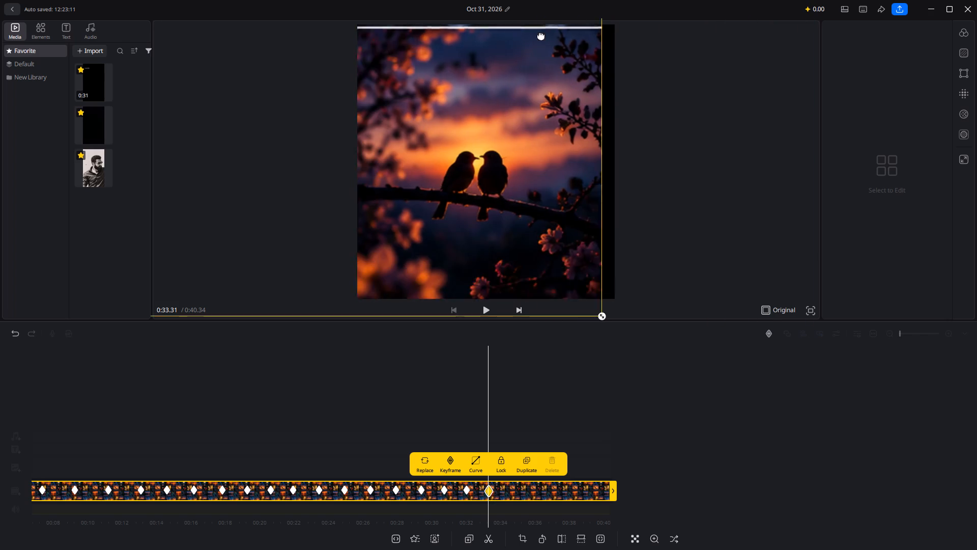
drag(541, 35, 561, 0)
Shrink the collage from its corner, repositioning it between reductions, until all four picture columns fit within the frame's width.
drag(637, 257, 545, 199)
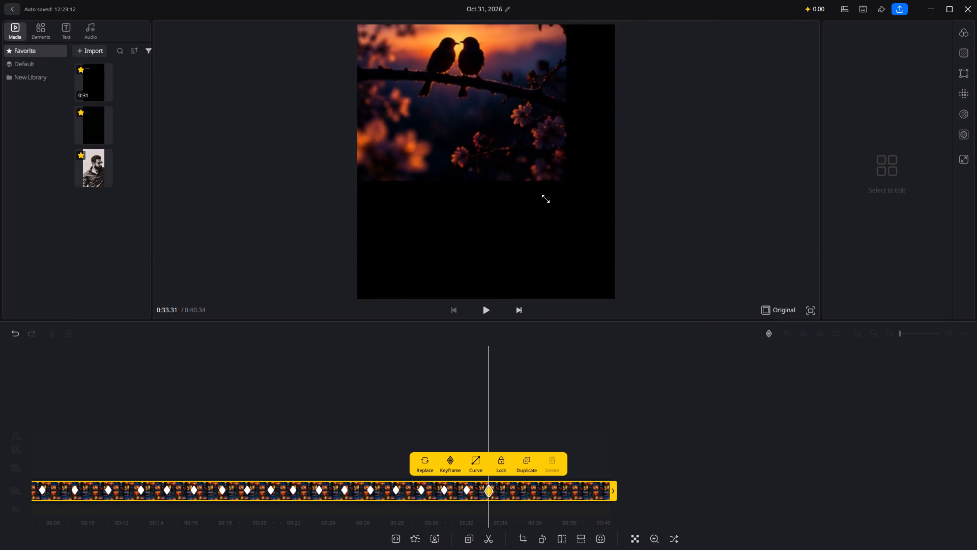
drag(545, 199, 450, 115)
drag(430, 59, 619, 218)
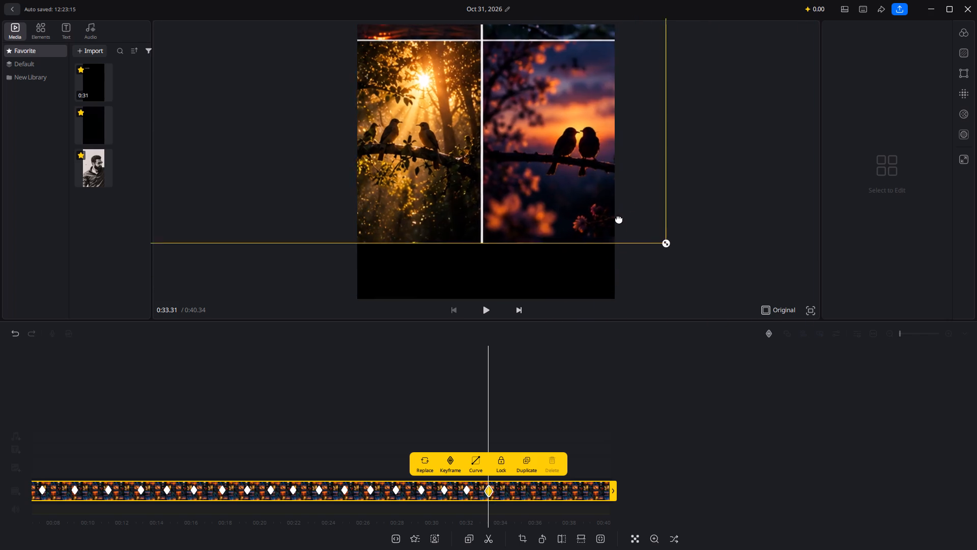
drag(619, 218, 654, 277)
drag(703, 308, 618, 267)
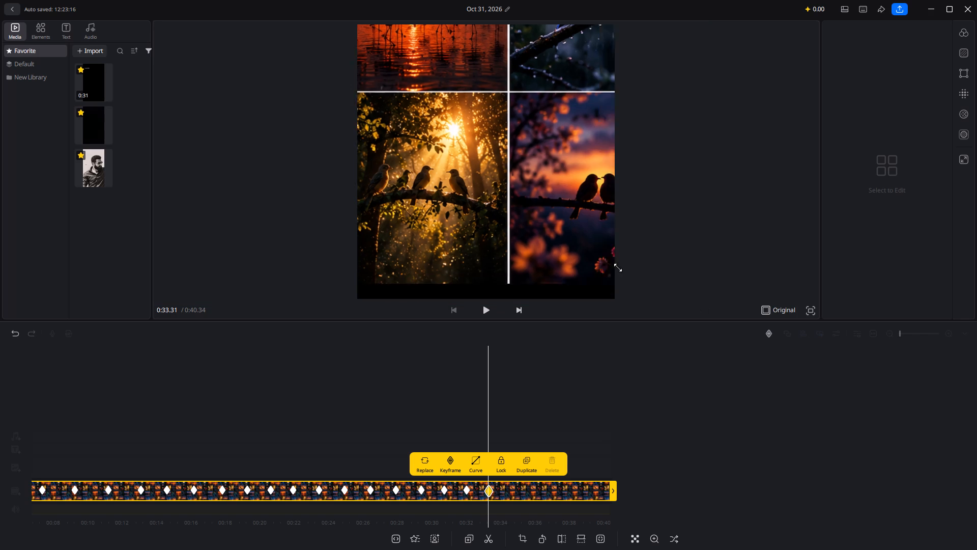
drag(618, 267, 497, 196)
drag(457, 128, 598, 277)
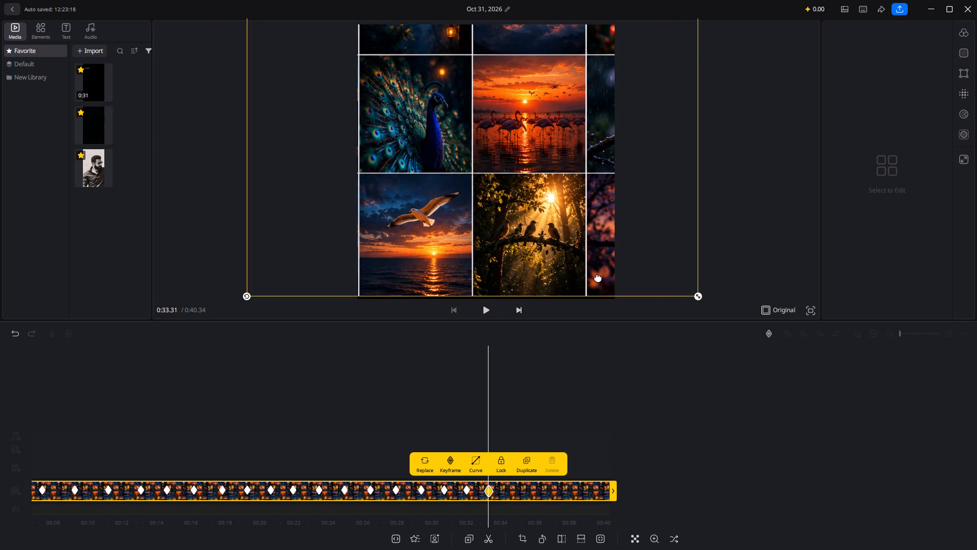
drag(598, 277, 593, 280)
drag(692, 300, 580, 248)
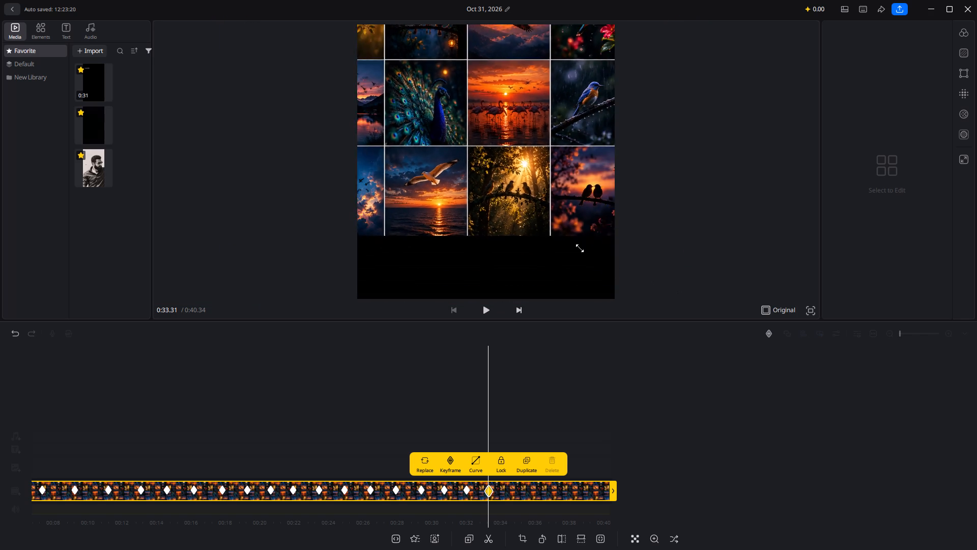
drag(580, 248, 515, 212)
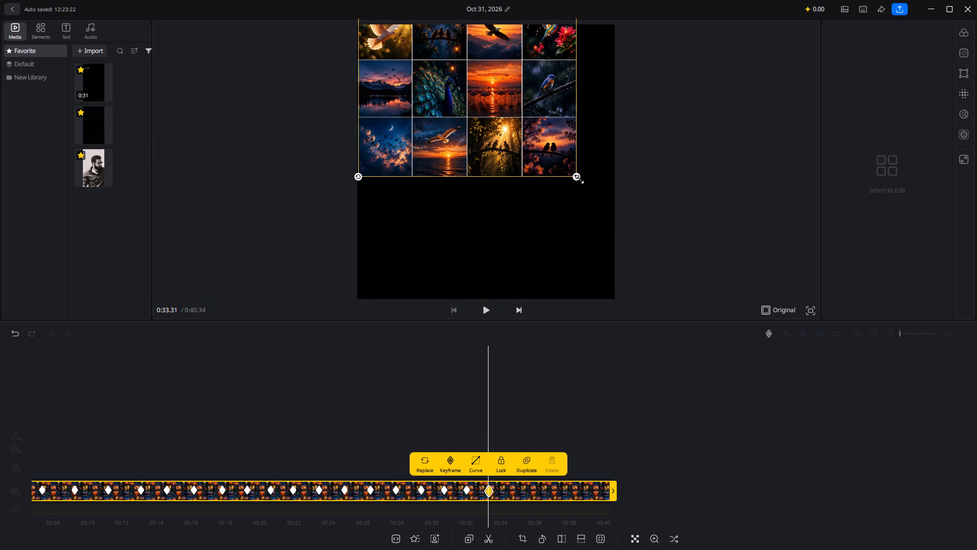
Resize and reposition the collage at the 0:33.31 keyframe so the full four-by-four grid fills the frame.
drag(580, 179, 593, 199)
drag(546, 166, 562, 195)
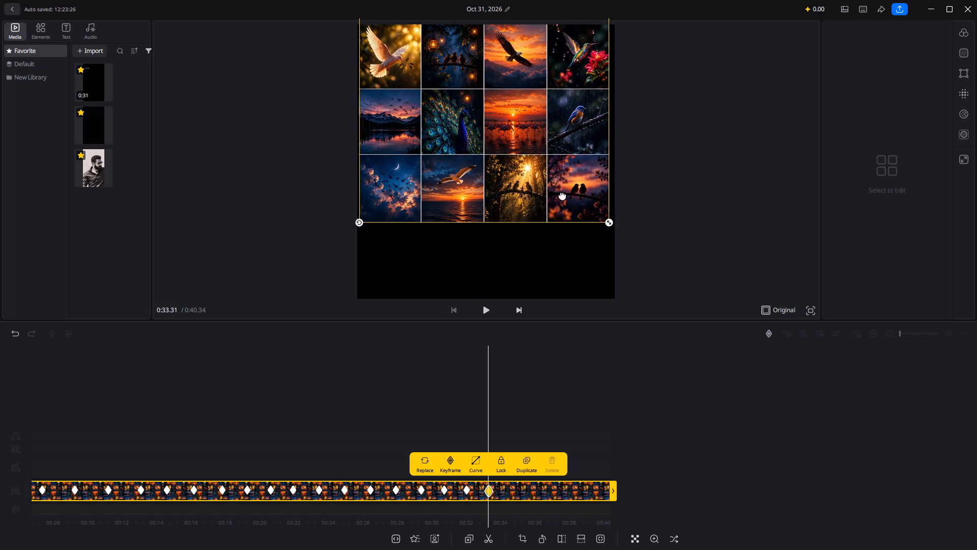
drag(562, 195, 560, 262)
drag(609, 291, 614, 296)
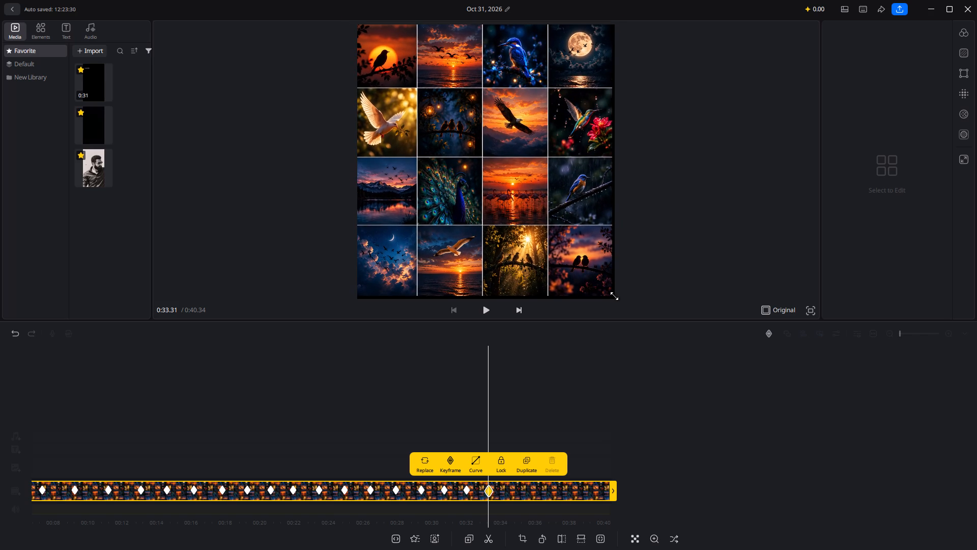
drag(614, 296, 616, 298)
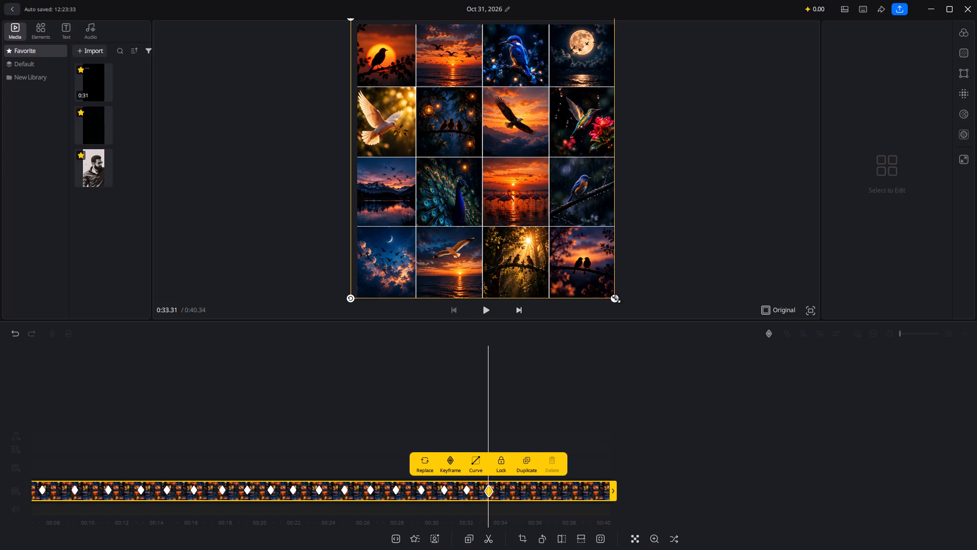
Add a keyframe at 0:34.76 with the full grid in view.
scroll(587, 407, left, 2)
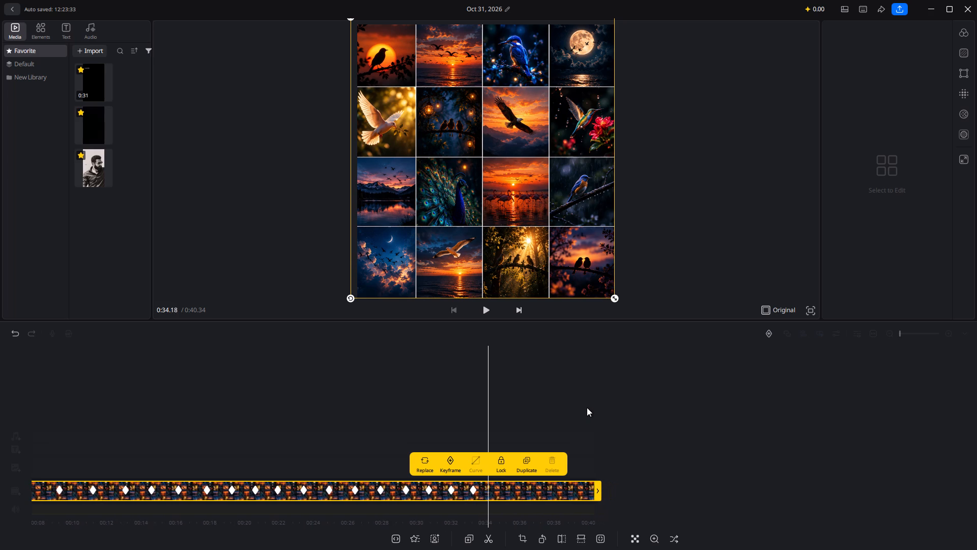
scroll(587, 407, left, 3)
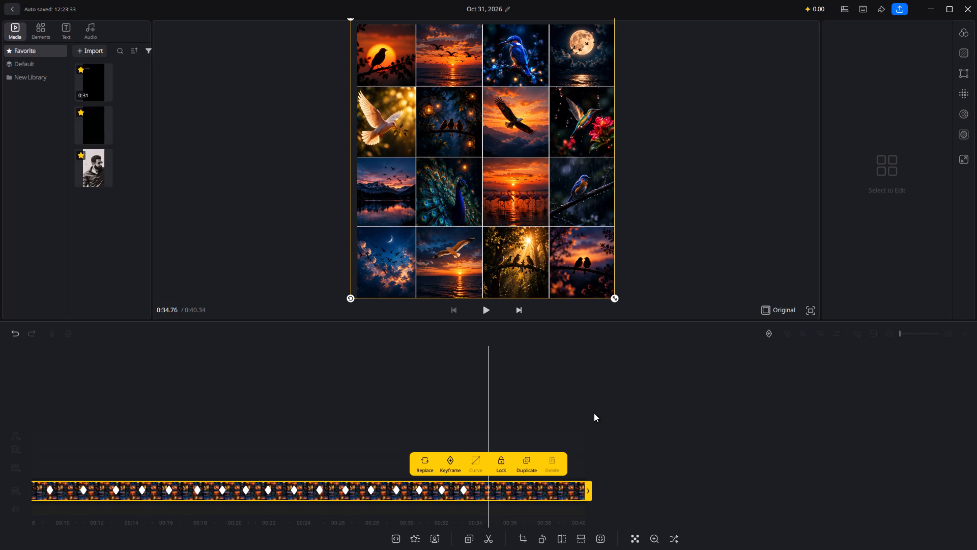
click(454, 462)
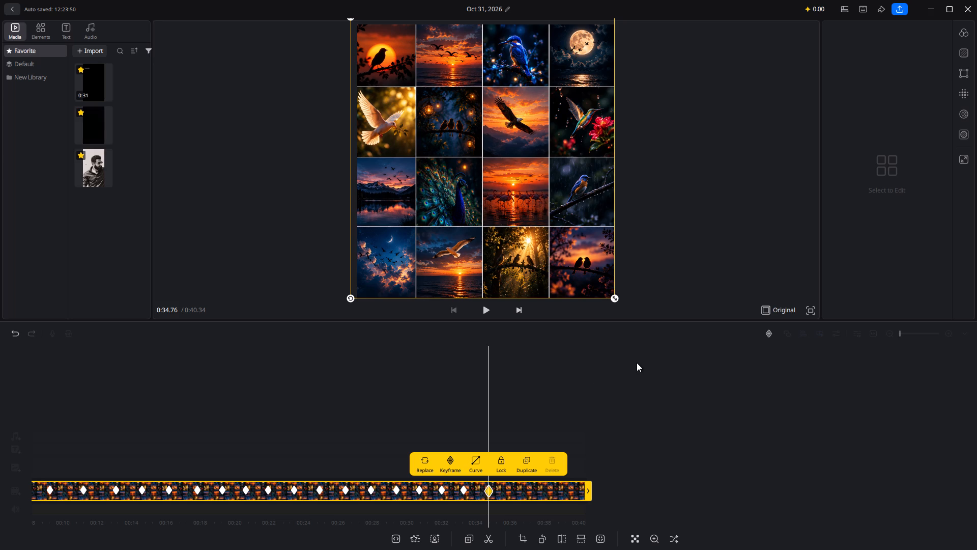
Scrub back and forth between about 0:32 and 0:34.7 to examine the transition from the eagle close-up to the full grid.
scroll(494, 402, right, 1)
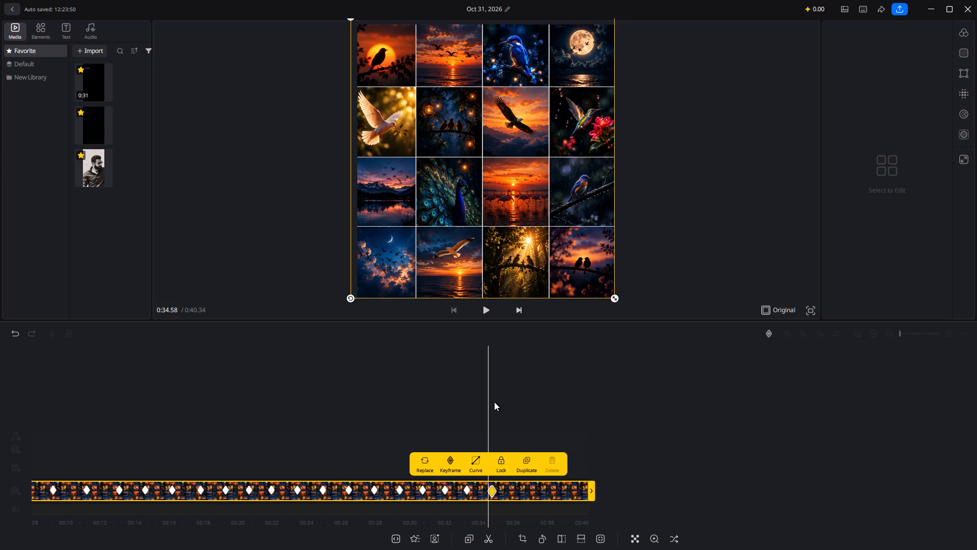
scroll(494, 402, right, 5)
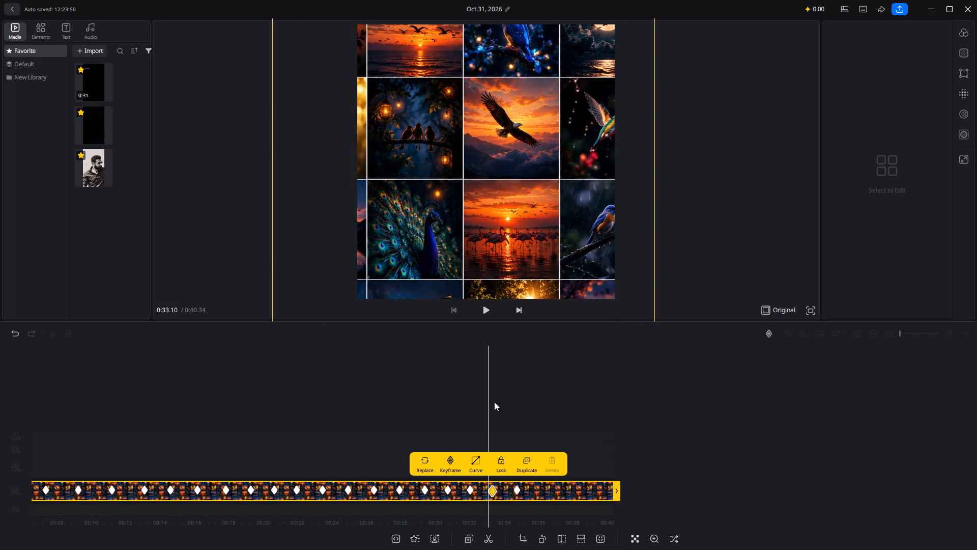
scroll(494, 402, right, 2)
scroll(494, 402, left, 1)
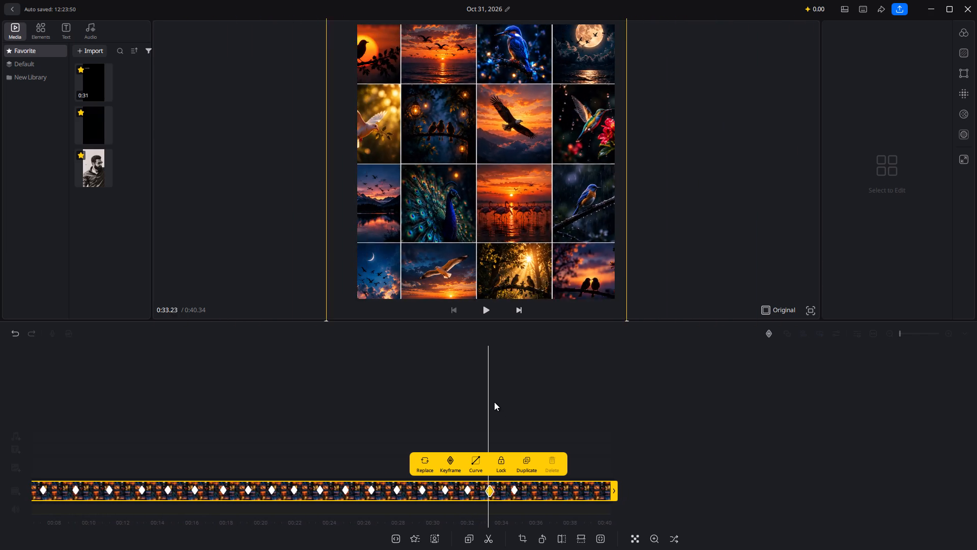
scroll(494, 402, left, 2)
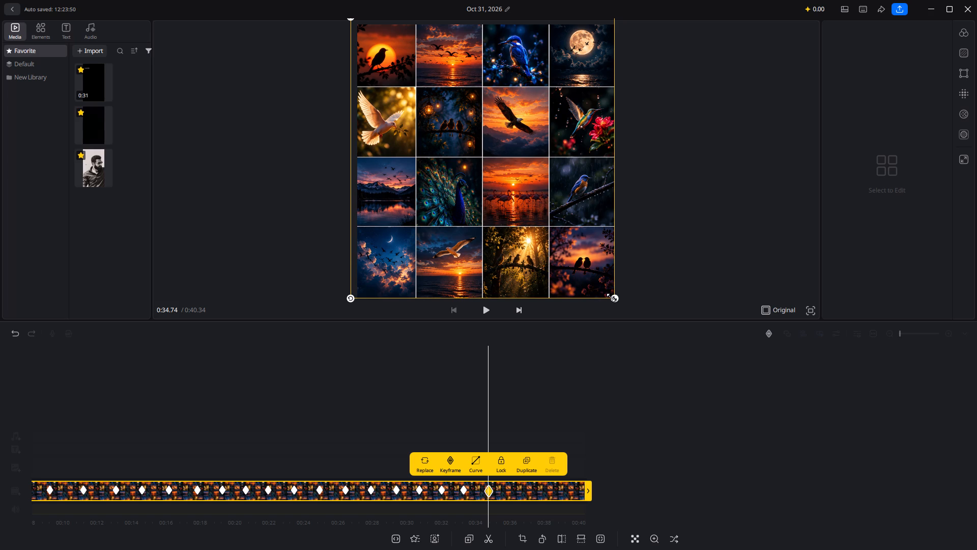
scroll(590, 375, right, 3)
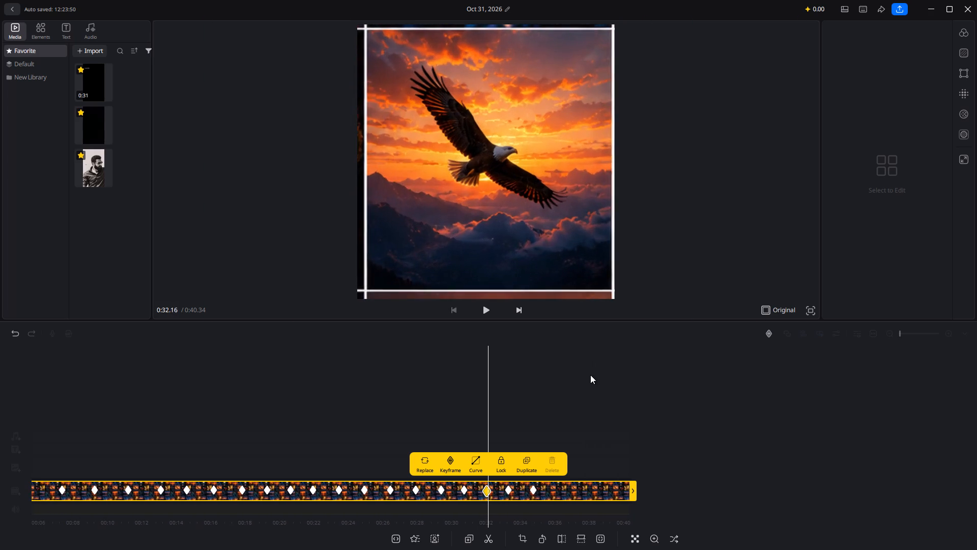
scroll(590, 375, left, 4)
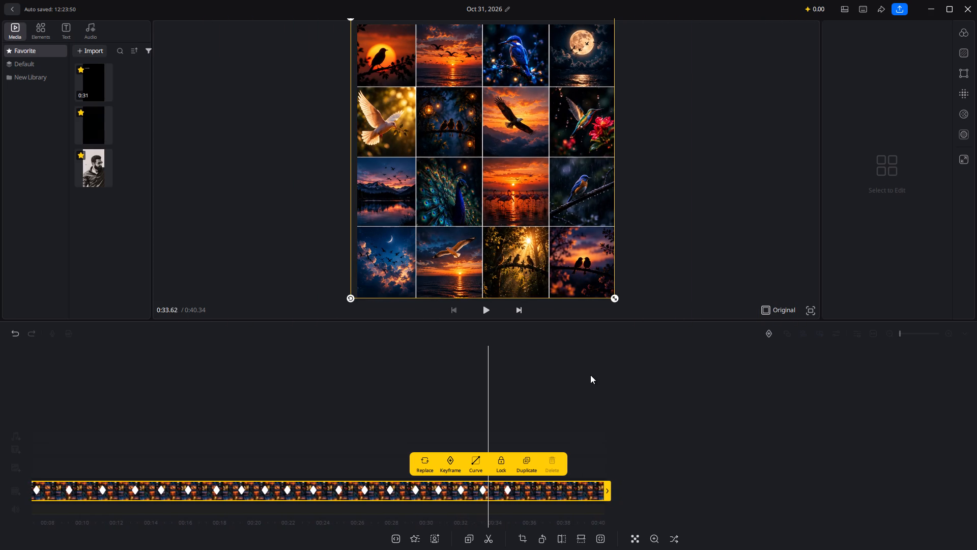
scroll(590, 375, left, 2)
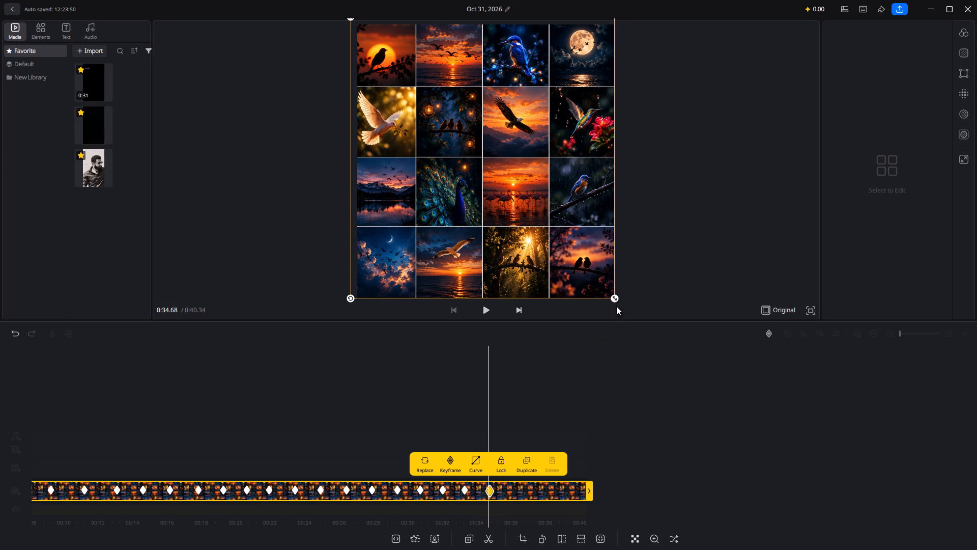
At the keyframe near 0:34.68, enlarge the collage and pan to its bottom-right corner picture of two birds on a blossom branch.
drag(615, 300, 976, 549)
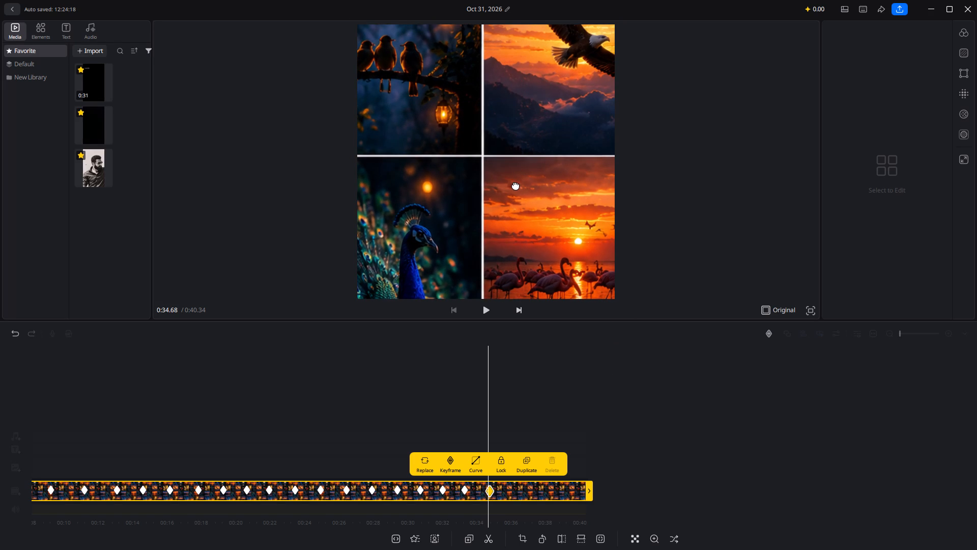
drag(516, 185, 395, 18)
drag(547, 177, 433, 92)
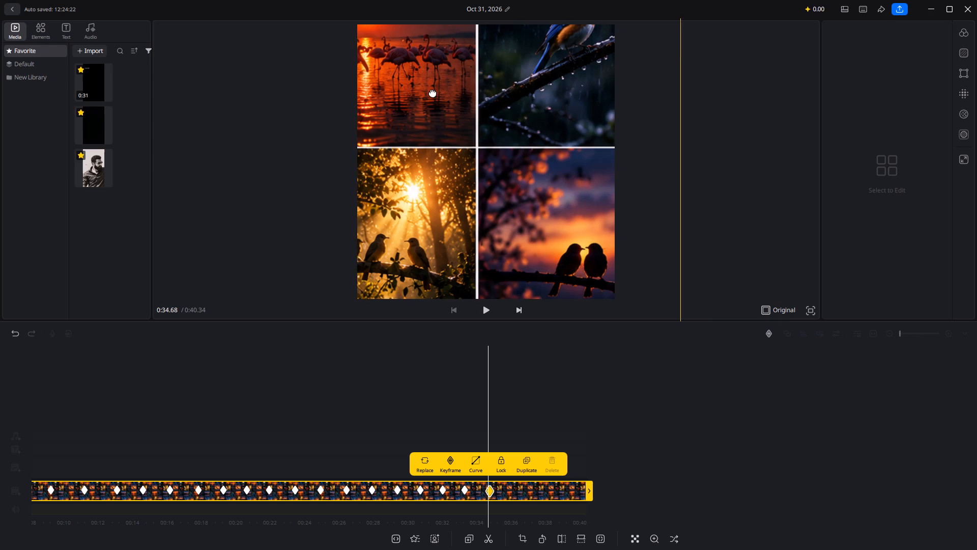
drag(433, 92, 431, 87)
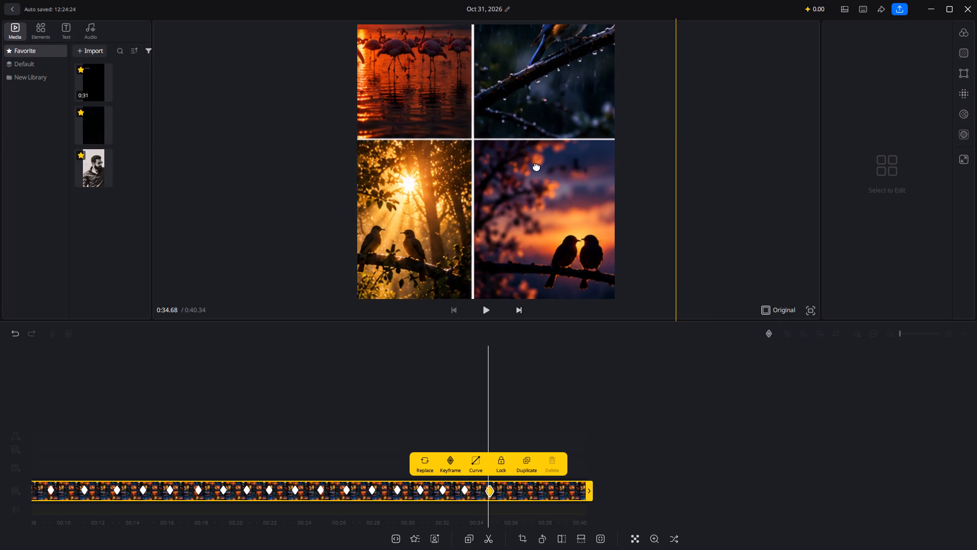
drag(536, 166, 465, 0)
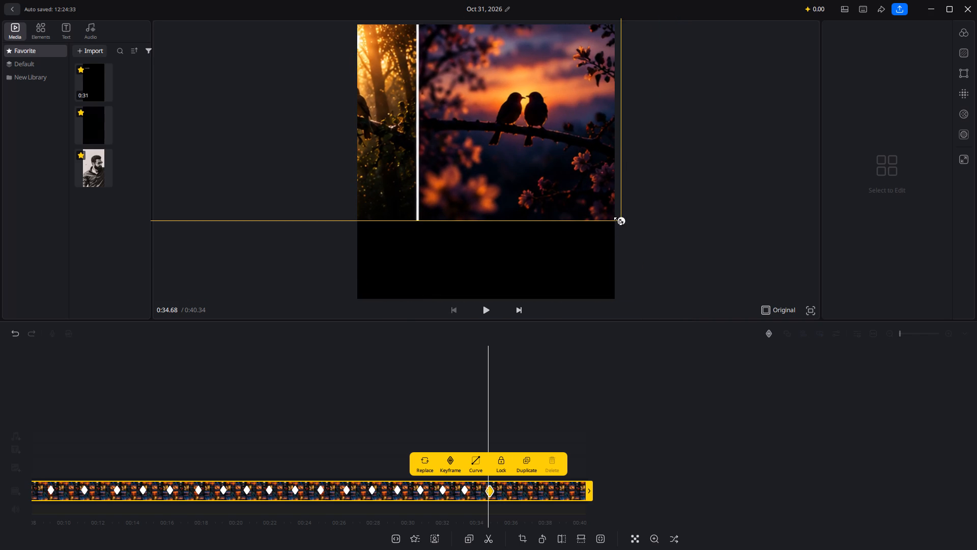
At the keyframe near 0:34.68, enlarge and reposition the collage until the picture of two birds on a blossom branch fills the frame.
drag(618, 221, 637, 276)
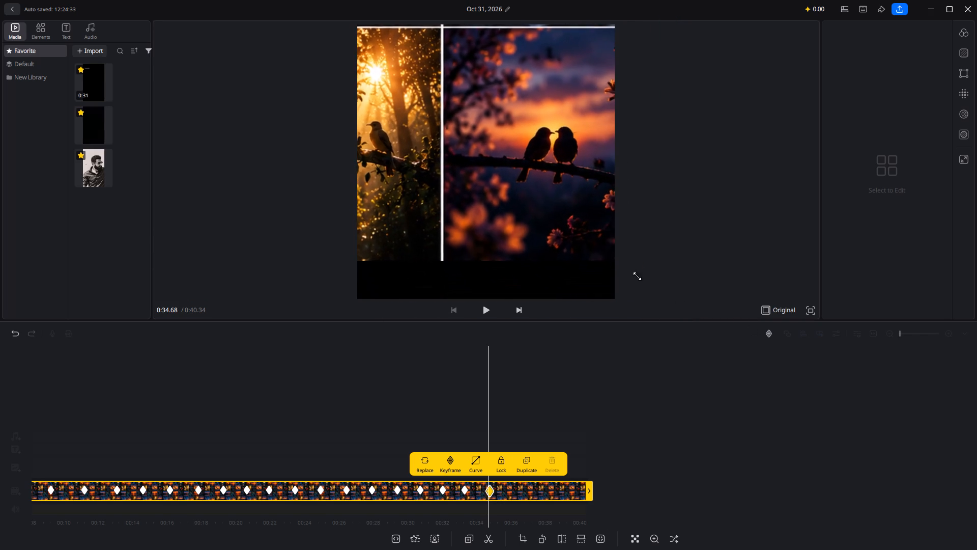
drag(637, 276, 647, 283)
drag(647, 283, 667, 276)
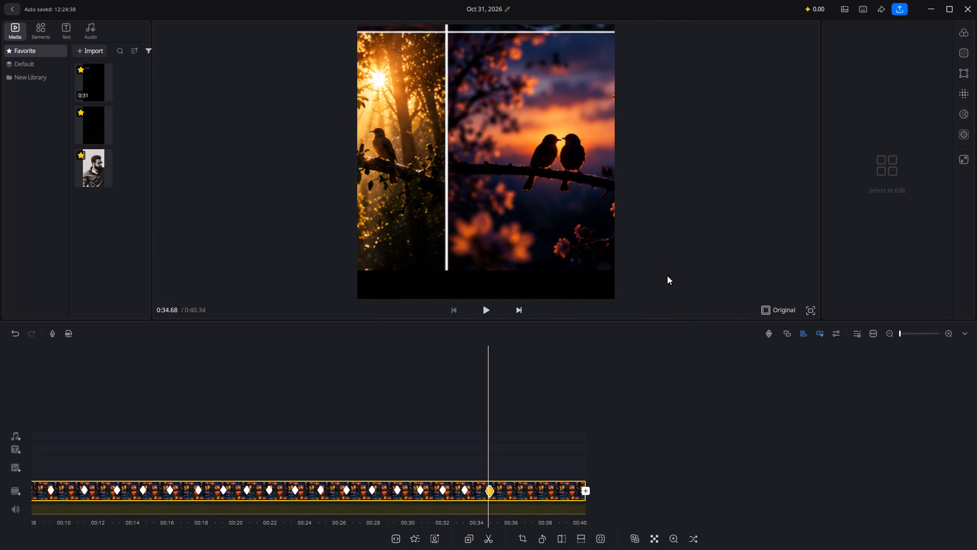
drag(667, 276, 602, 232)
drag(602, 232, 542, 220)
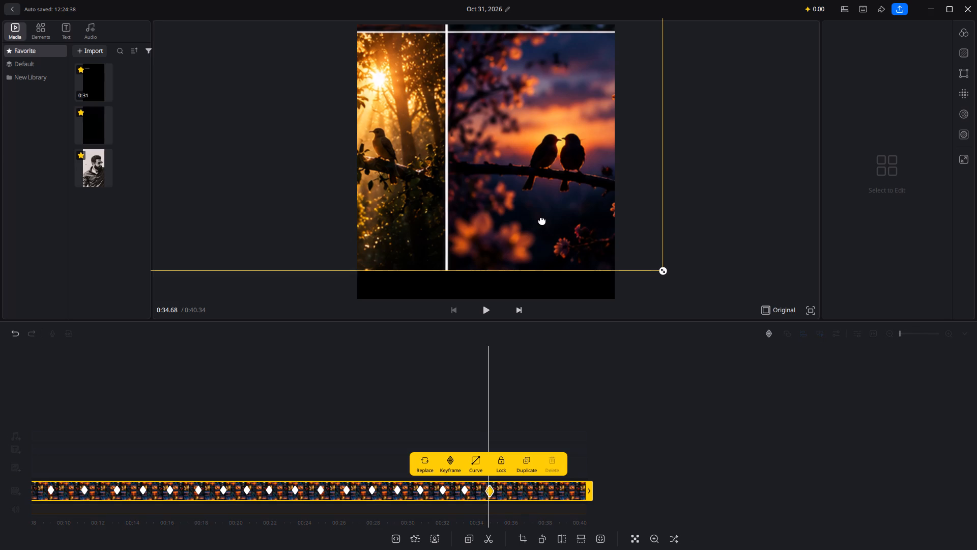
drag(662, 272, 724, 318)
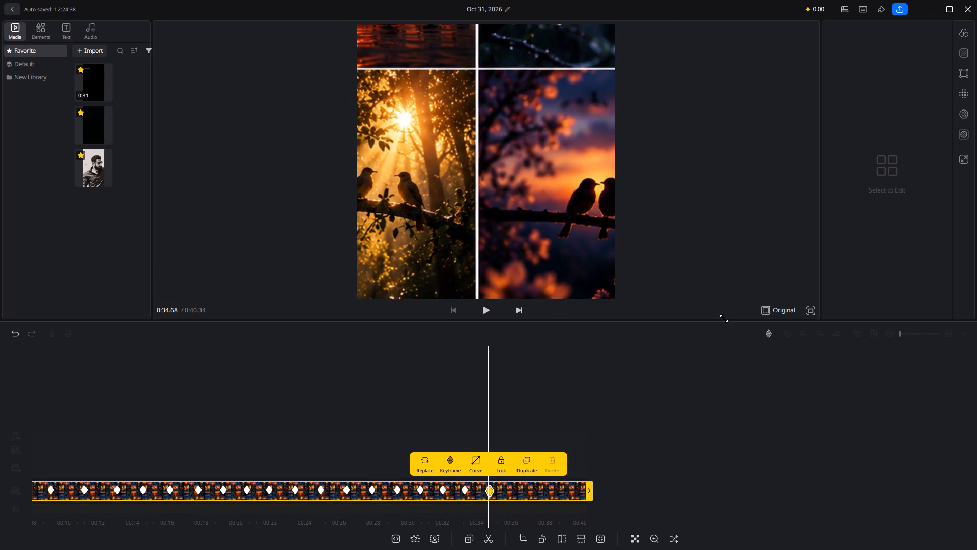
drag(724, 318, 724, 319)
drag(576, 239, 452, 176)
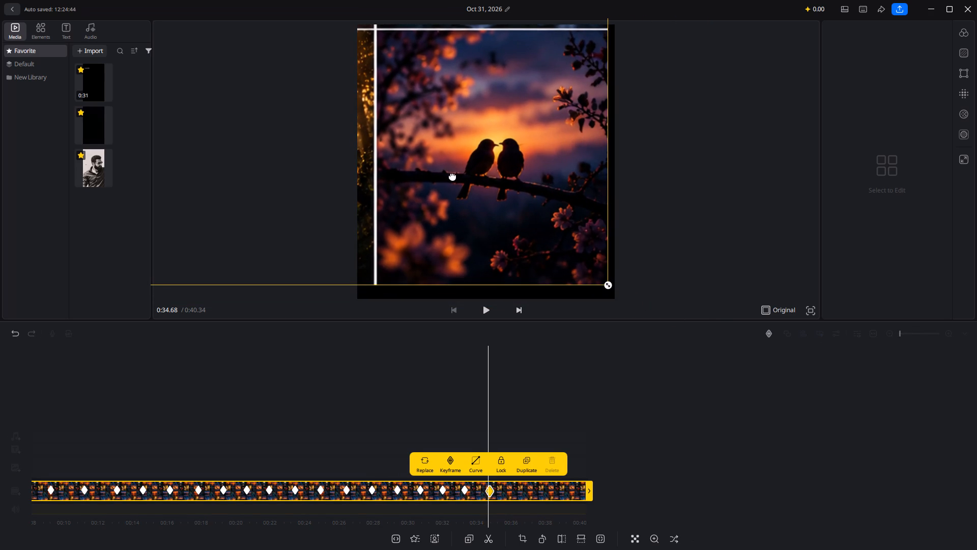
drag(607, 286, 686, 331)
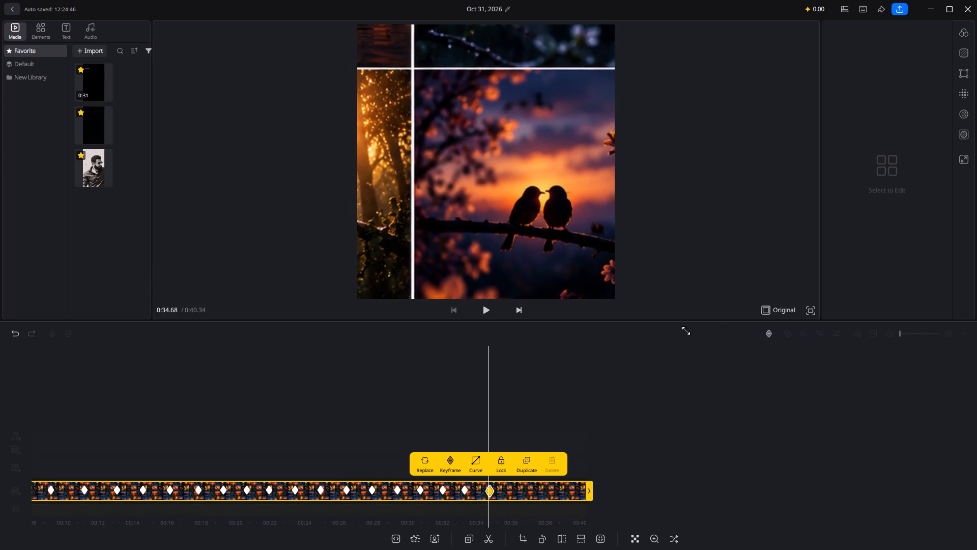
drag(686, 331, 689, 335)
drag(530, 239, 451, 166)
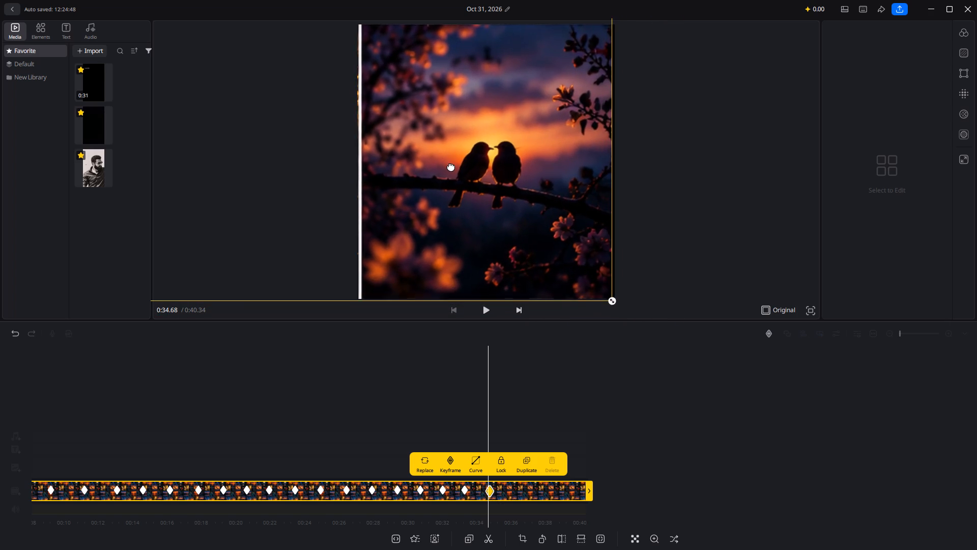
drag(451, 166, 445, 162)
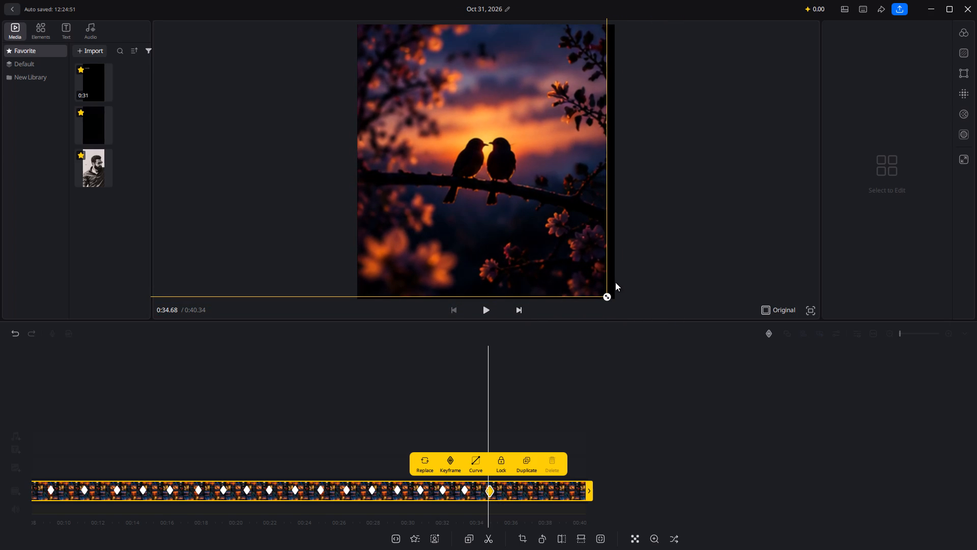
drag(606, 290, 595, 276)
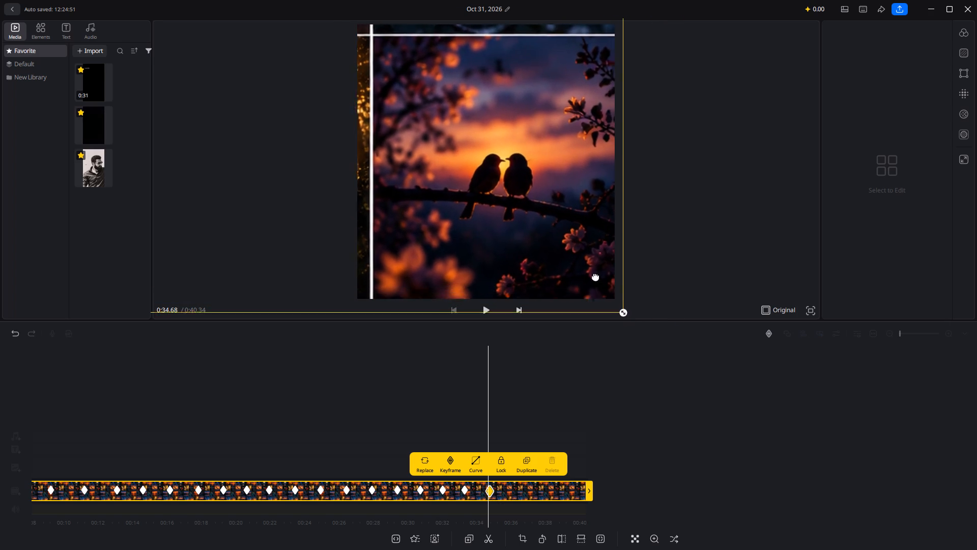
drag(595, 276, 580, 260)
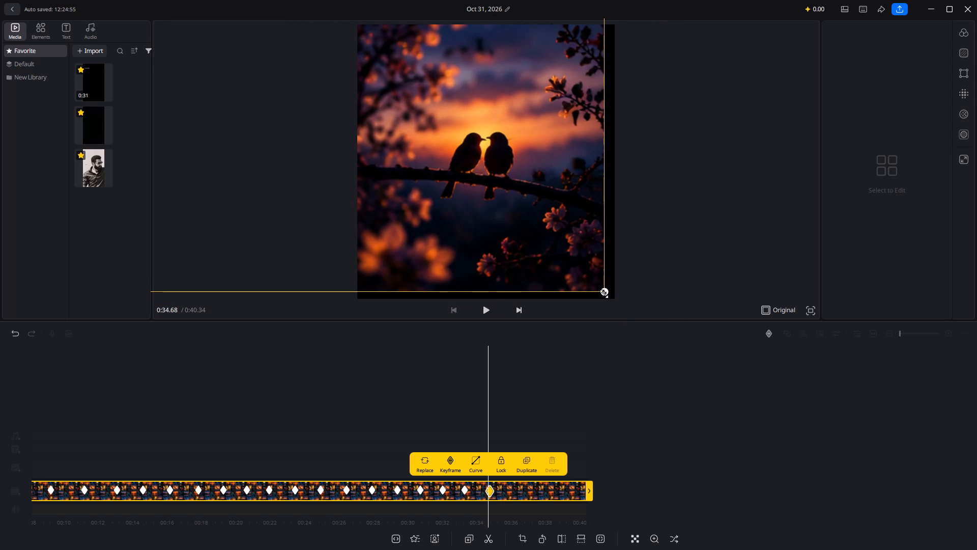
drag(605, 294, 659, 323)
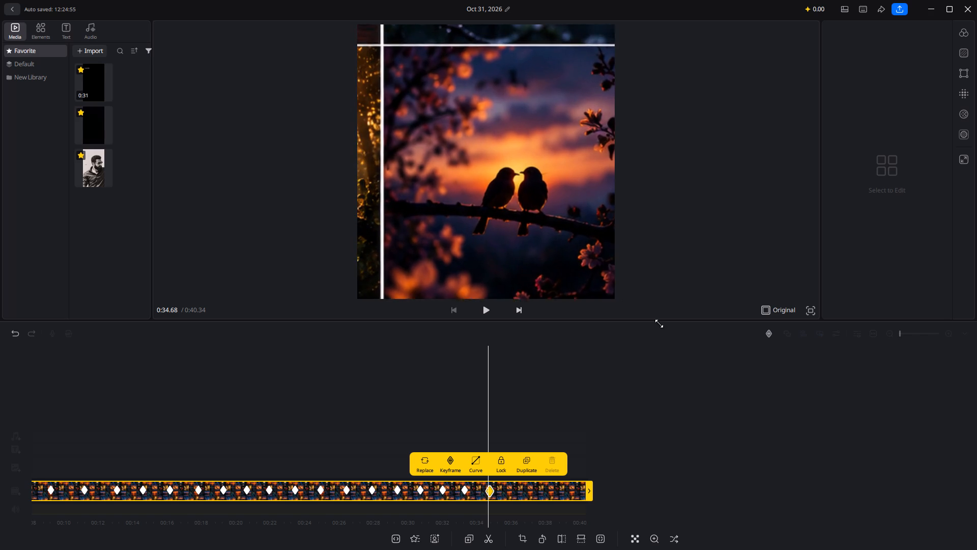
drag(659, 323, 669, 333)
drag(506, 228, 448, 168)
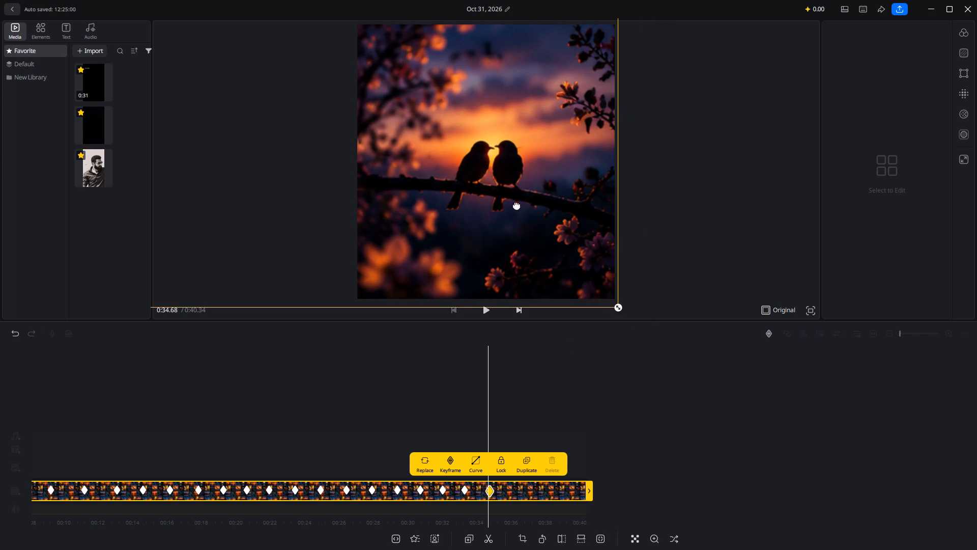
Pan the enlarged collage at the 0:34.68 keyframe up to the hummingbird picture so that it fills the frame.
drag(507, 177, 515, 460)
drag(504, 233, 510, 348)
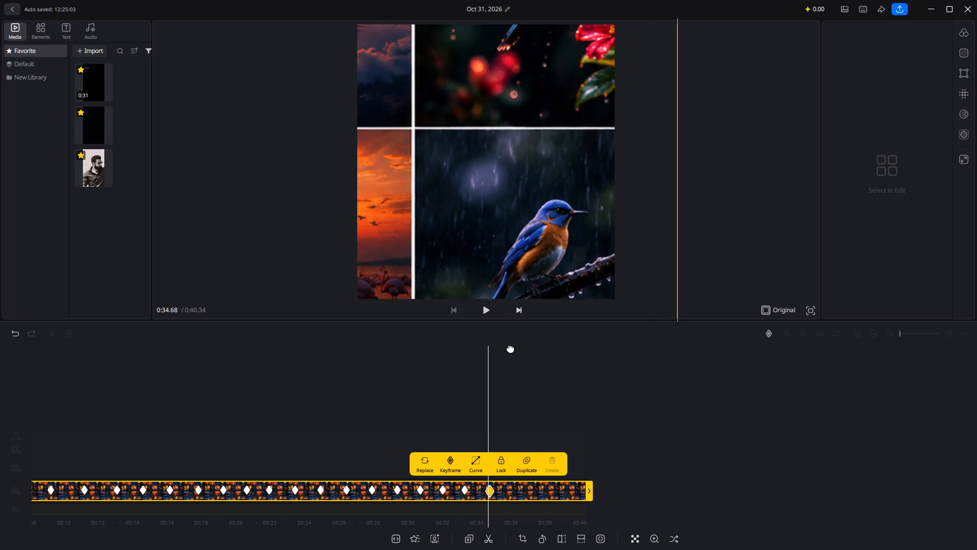
drag(510, 348, 449, 520)
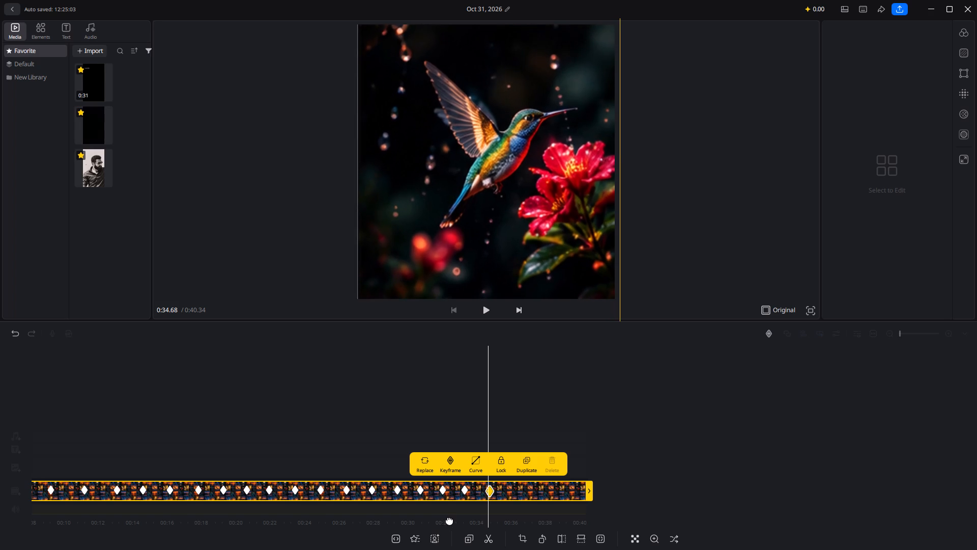
drag(449, 520, 448, 519)
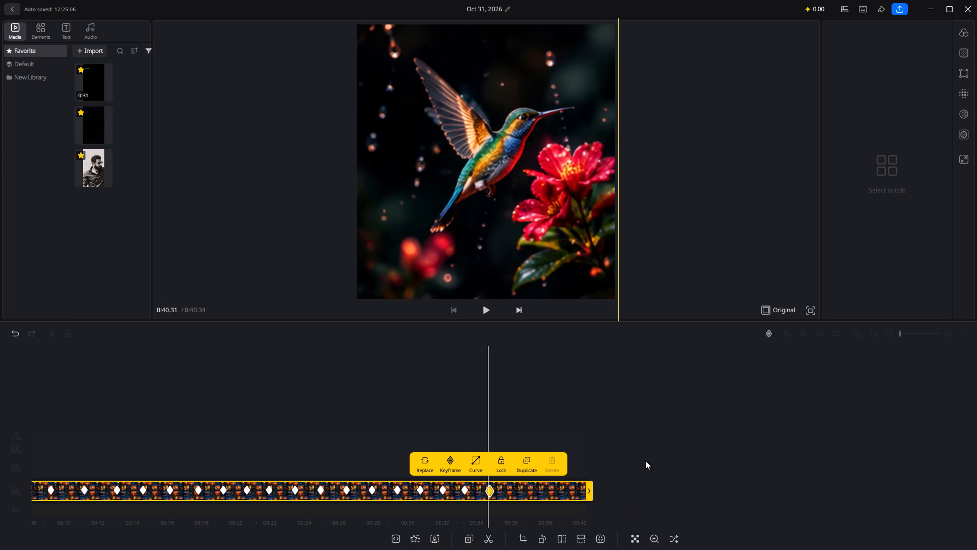
Add a keyframe at 0:36.01 that holds the hummingbird close-up.
scroll(648, 457, right, 2)
scroll(648, 457, left, 1)
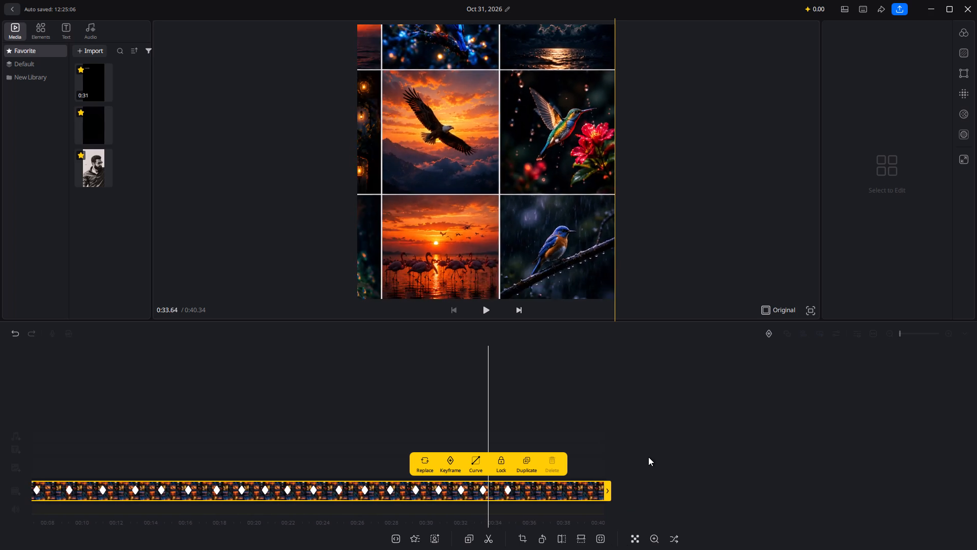
scroll(648, 457, left, 4)
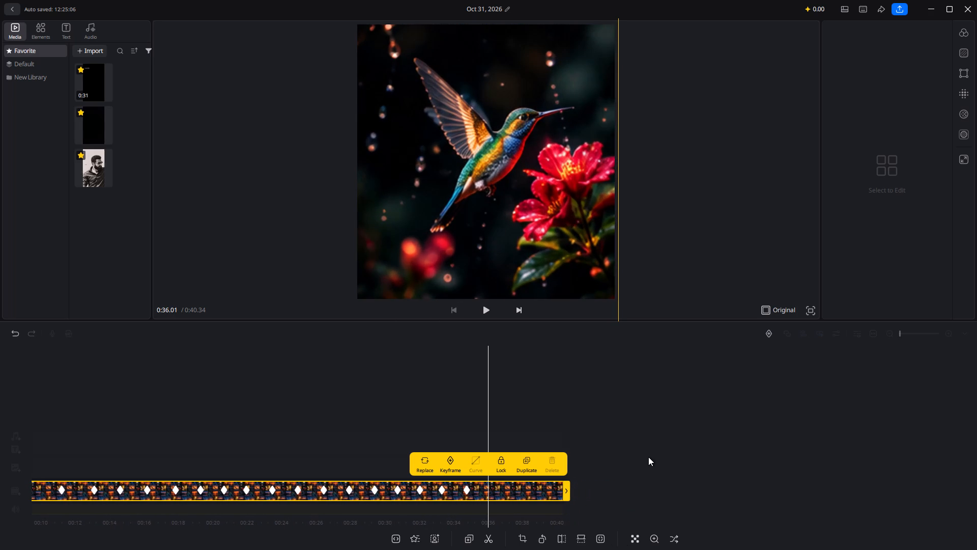
click(451, 462)
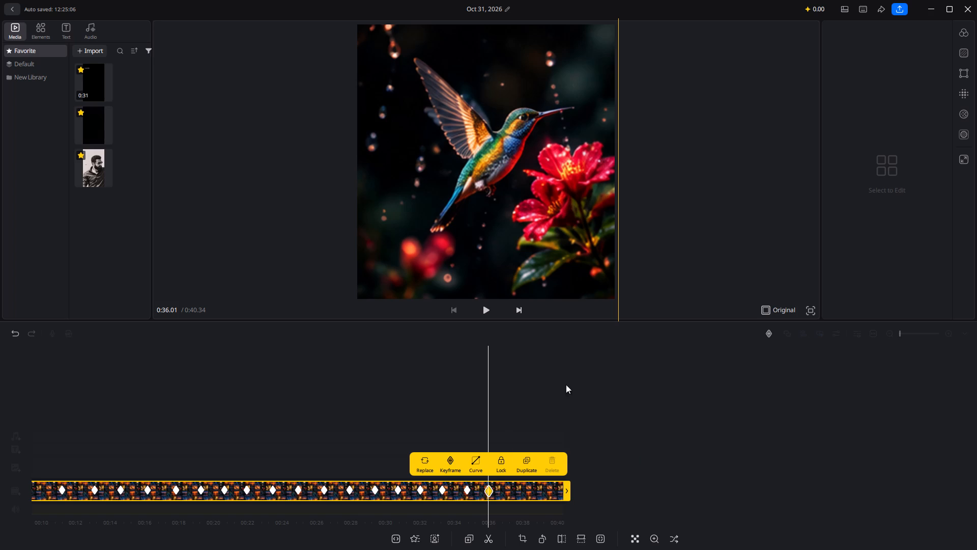
Add another keyframe at 0:37.40 with the hummingbird close-up in view.
scroll(600, 382, left, 3)
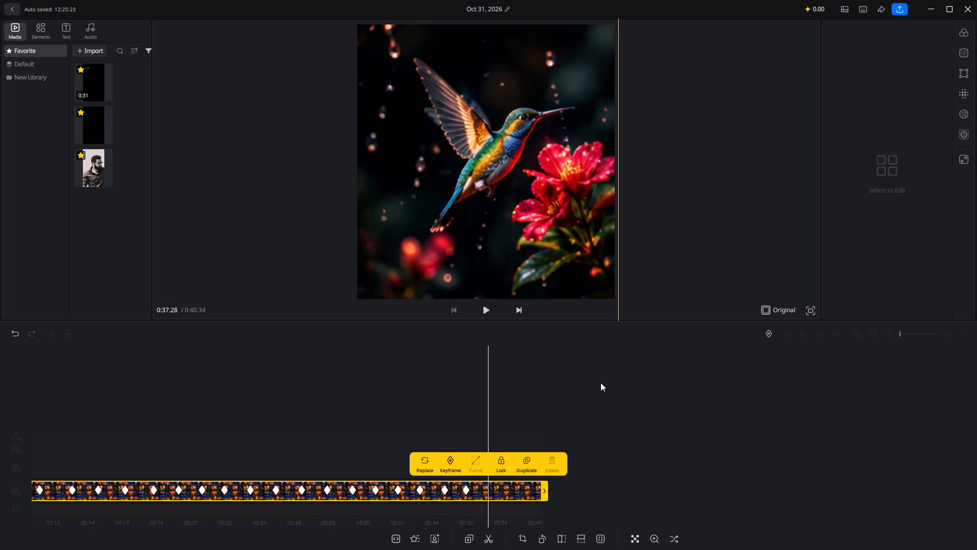
scroll(600, 382, left, 2)
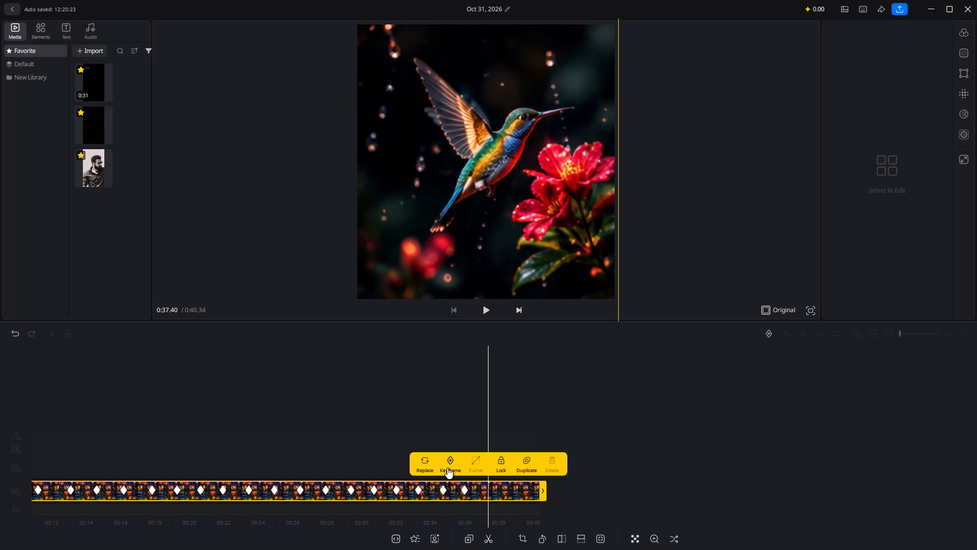
click(449, 461)
Scrub back and forth between about 0:35.1 and 0:37.4 to examine the hummingbird close-up across its keyframes.
scroll(487, 432, right, 3)
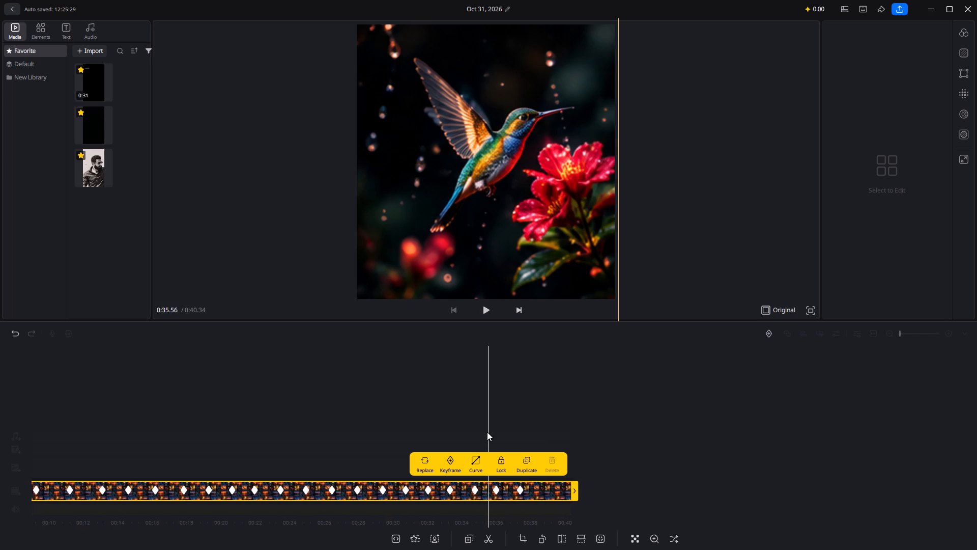
scroll(487, 432, right, 4)
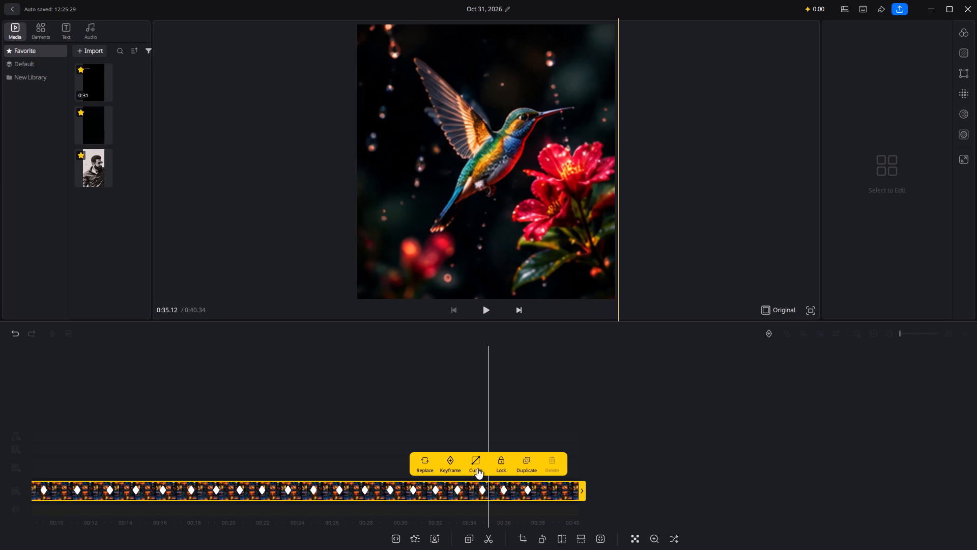
scroll(477, 468, right, 4)
scroll(477, 468, left, 1)
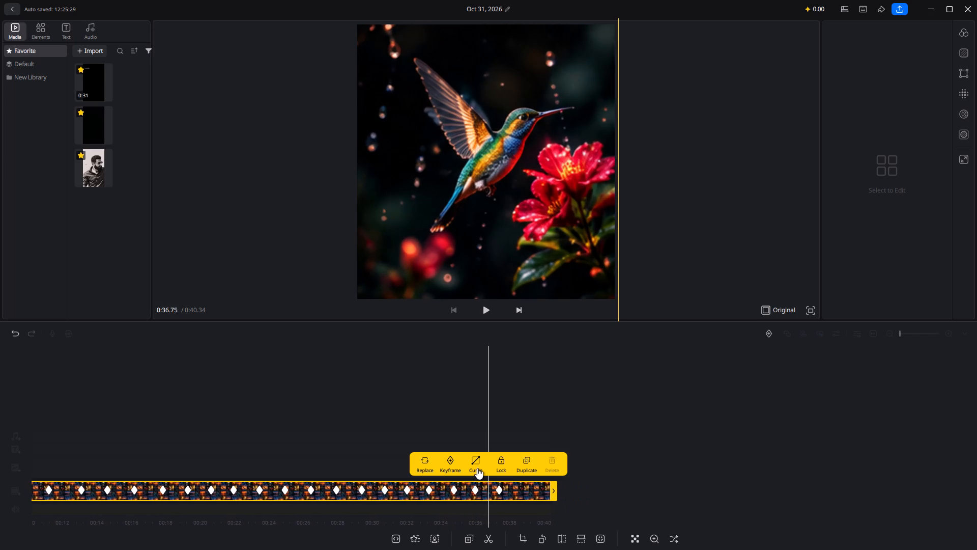
scroll(477, 468, left, 2)
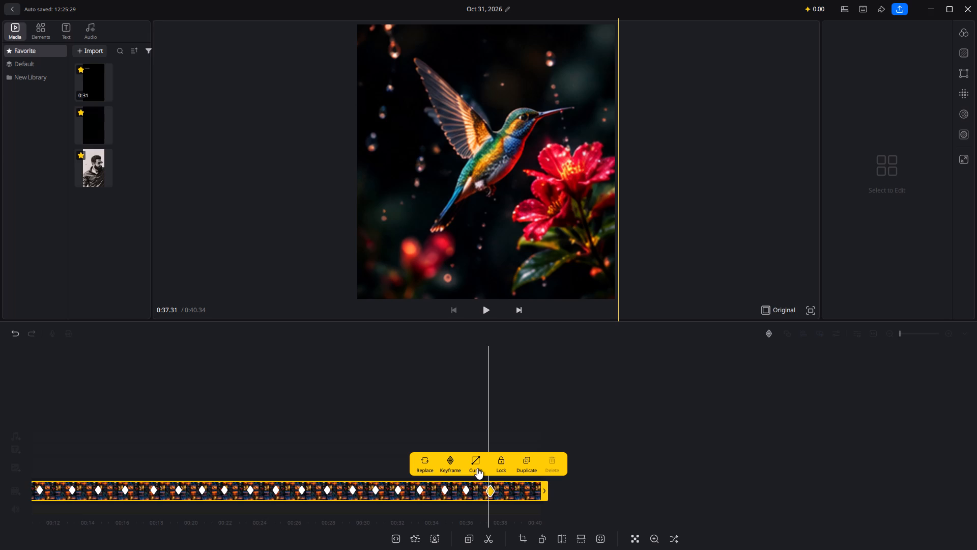
scroll(477, 468, left, 1)
Scale the collage at the 0:37.40 keyframe down from the hummingbird close-up to about the full-grid size, repositioning it along the way.
drag(512, 264, 470, 140)
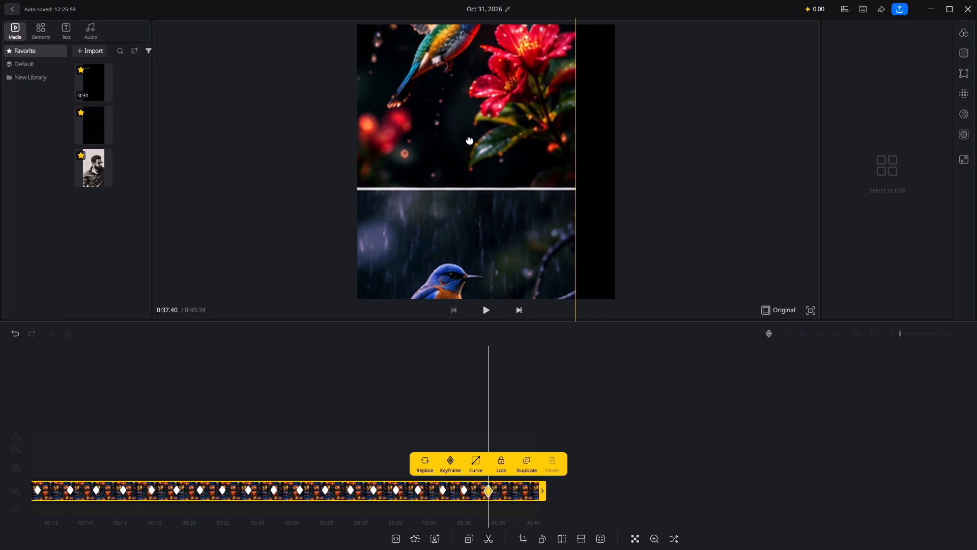
drag(498, 126, 612, 0)
drag(500, 244, 415, 1)
drag(528, 237, 541, 0)
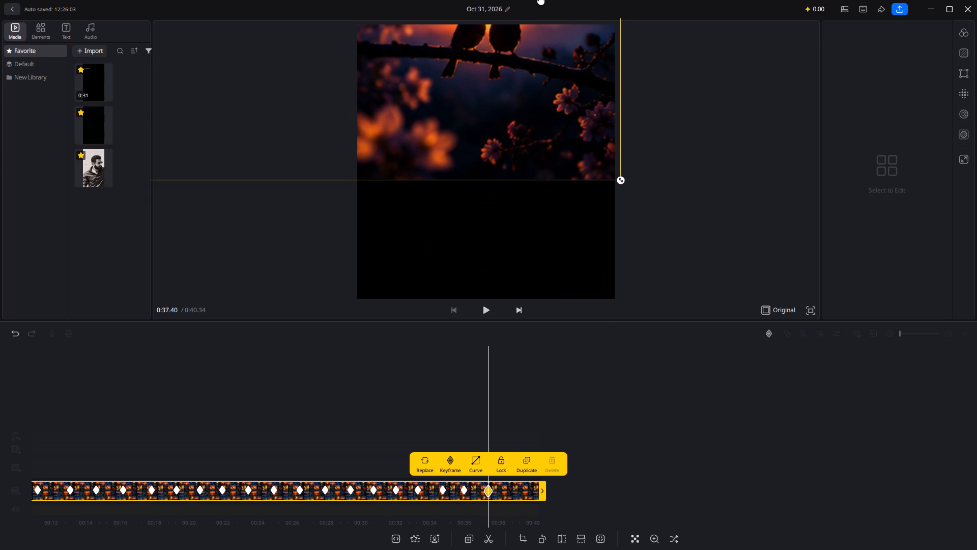
drag(541, 0, 540, 2)
drag(618, 183, 579, 160)
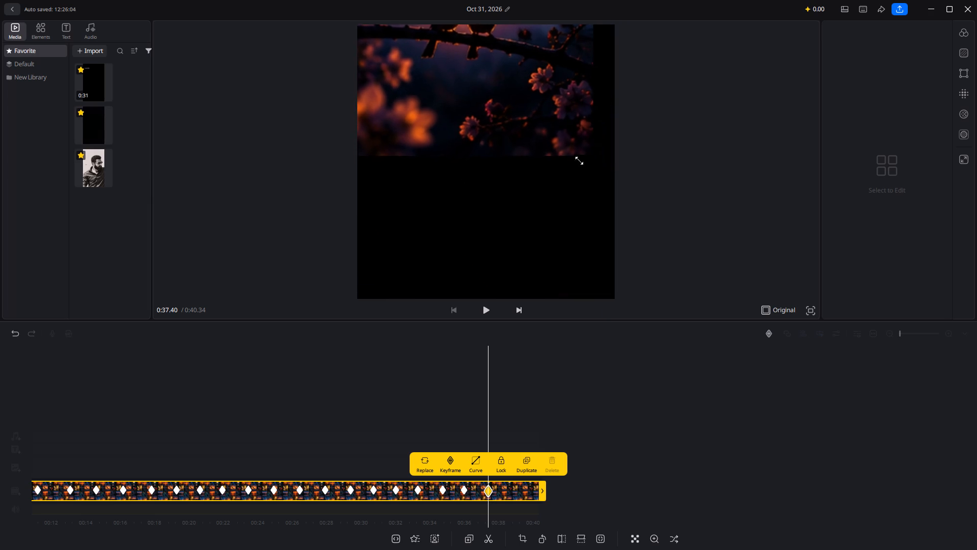
drag(579, 160, 560, 146)
drag(510, 93, 612, 253)
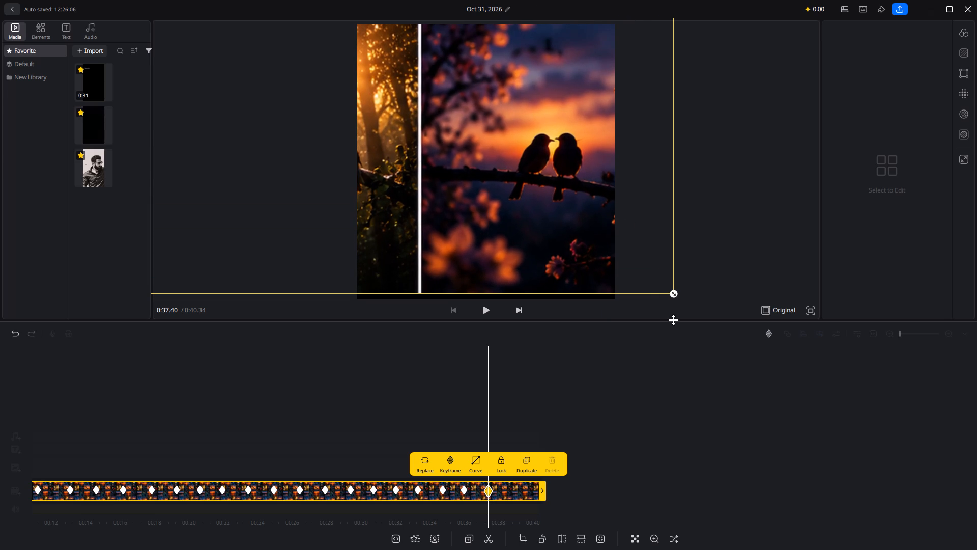
drag(674, 293, 504, 181)
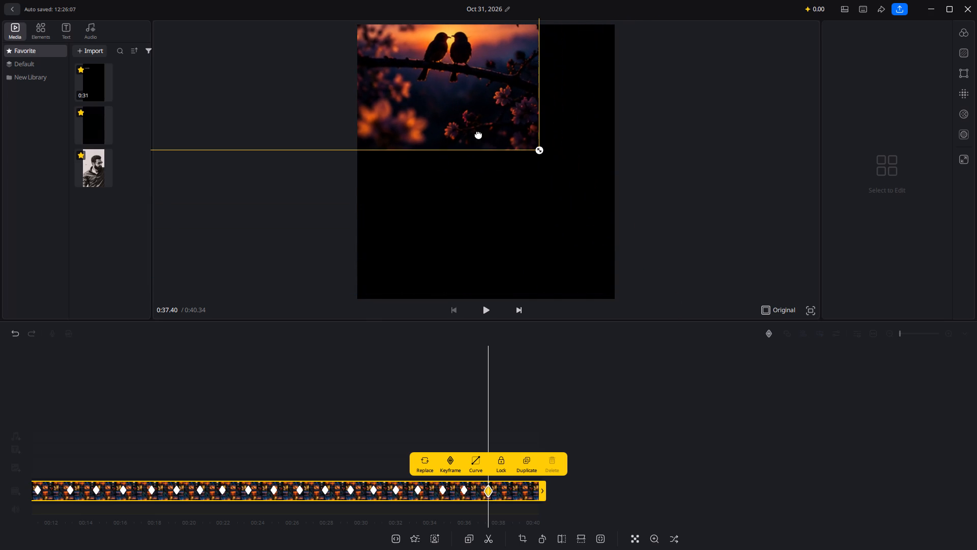
drag(475, 127, 625, 258)
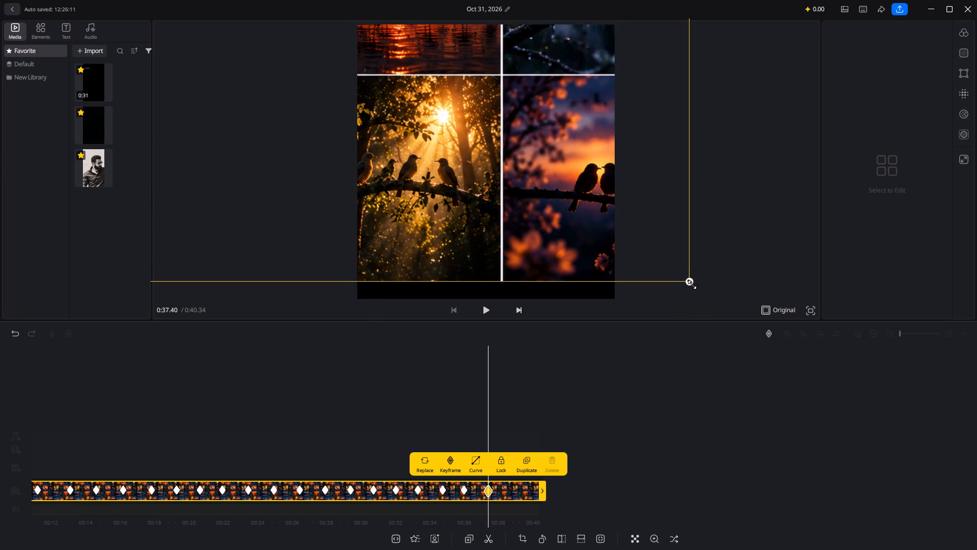
drag(689, 282, 539, 194)
drag(496, 145, 590, 217)
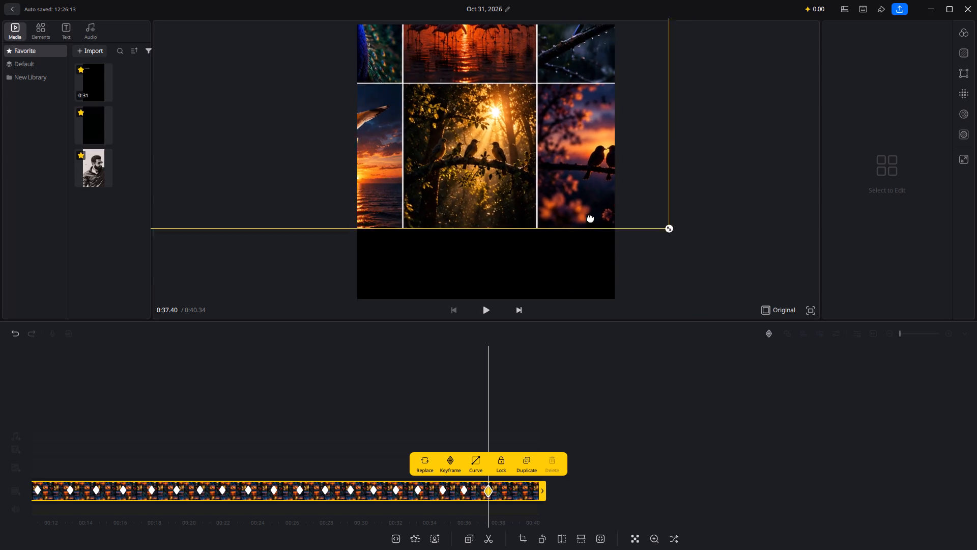
drag(590, 217, 624, 271)
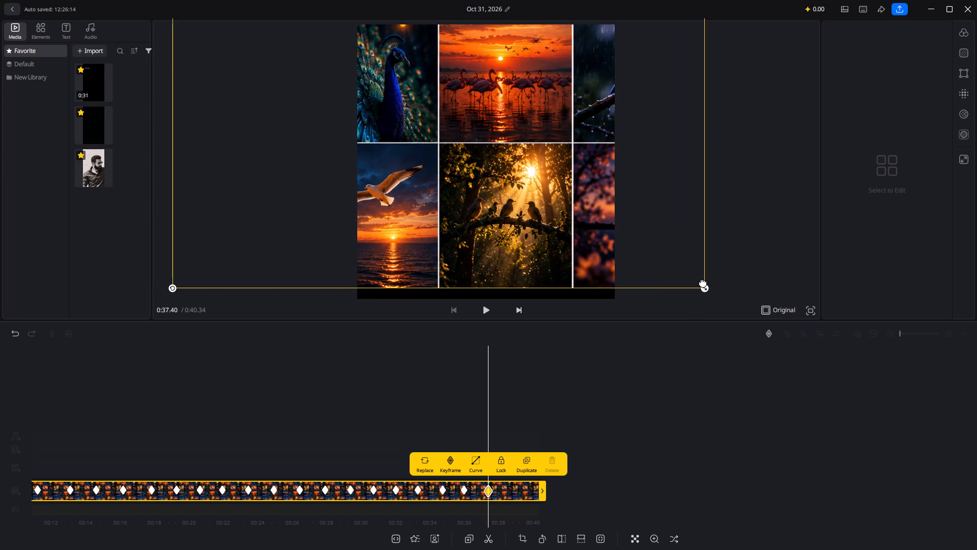
drag(704, 286, 647, 254)
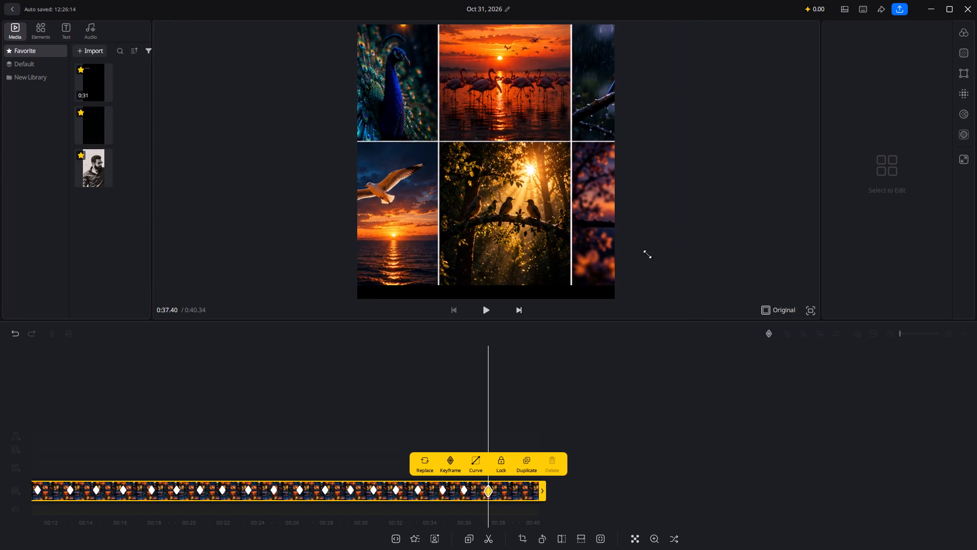
drag(647, 254, 586, 222)
drag(563, 169, 593, 268)
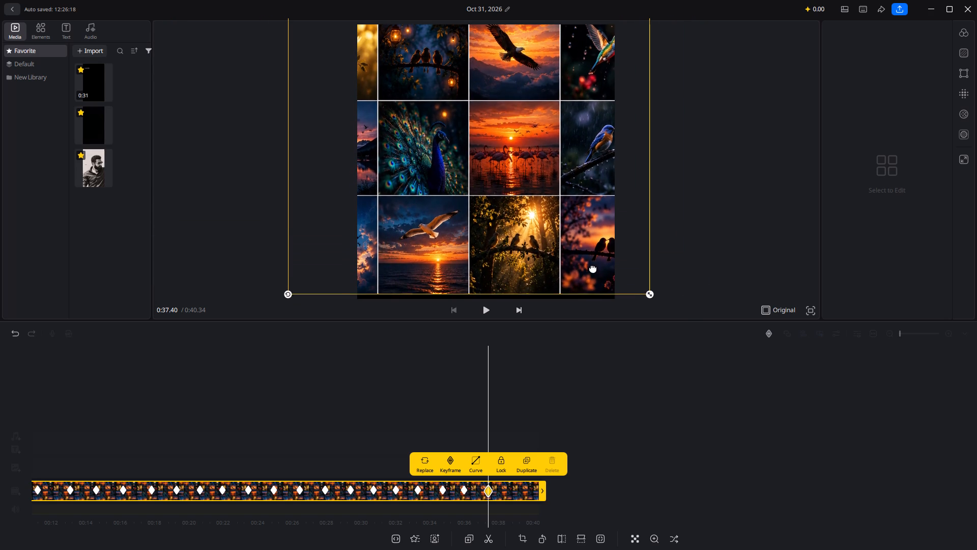
drag(593, 268, 593, 268)
drag(649, 297, 577, 259)
Align the full collage grid with the video frame at the 0:37.40 keyframe.
drag(569, 221, 595, 243)
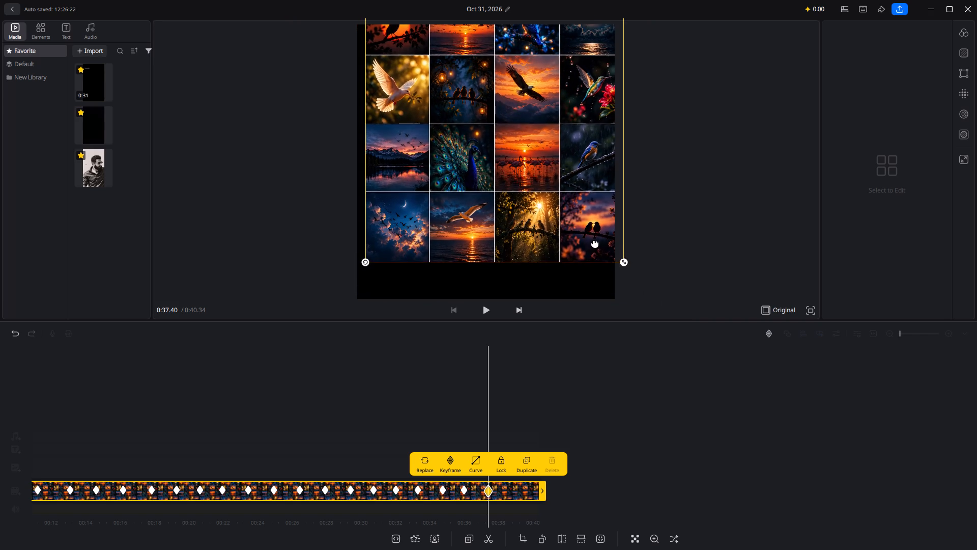
drag(595, 243, 590, 264)
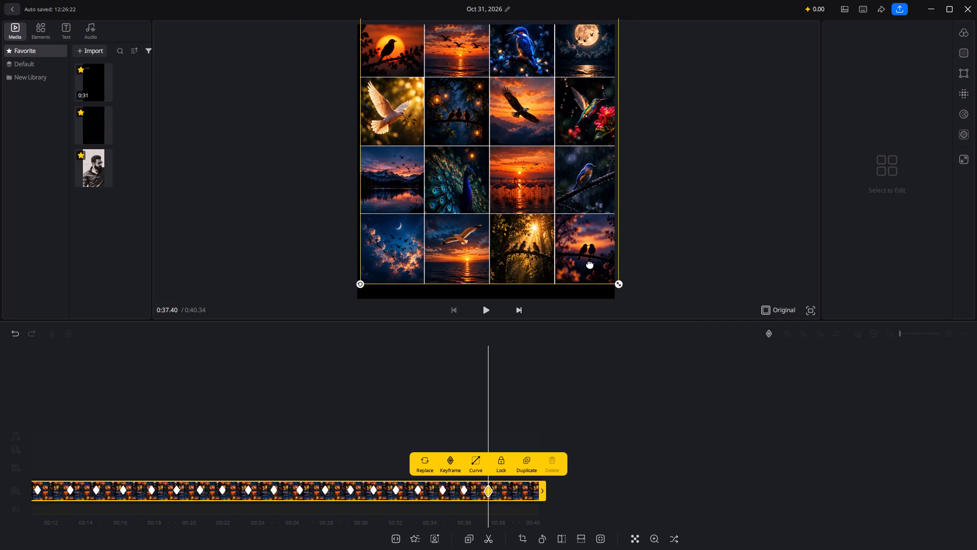
drag(590, 264, 587, 280)
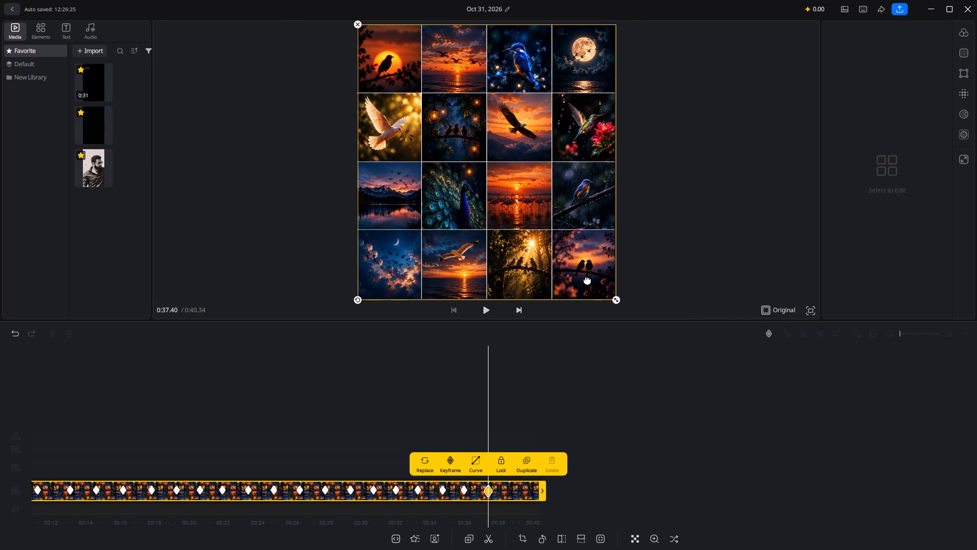
drag(587, 280, 587, 278)
click(716, 208)
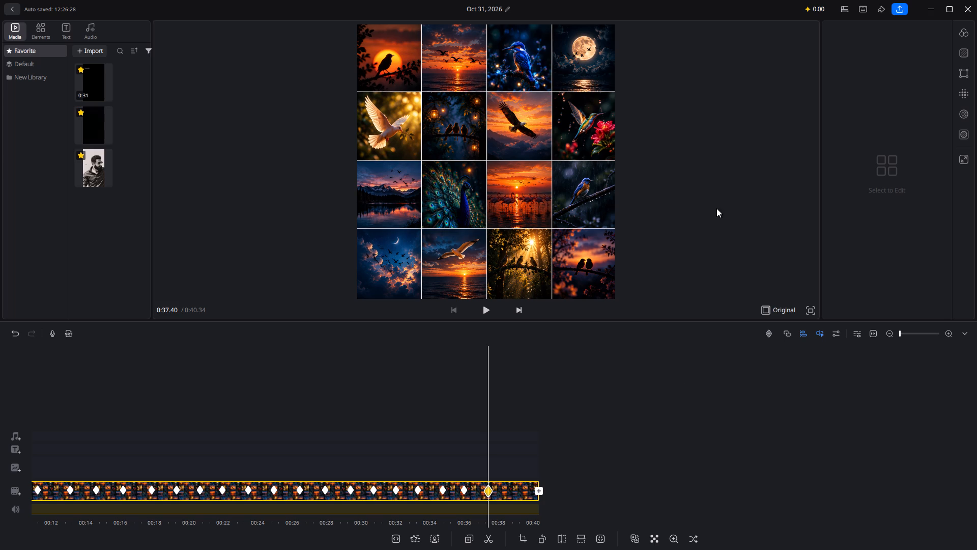
Extend the end of the collage clip so that the video lasts 1:18.52.
double_click(518, 483)
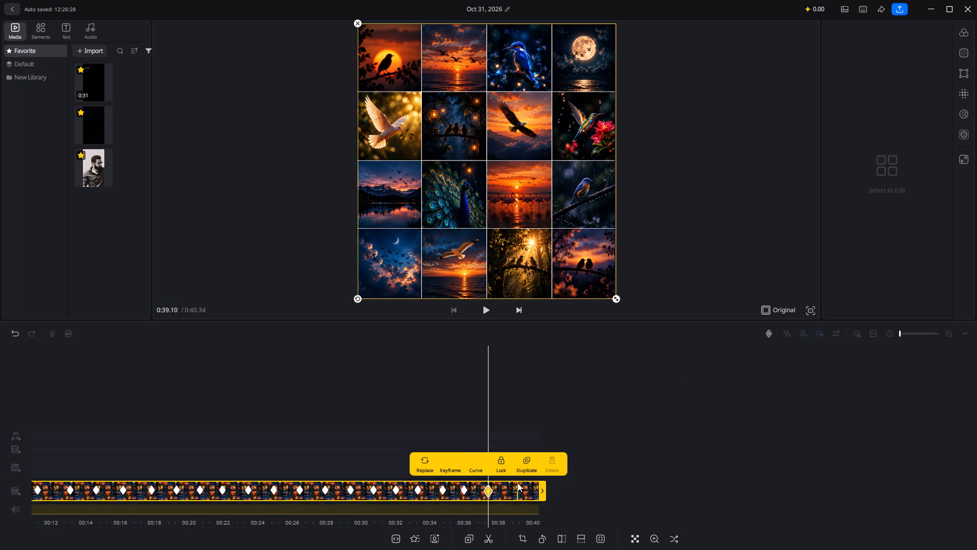
drag(512, 489, 922, 516)
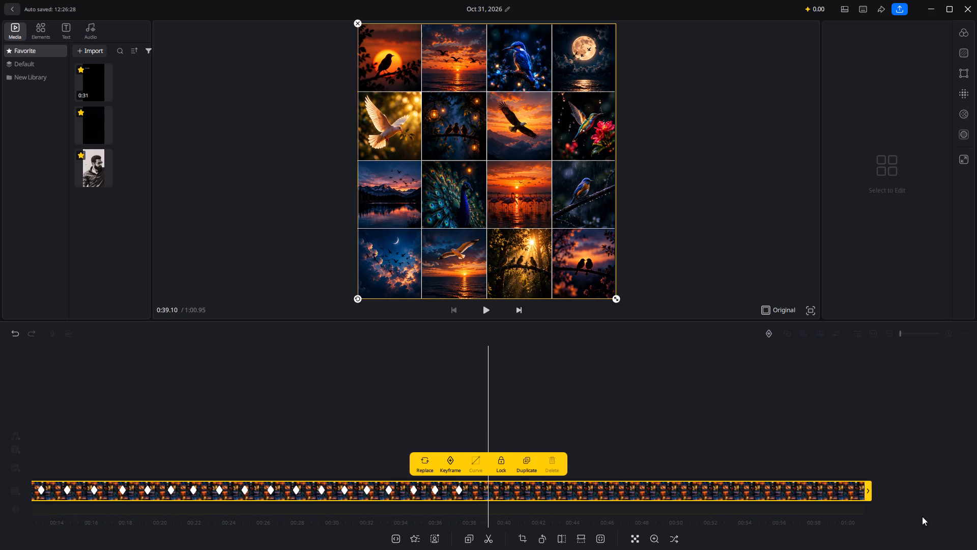
drag(922, 516, 976, 506)
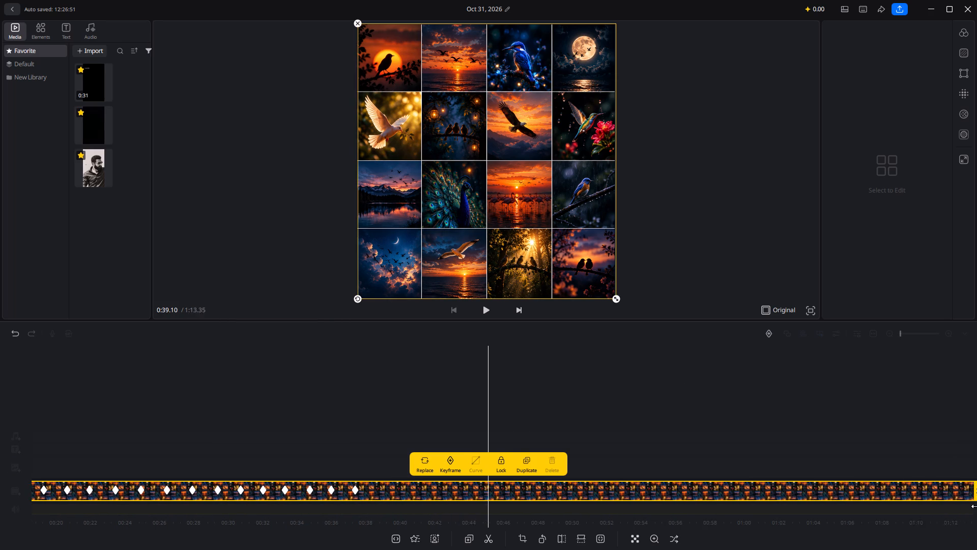
drag(976, 506, 976, 499)
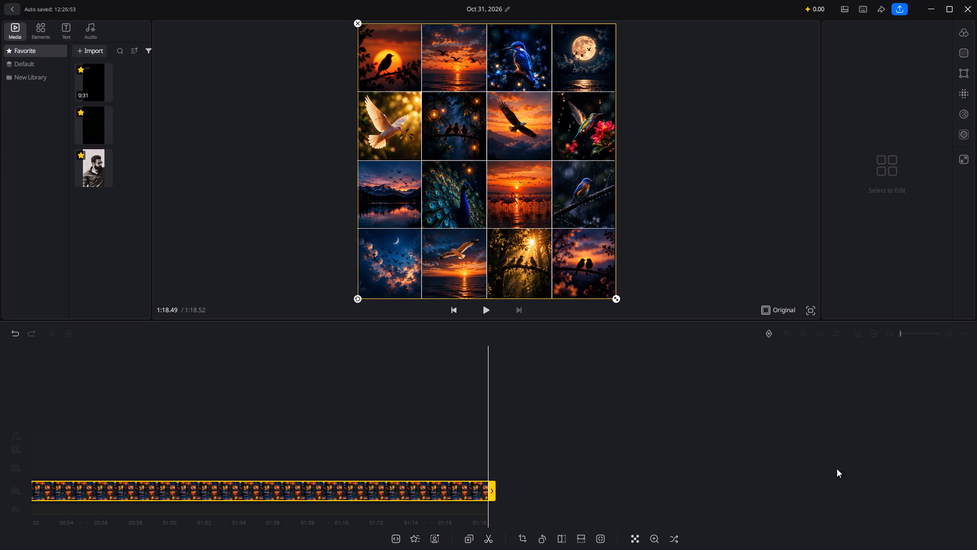
Go back to the last keyframes and scrub between about 0:33.4 and 0:37.7 to examine the hummingbird zoom-in and zoom-out.
scroll(693, 444, right, 20)
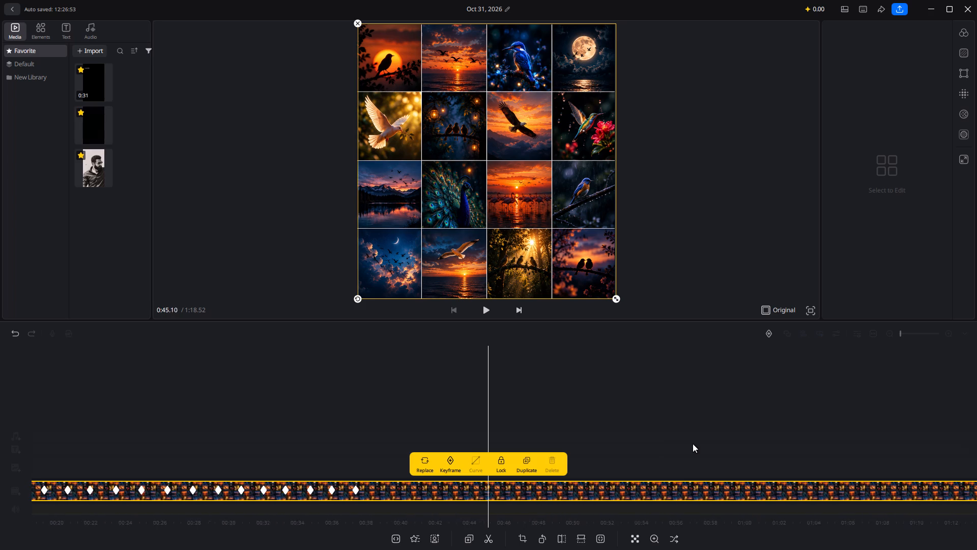
scroll(693, 444, right, 5)
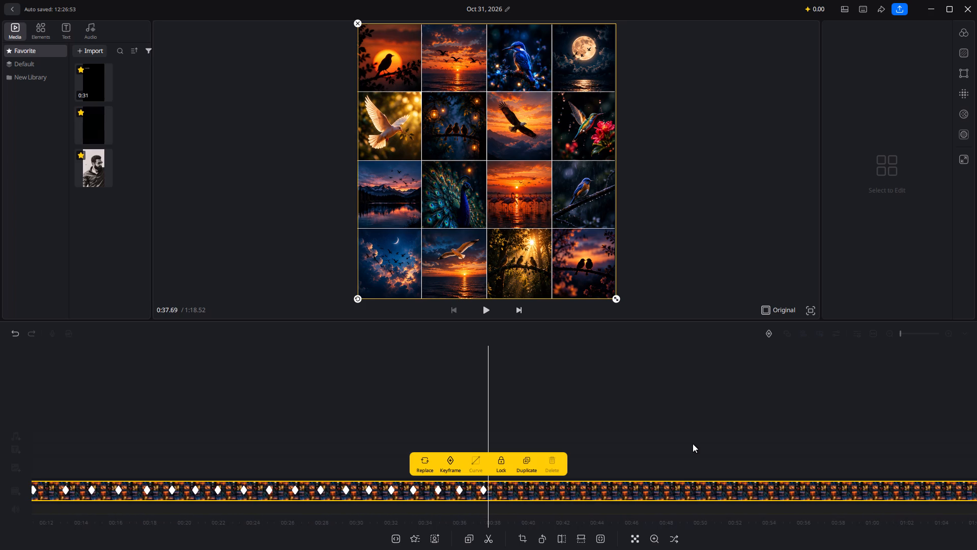
scroll(693, 444, right, 3)
scroll(693, 444, left, 3)
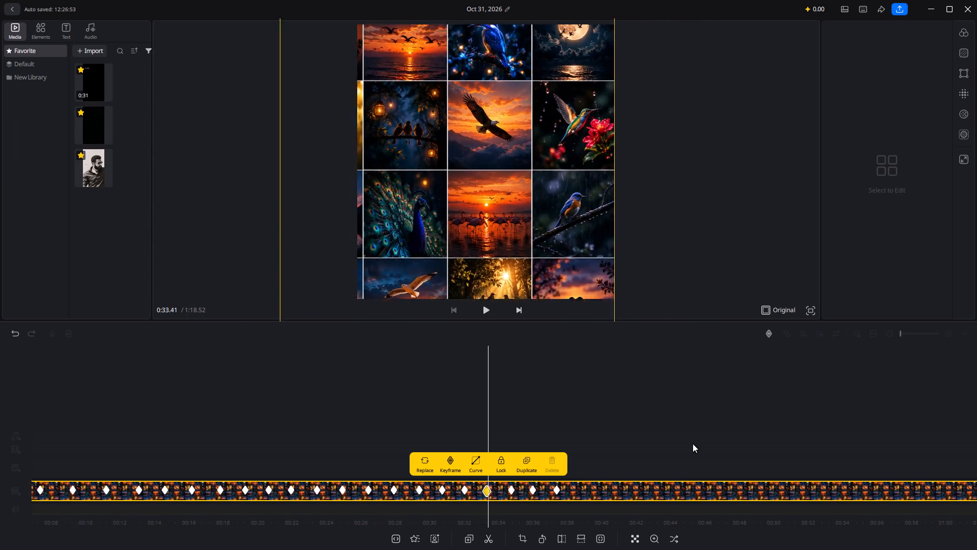
scroll(693, 444, left, 5)
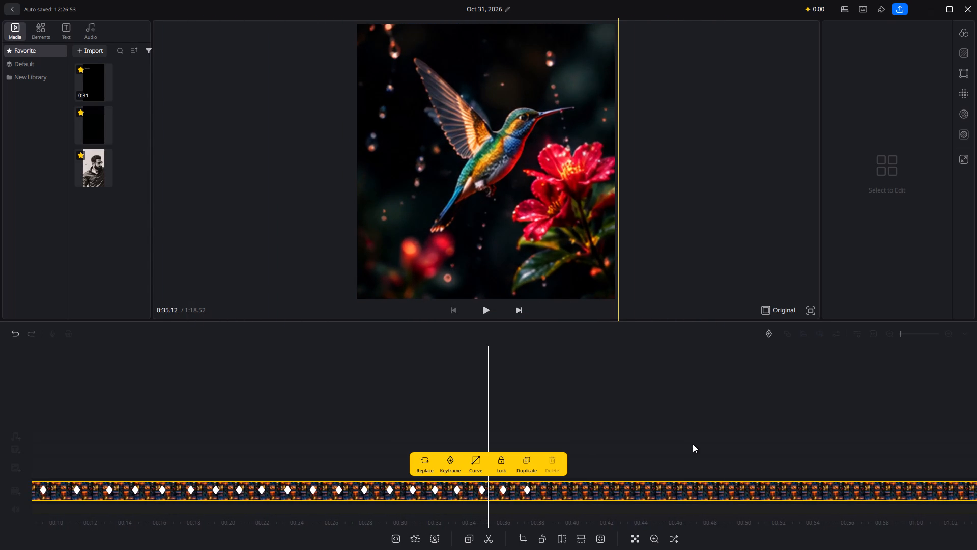
scroll(693, 444, left, 7)
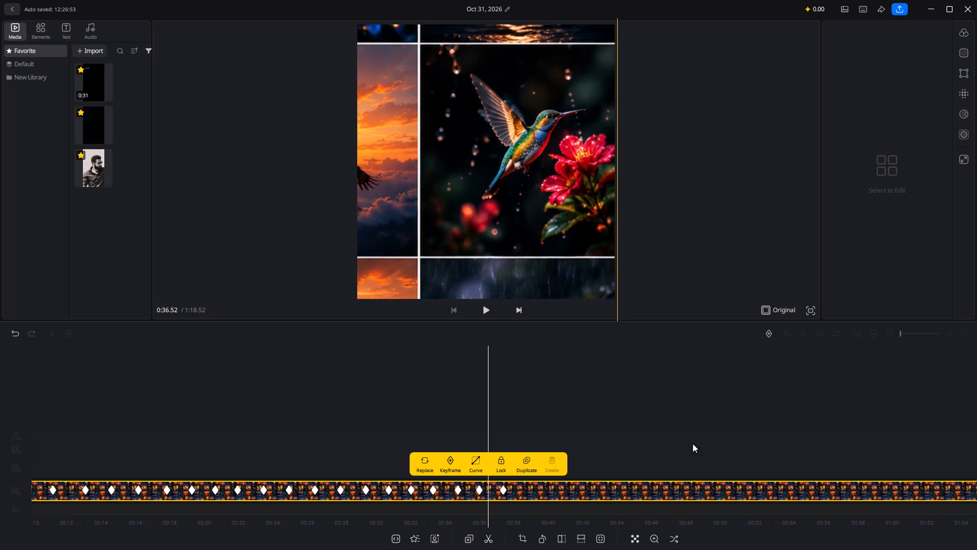
scroll(693, 444, left, 1)
Add a keyframe at 0:38.70 with the full collage grid in view.
scroll(693, 444, up, 1)
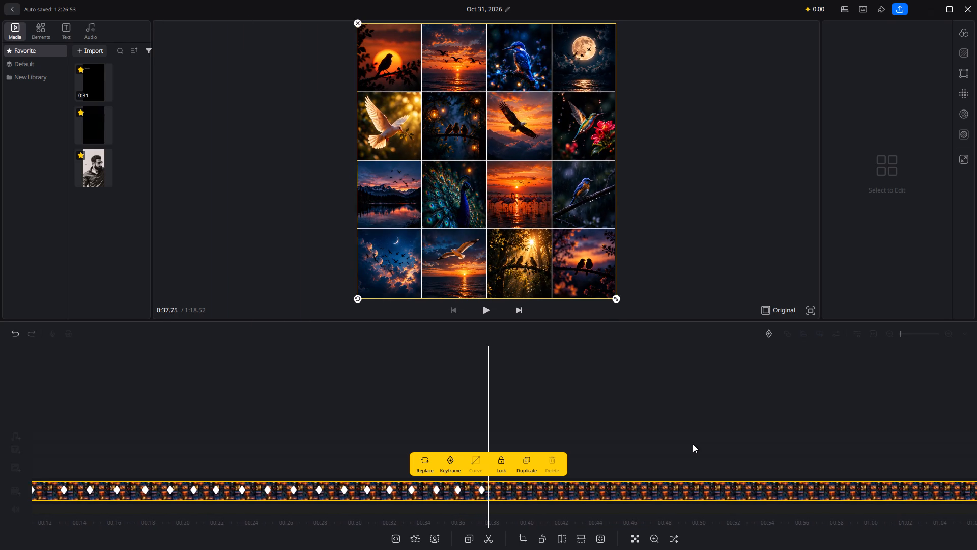
scroll(693, 444, up, 1)
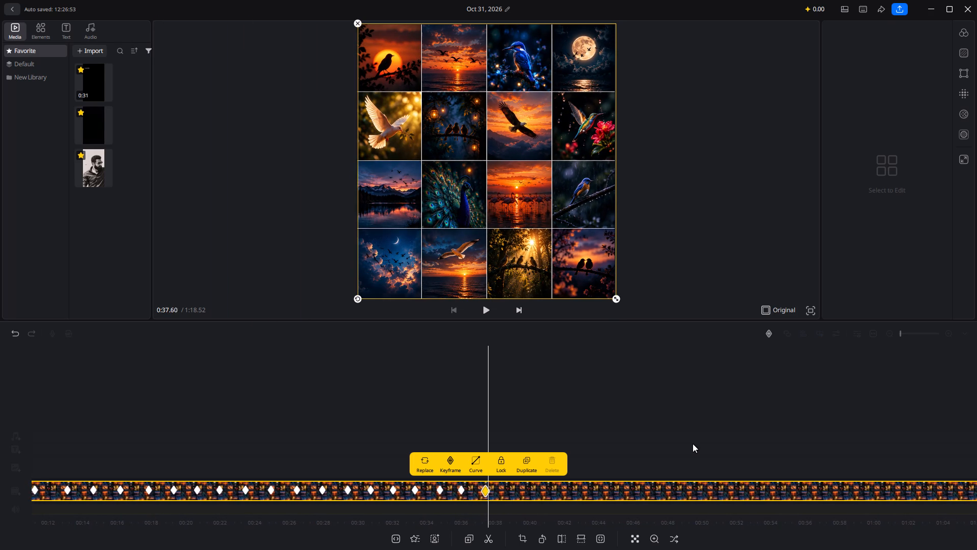
scroll(693, 444, up, 1)
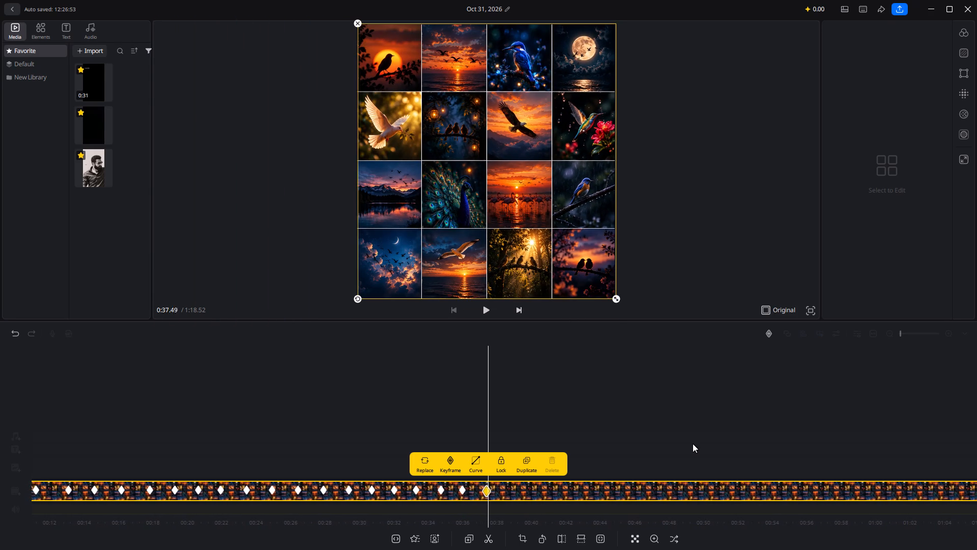
scroll(693, 444, up, 1)
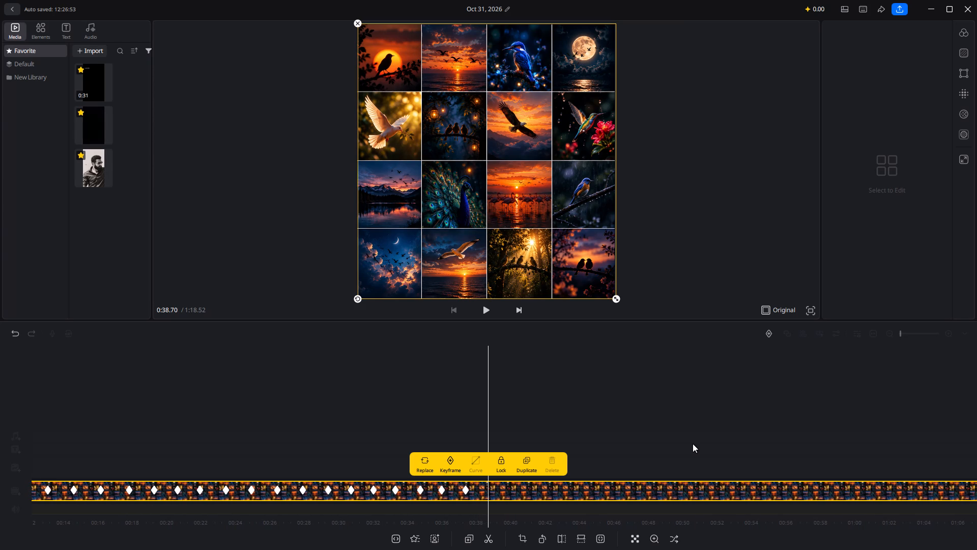
scroll(693, 444, left, 2)
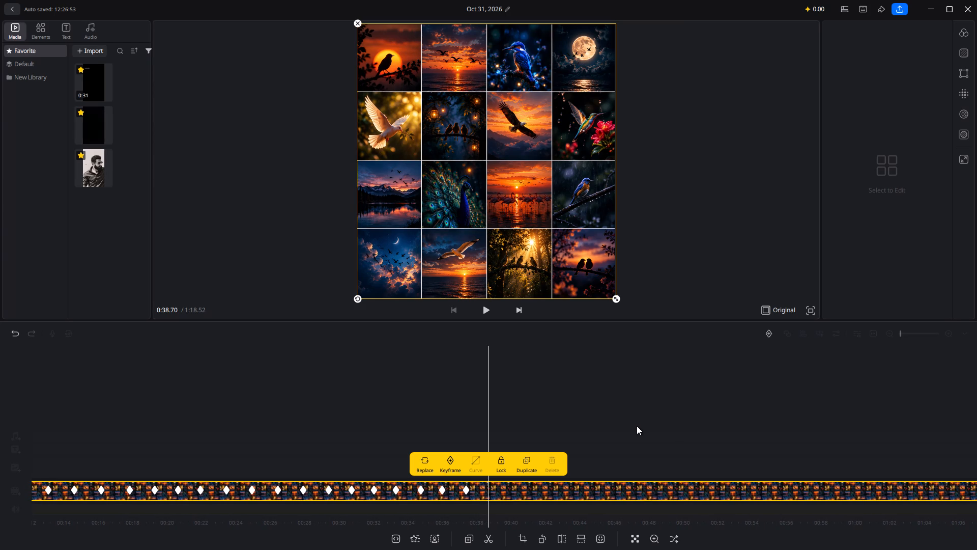
click(451, 460)
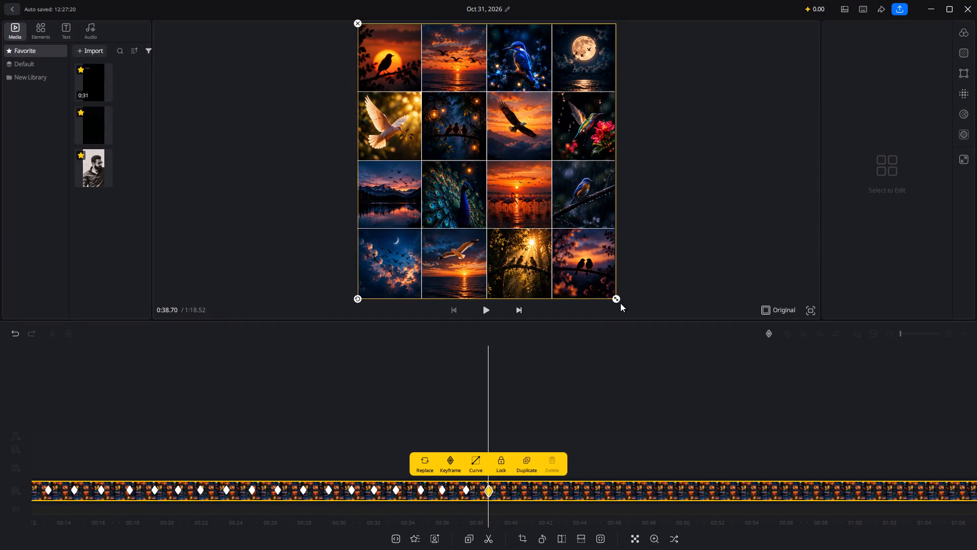
Enlarge the collage at the 0:38.70 keyframe and pan it until the mountain-lake sunset picture fills the video frame.
drag(616, 298, 744, 422)
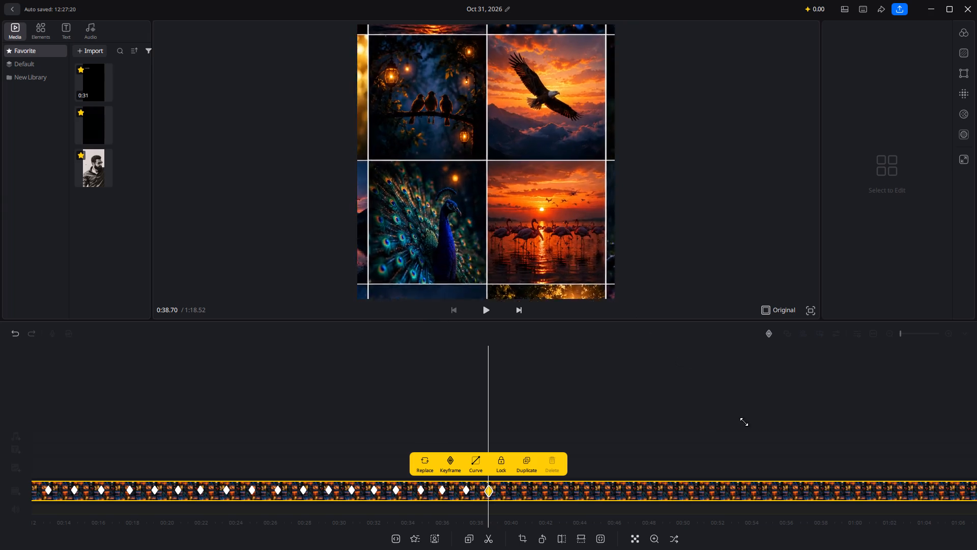
drag(744, 422, 976, 548)
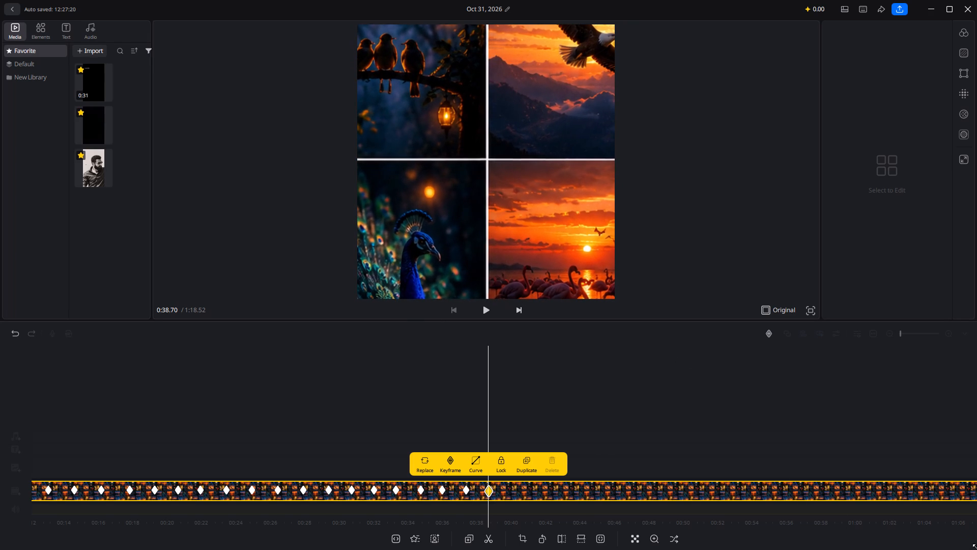
drag(567, 239, 362, 0)
drag(537, 203, 480, 137)
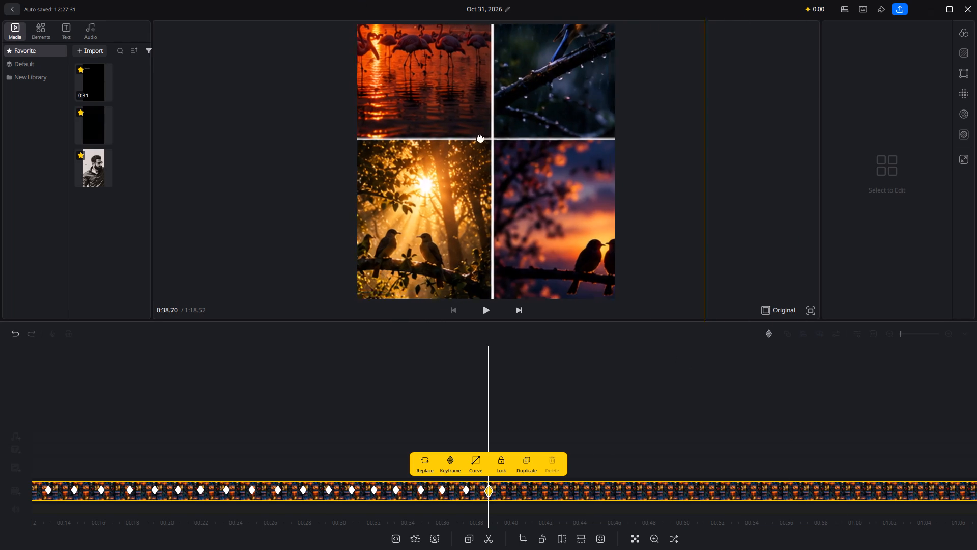
drag(480, 137, 476, 128)
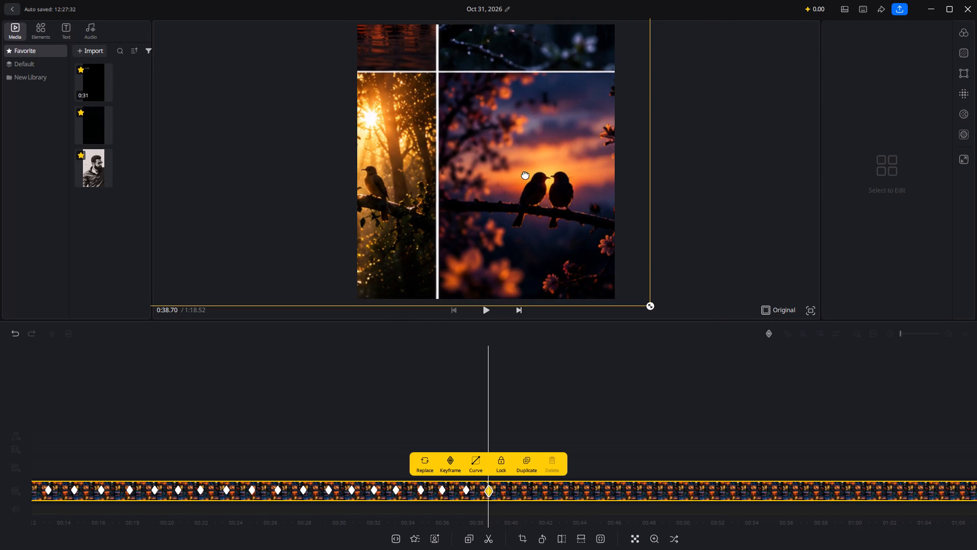
drag(651, 307, 681, 325)
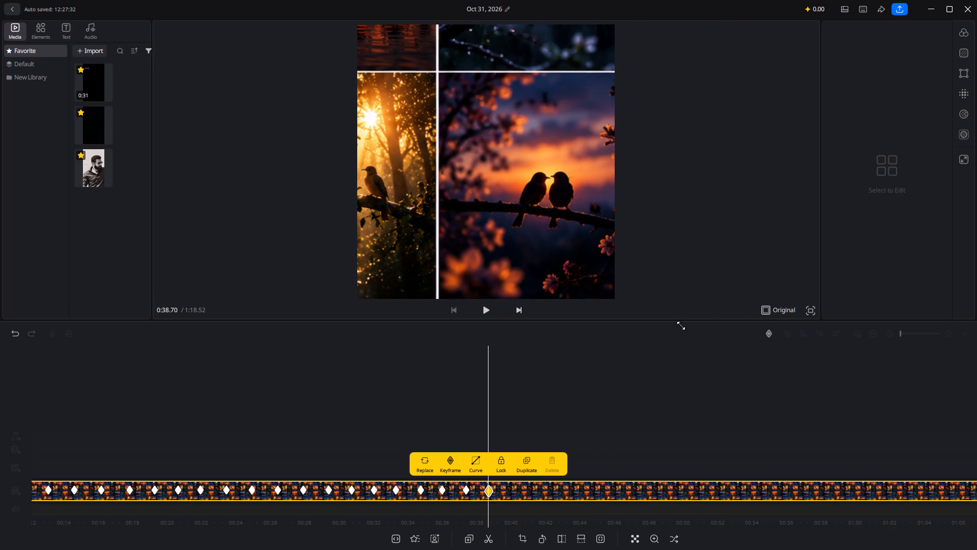
drag(681, 325, 788, 411)
drag(583, 292, 439, 149)
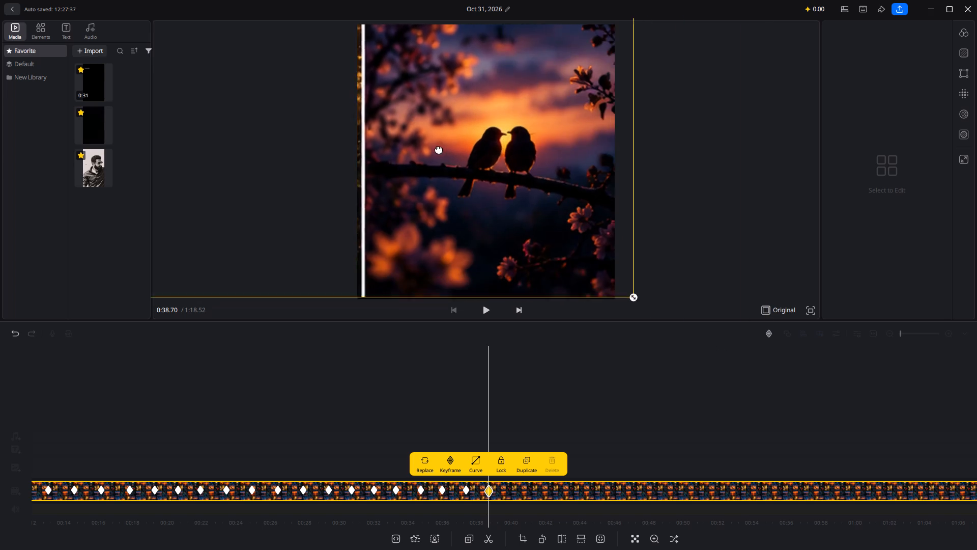
drag(439, 149, 930, 422)
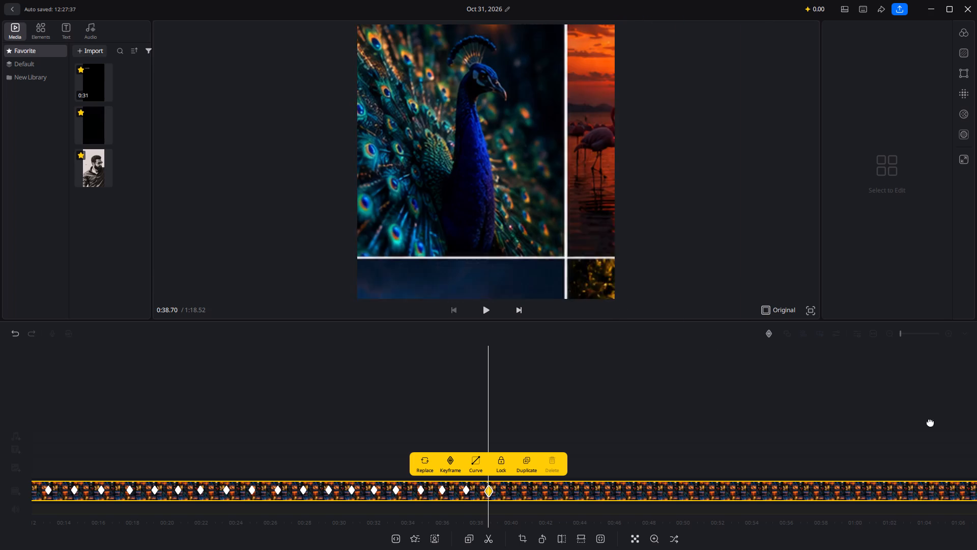
drag(930, 422, 966, 450)
drag(559, 245, 708, 309)
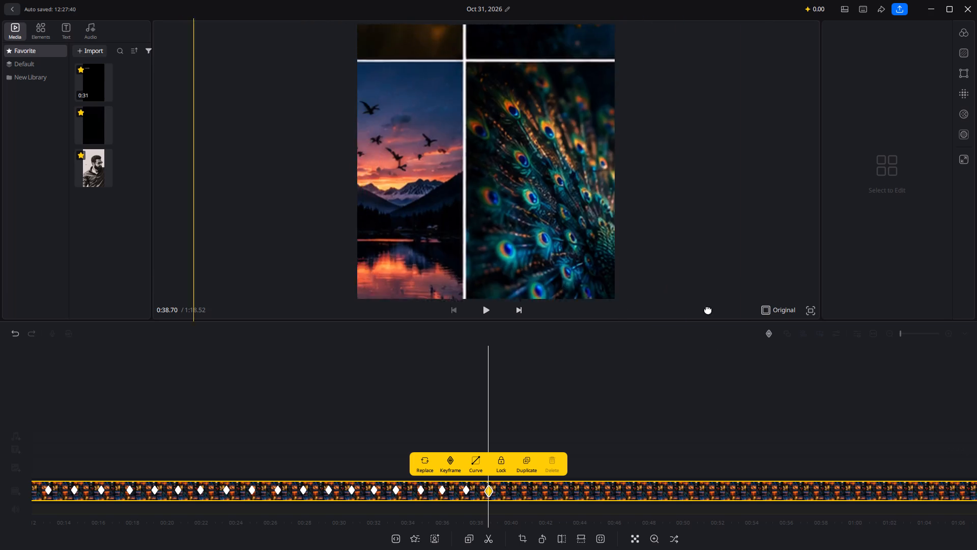
drag(708, 309, 847, 261)
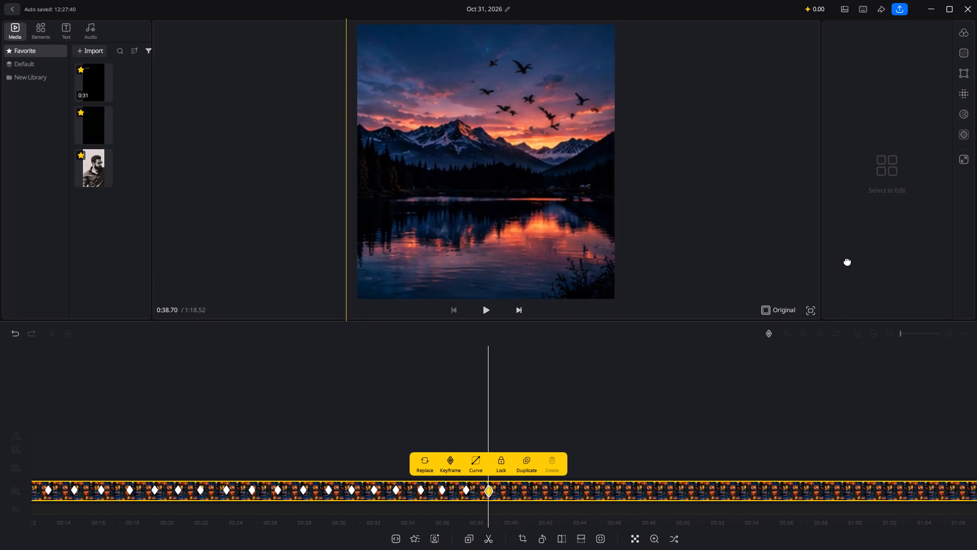
drag(847, 261, 848, 260)
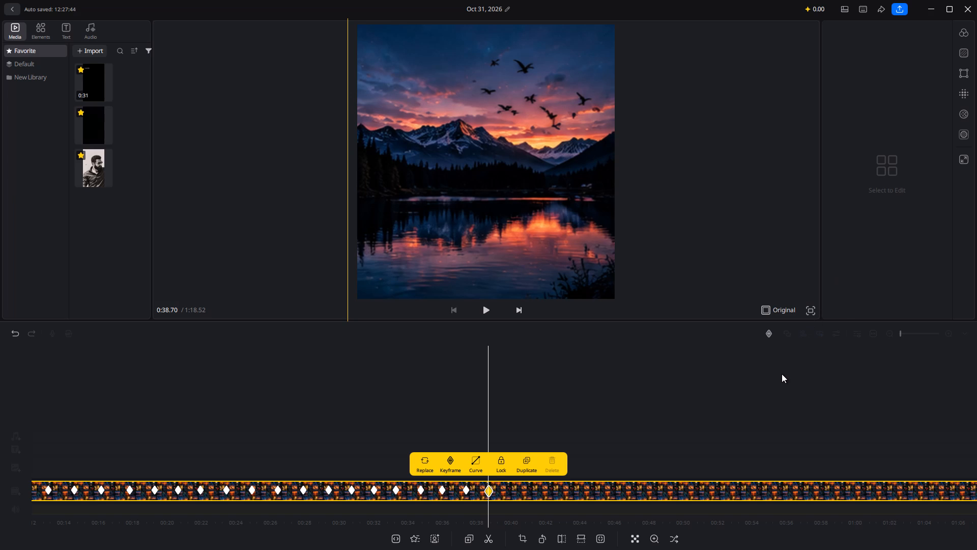
Add a keyframe at 0:39.91 that holds the mountain-lake close-up.
scroll(782, 374, left, 2)
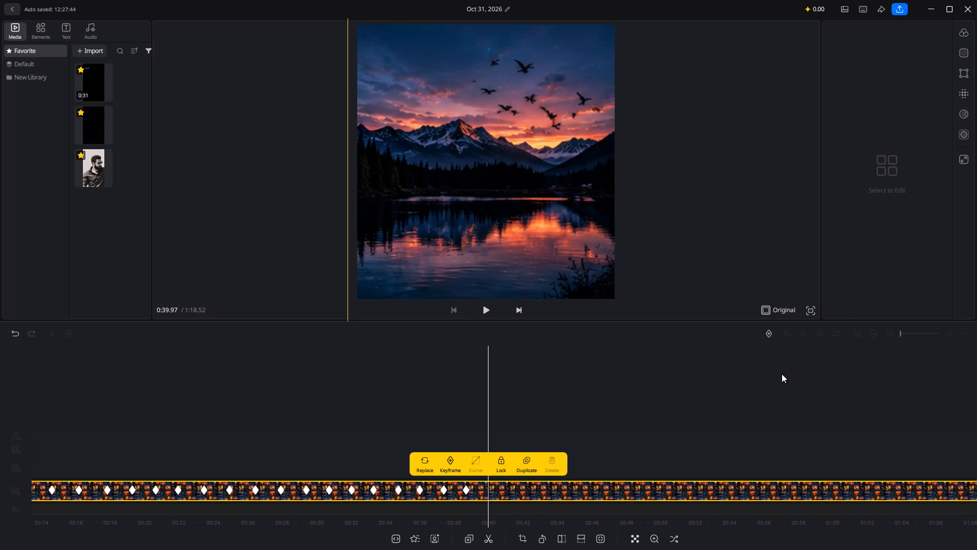
scroll(782, 374, left, 2)
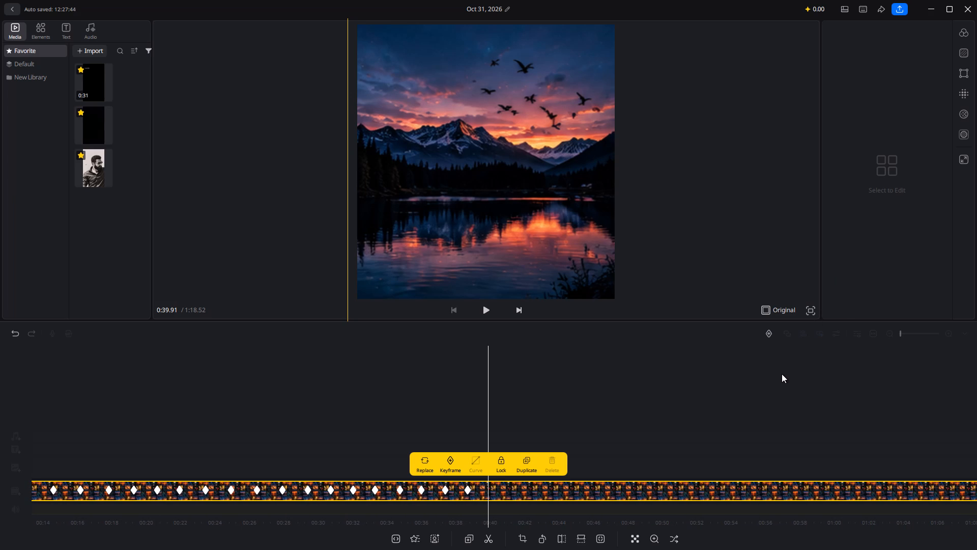
click(456, 461)
Add another keyframe at 0:41.09 with the mountain-lake close-up still in view.
scroll(541, 411, left, 1)
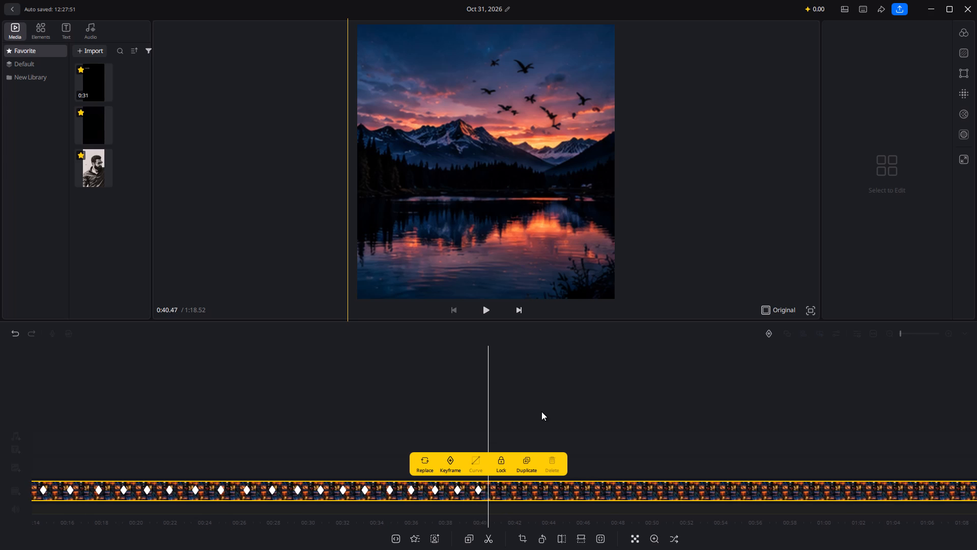
scroll(541, 411, left, 3)
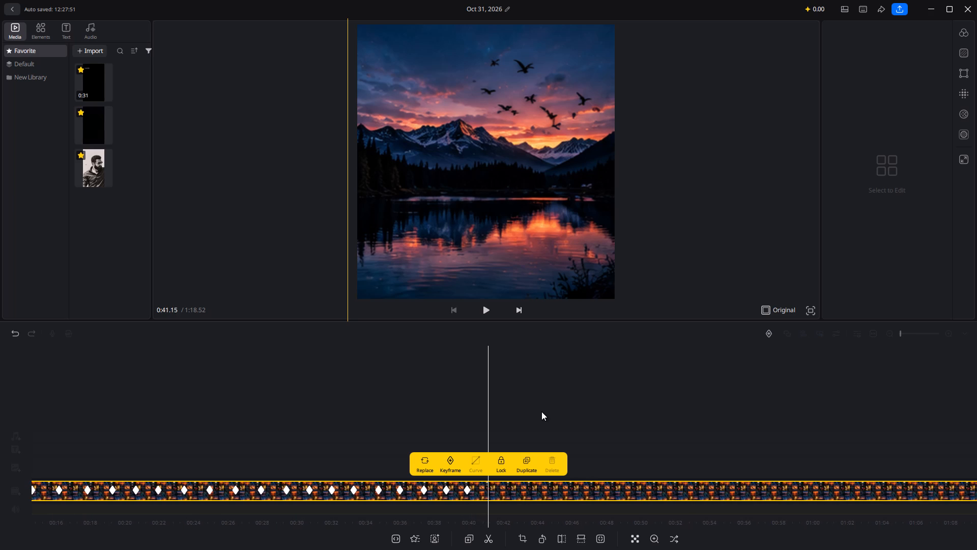
scroll(541, 411, left, 1)
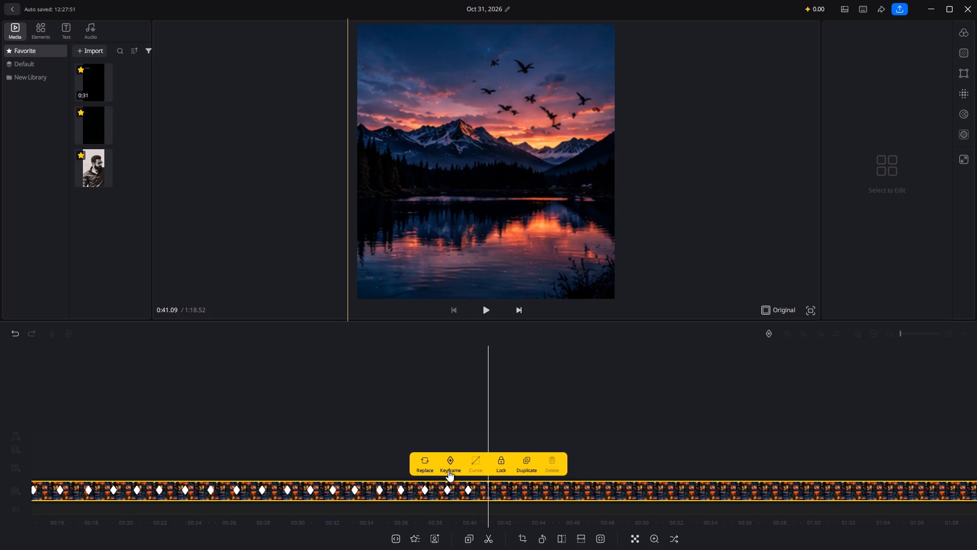
click(448, 471)
Pan the enlarged collage at 0:41.09 to its lower-right corner with the two sunset birds.
drag(531, 274, 344, 112)
drag(496, 193, 364, 37)
drag(511, 182, 305, 229)
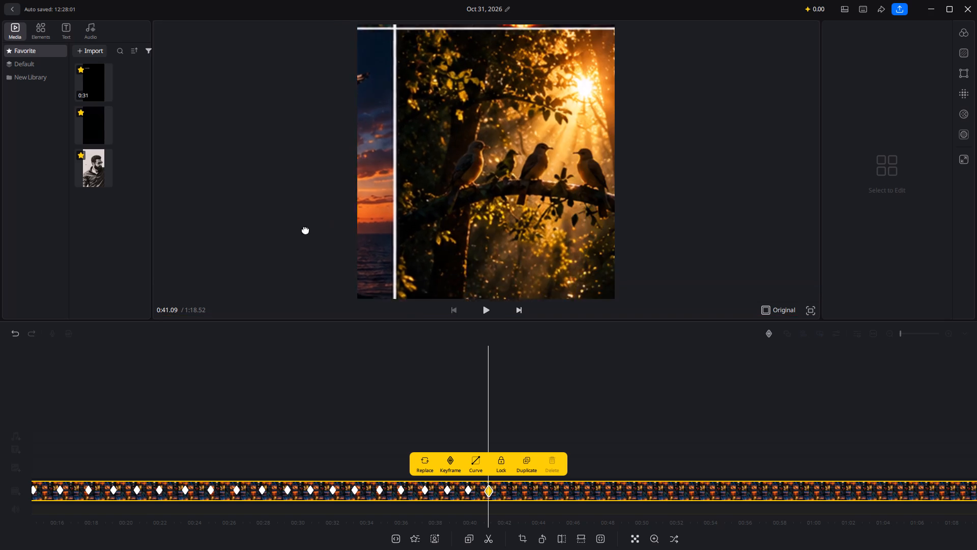
drag(305, 229, 189, 208)
drag(413, 227, 192, 188)
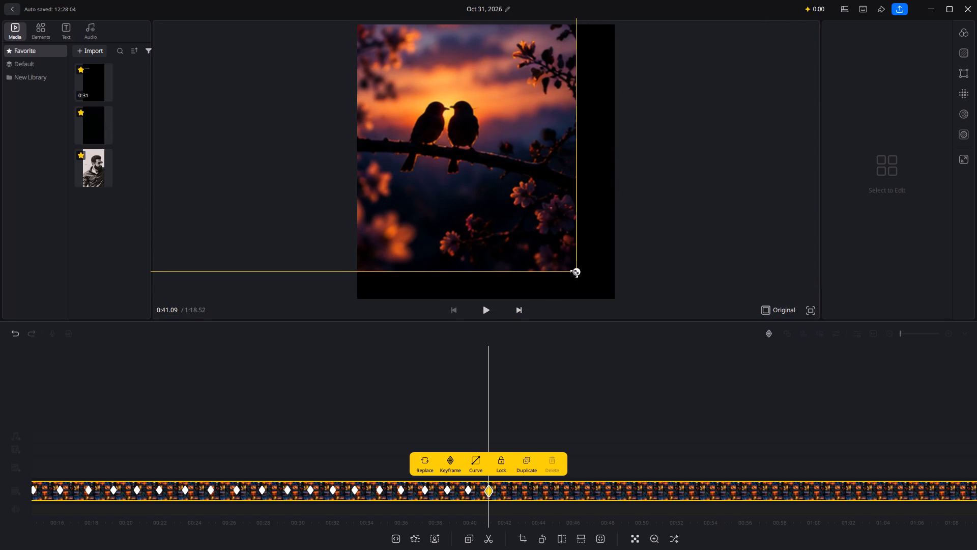
Shrink the collage at 0:41.09 in stages, repositioning it each time, until all sixteen pictures fit inside the video frame.
drag(573, 273, 476, 158)
drag(416, 102, 519, 201)
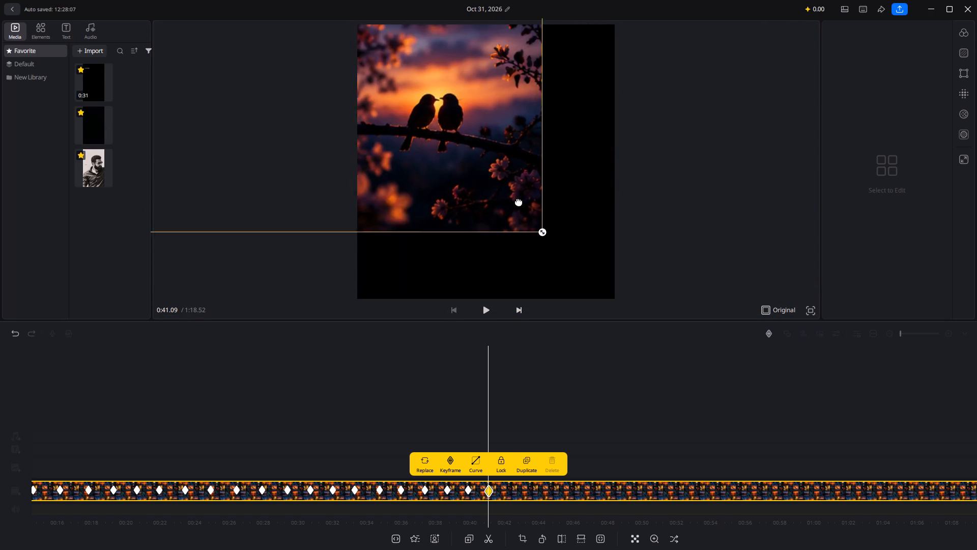
drag(519, 201, 595, 253)
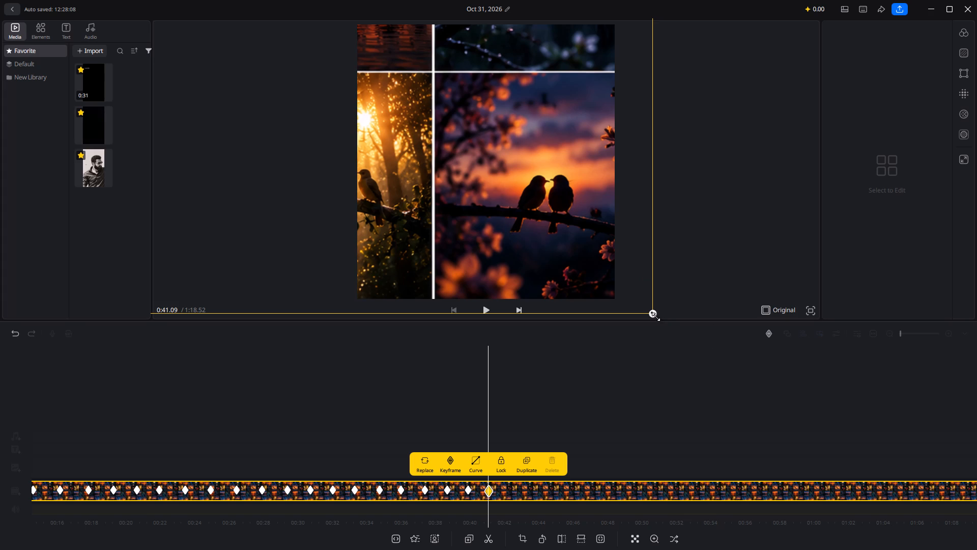
drag(657, 315, 574, 273)
click(574, 273)
drag(654, 315, 490, 203)
drag(468, 146, 568, 244)
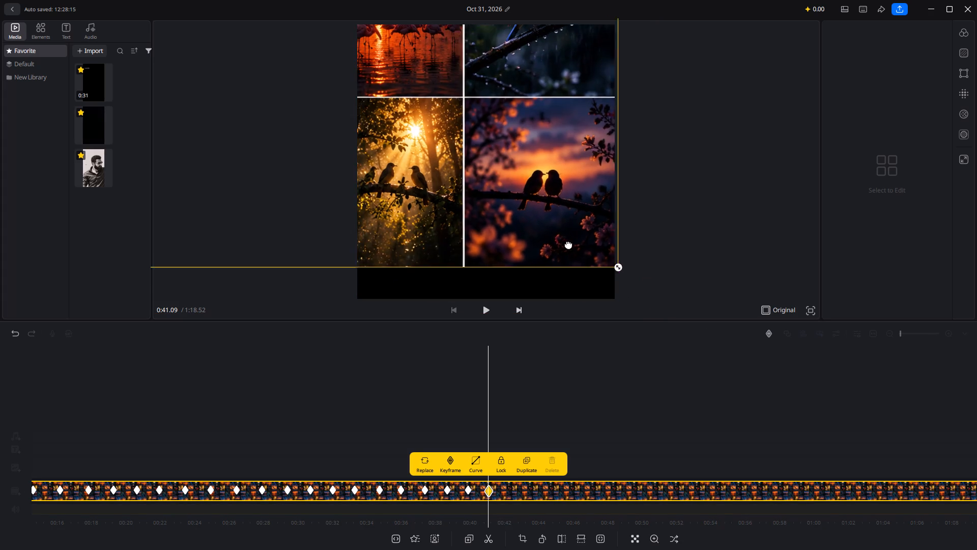
drag(568, 244, 614, 260)
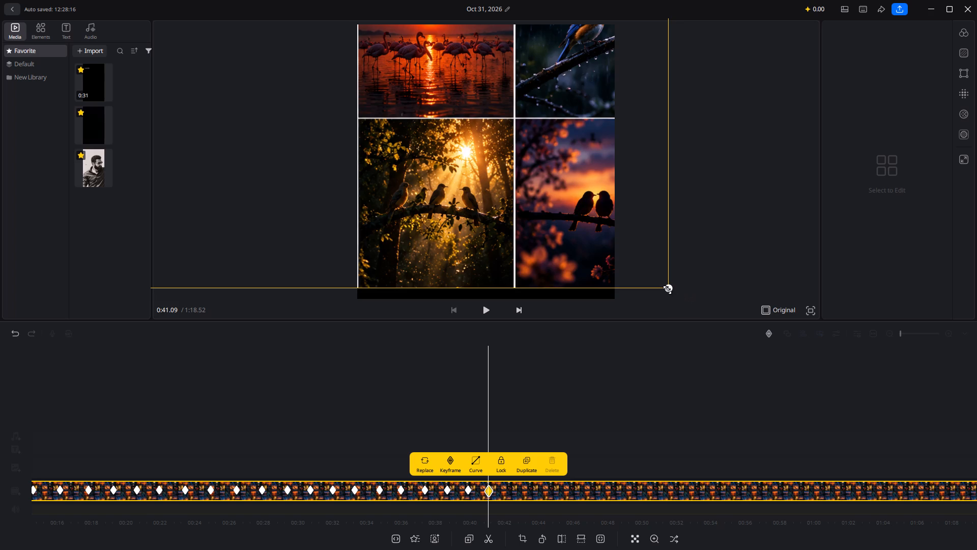
drag(667, 290, 511, 197)
drag(482, 118, 538, 280)
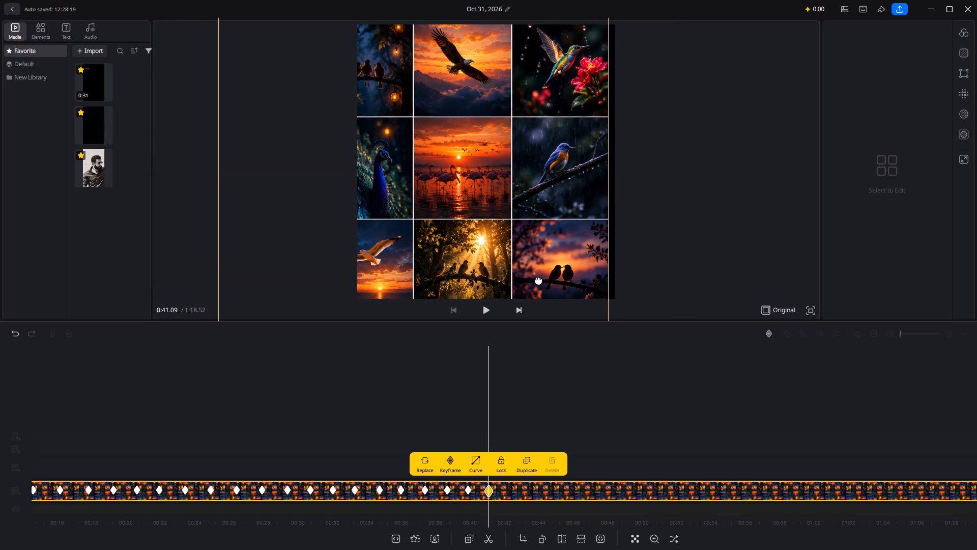
drag(538, 280, 536, 235)
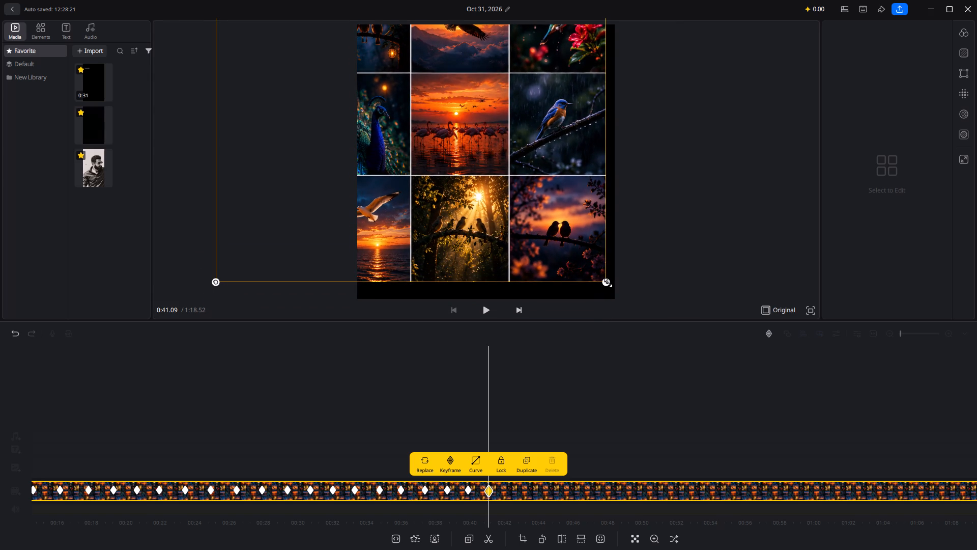
drag(608, 283, 495, 187)
drag(479, 168, 526, 241)
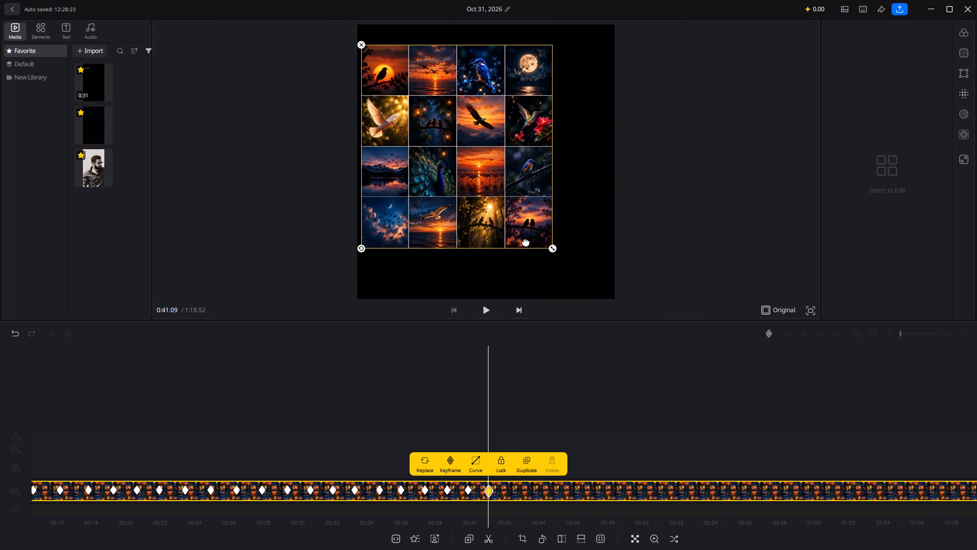
Resize and align the full collage grid so that it fills the video frame at the 0:41.09 keyframe.
drag(526, 241, 520, 222)
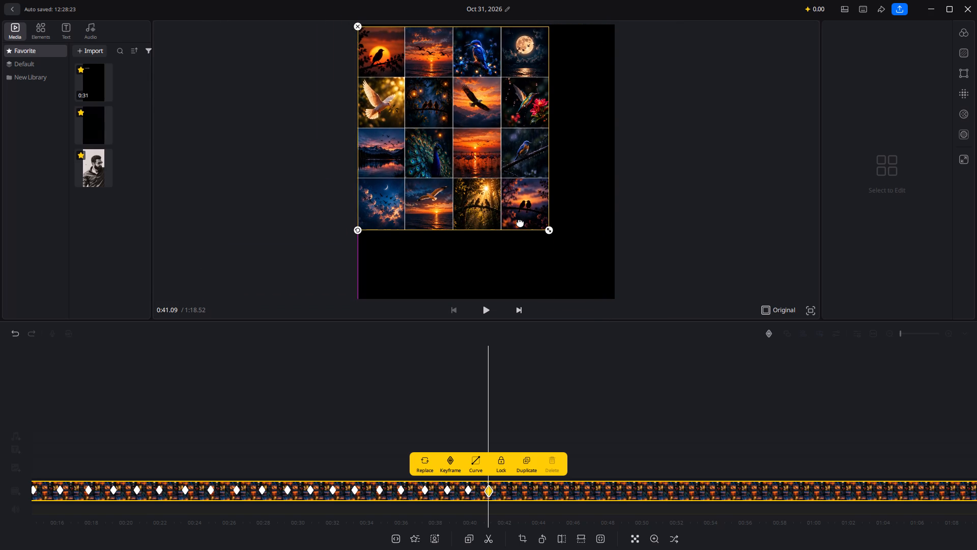
drag(520, 222, 520, 221)
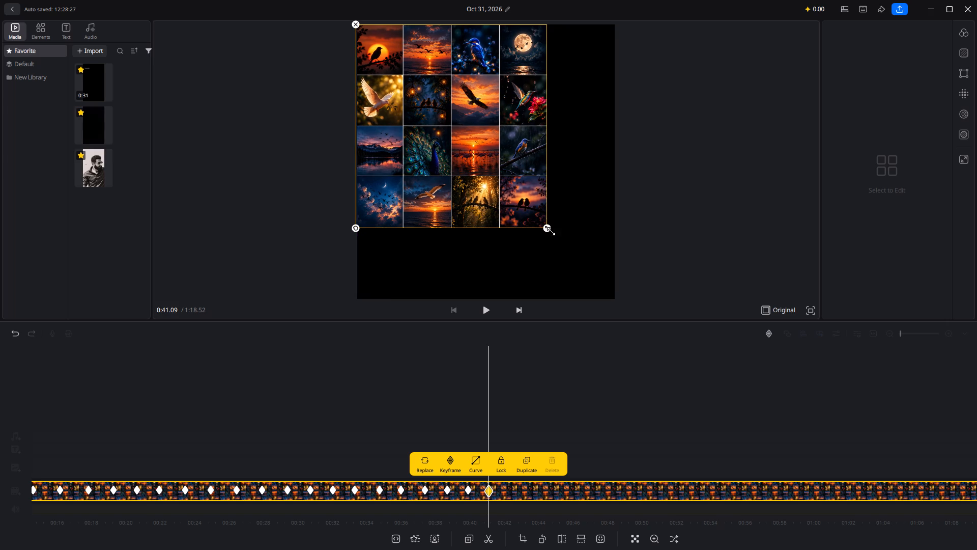
drag(548, 227, 618, 291)
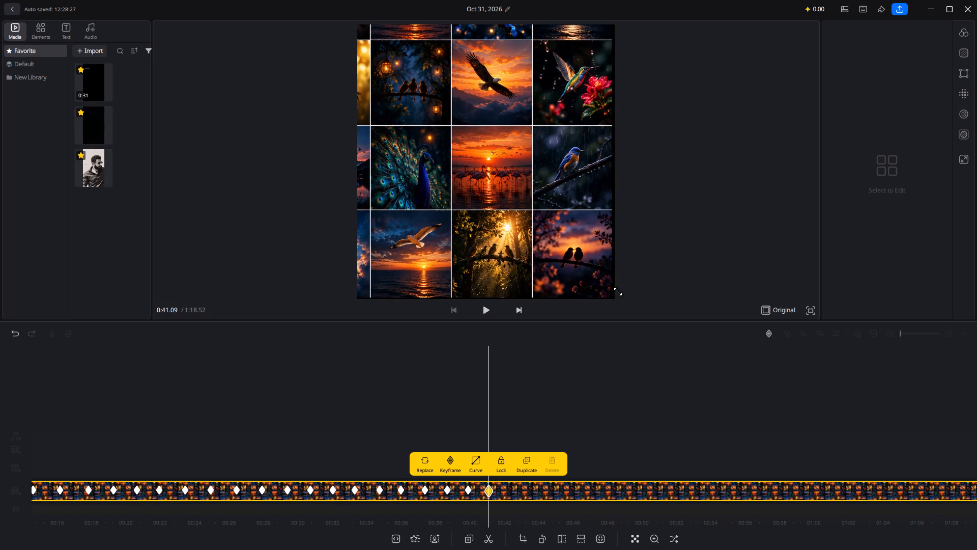
drag(618, 291, 581, 267)
drag(530, 228, 559, 257)
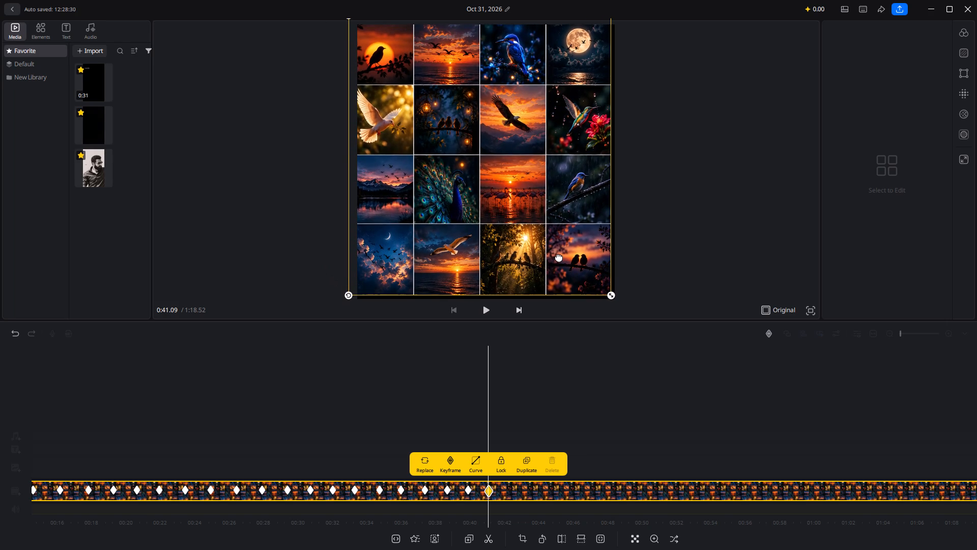
drag(559, 257, 566, 260)
click(574, 338)
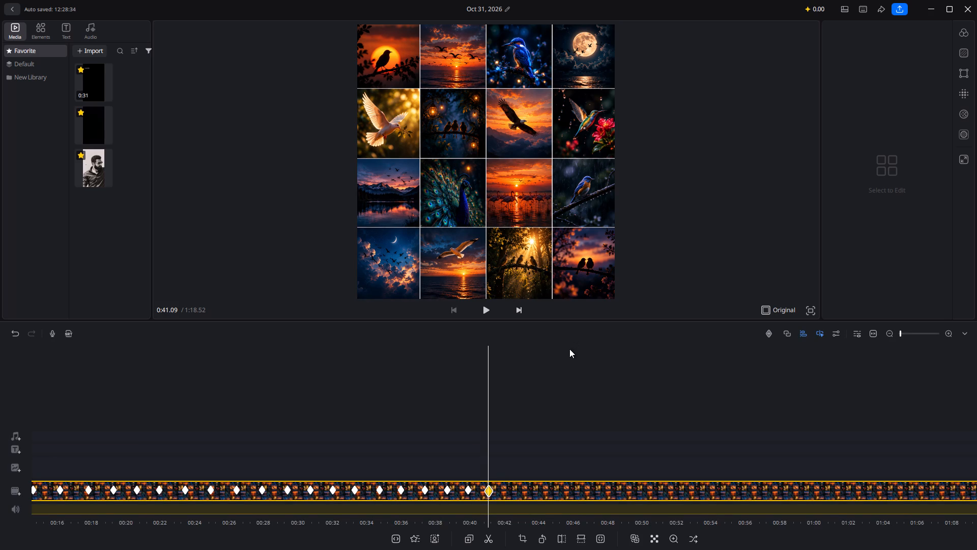
Add a keyframe to the collage clip at 0:42.13 with the full sixteen-picture grid still in view.
scroll(566, 353, right, 2)
scroll(566, 353, left, 1)
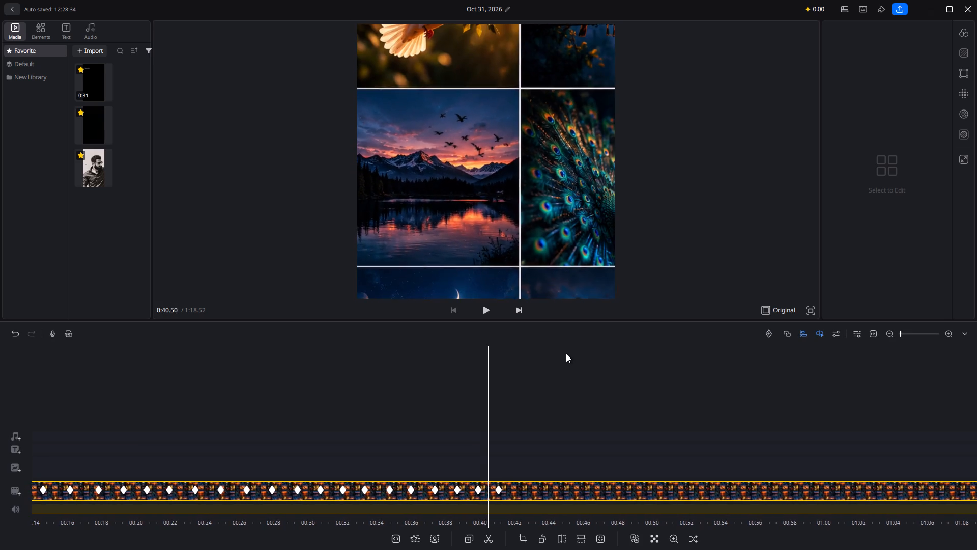
scroll(566, 353, left, 2)
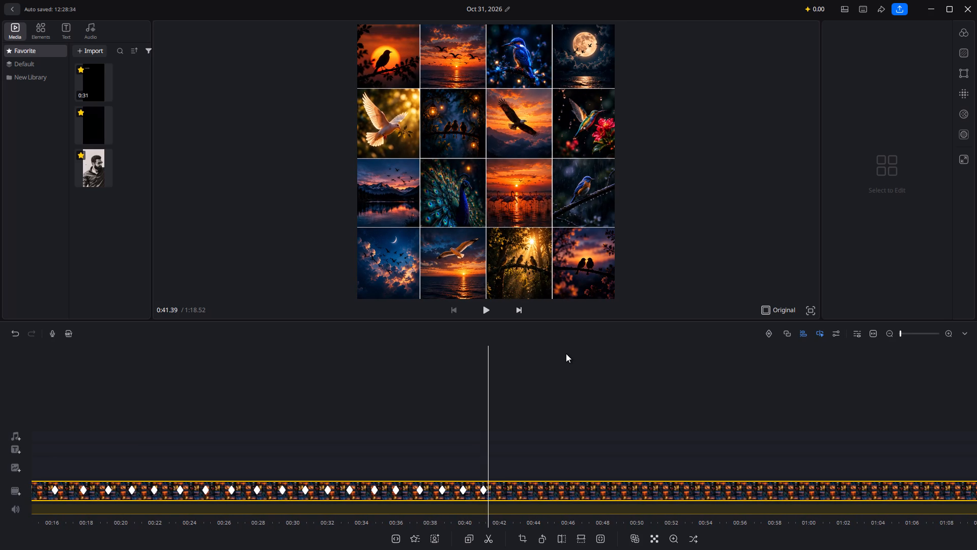
scroll(566, 353, left, 1)
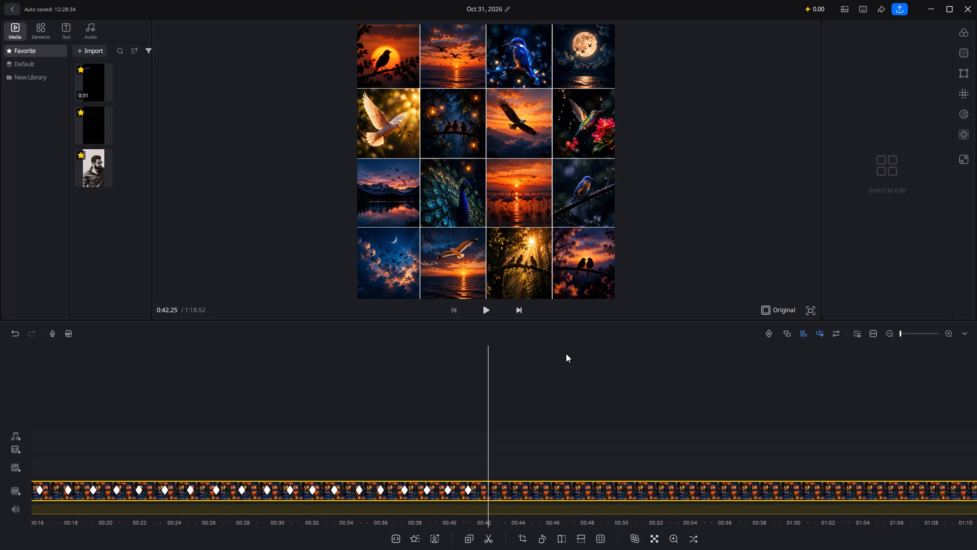
scroll(566, 353, left, 1)
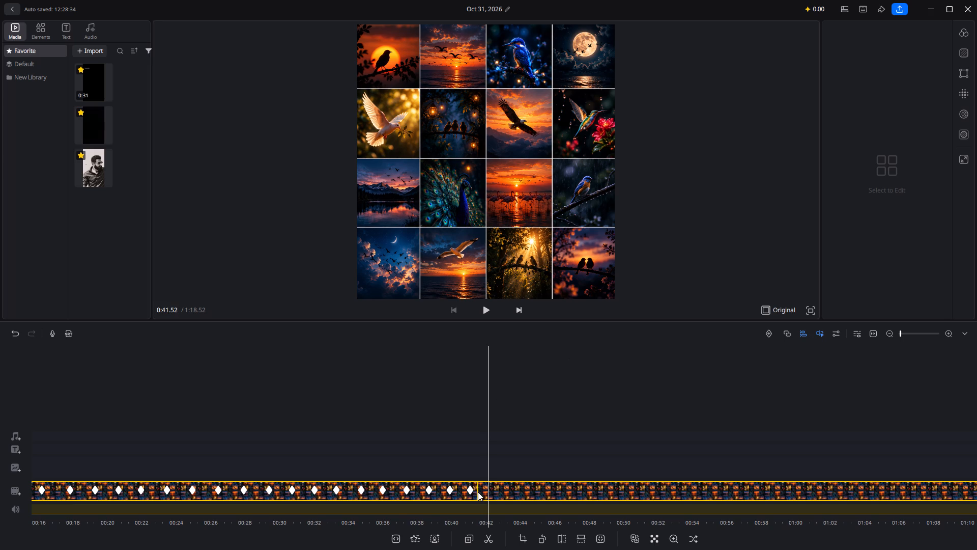
click(478, 492)
double_click(478, 492)
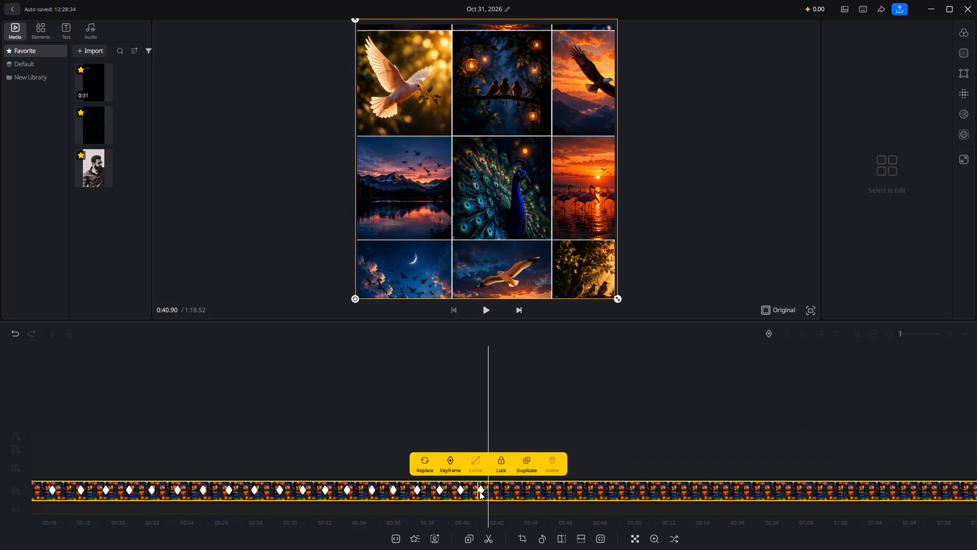
scroll(533, 480, left, 1)
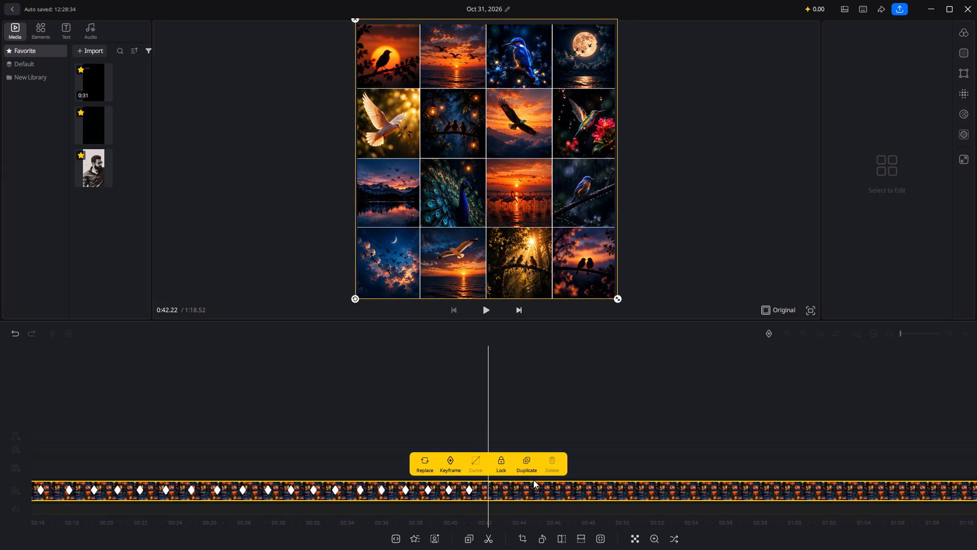
scroll(533, 480, left, 1)
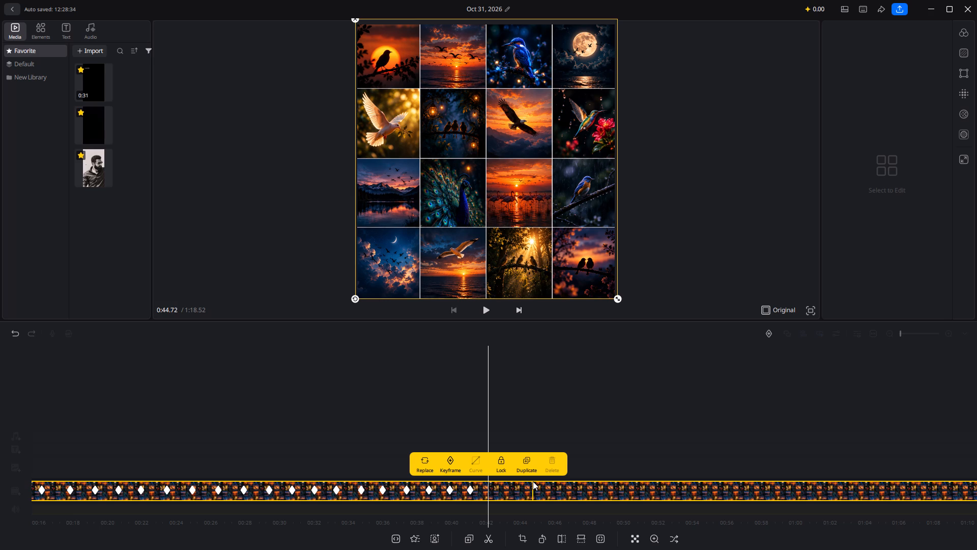
click(451, 469)
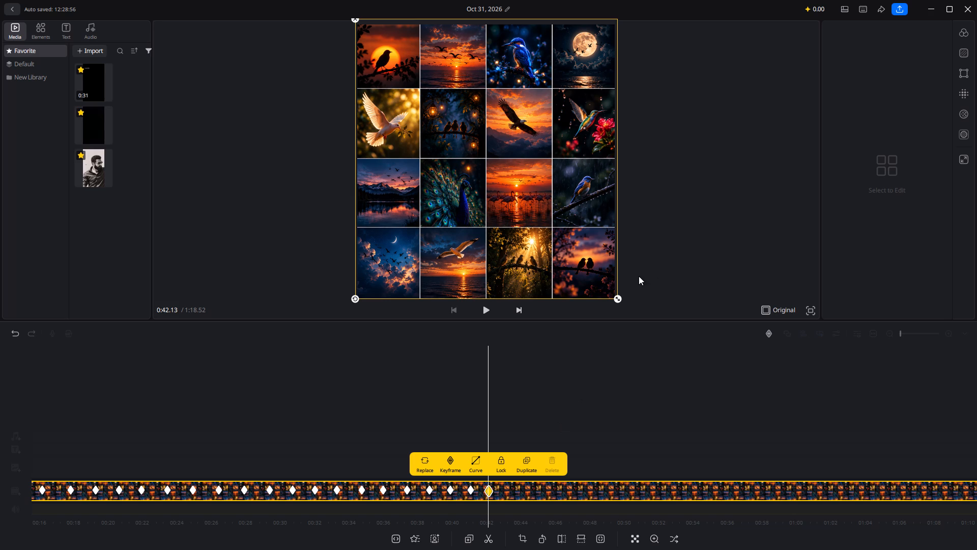
Enlarge the collage at 0:42.13 in stages, repositioning it until the lower-right picture of two sunset birds fills the video frame.
drag(618, 296, 855, 510)
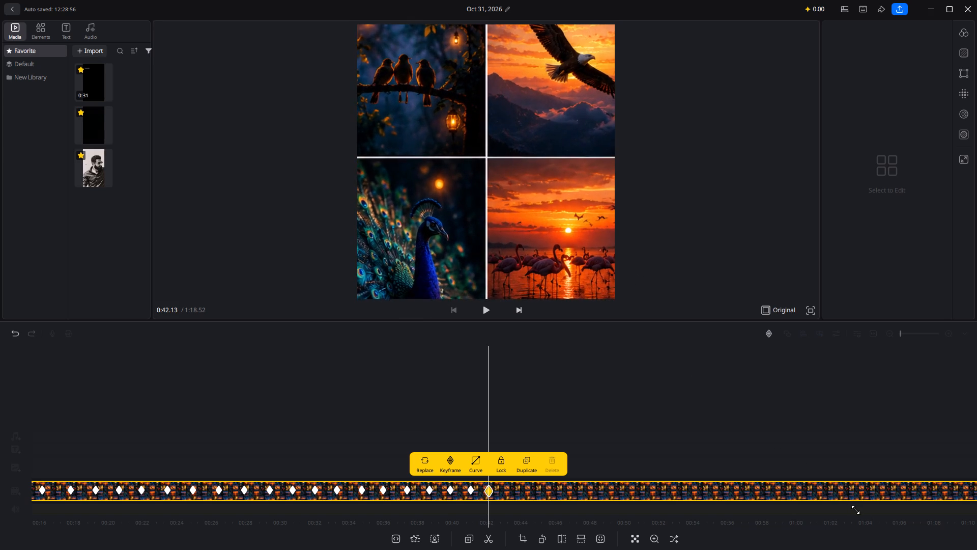
drag(855, 510, 976, 549)
drag(579, 254, 435, 0)
drag(574, 212, 436, 2)
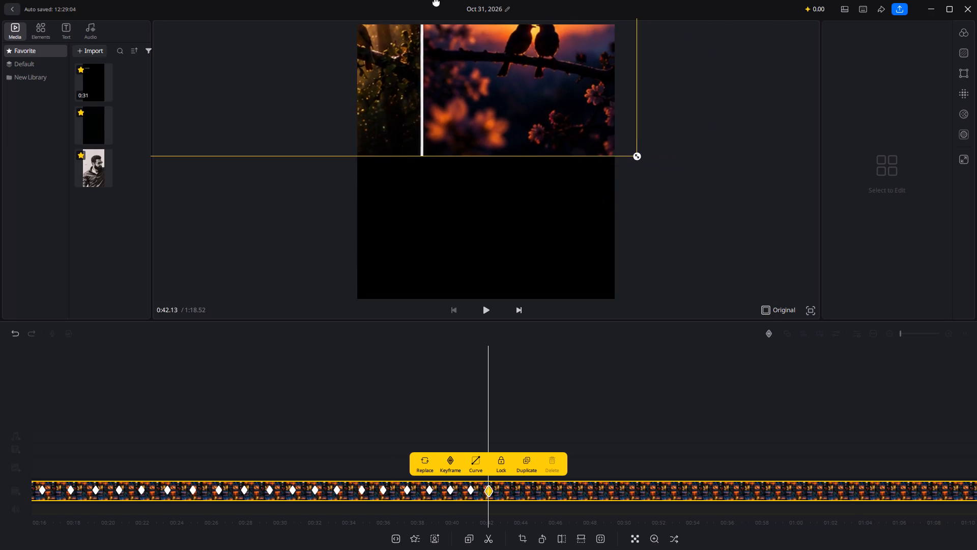
drag(436, 2, 418, 88)
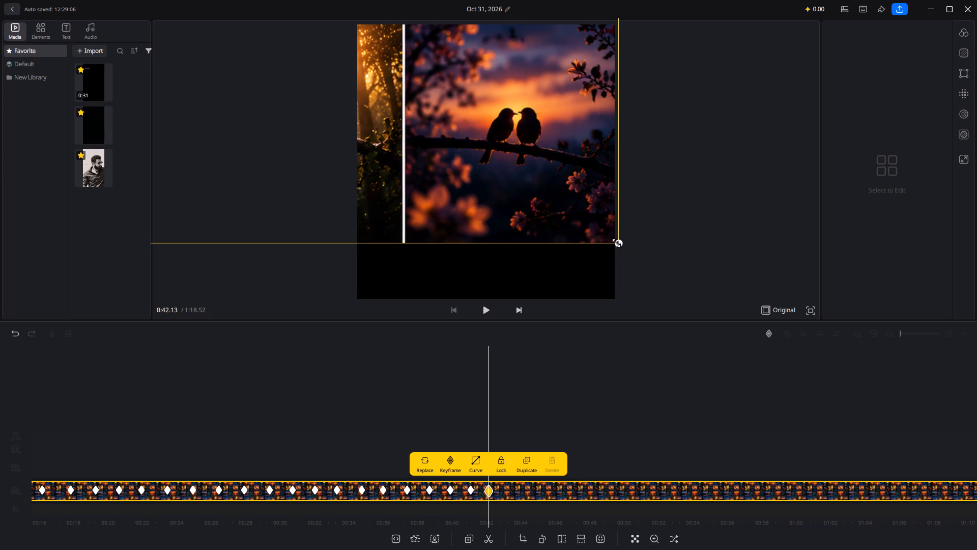
drag(616, 243, 658, 299)
drag(501, 199, 409, 174)
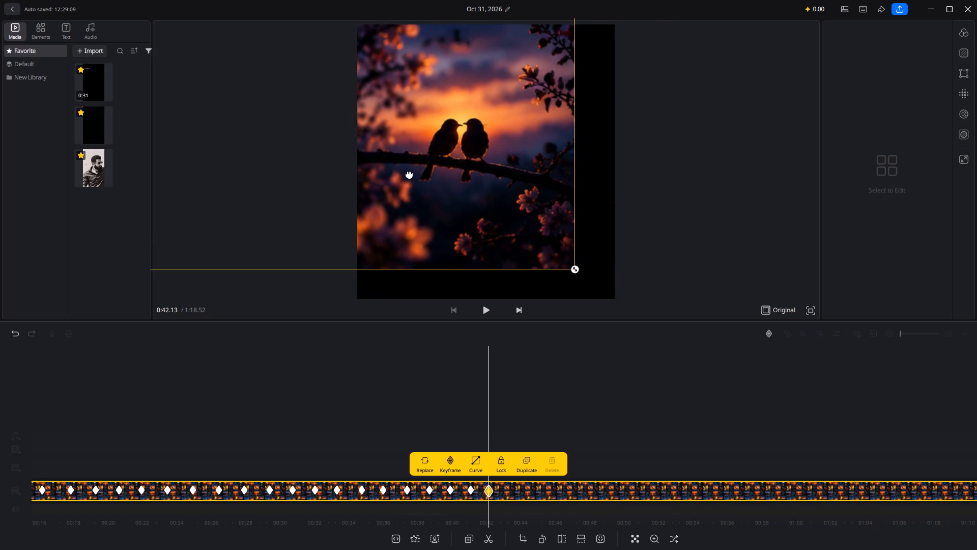
drag(409, 174, 422, 189)
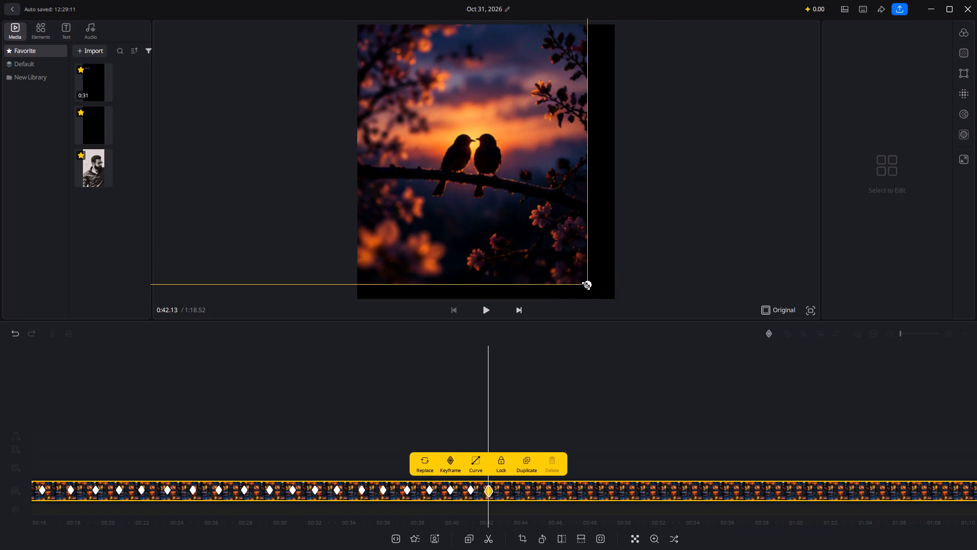
drag(586, 286, 640, 301)
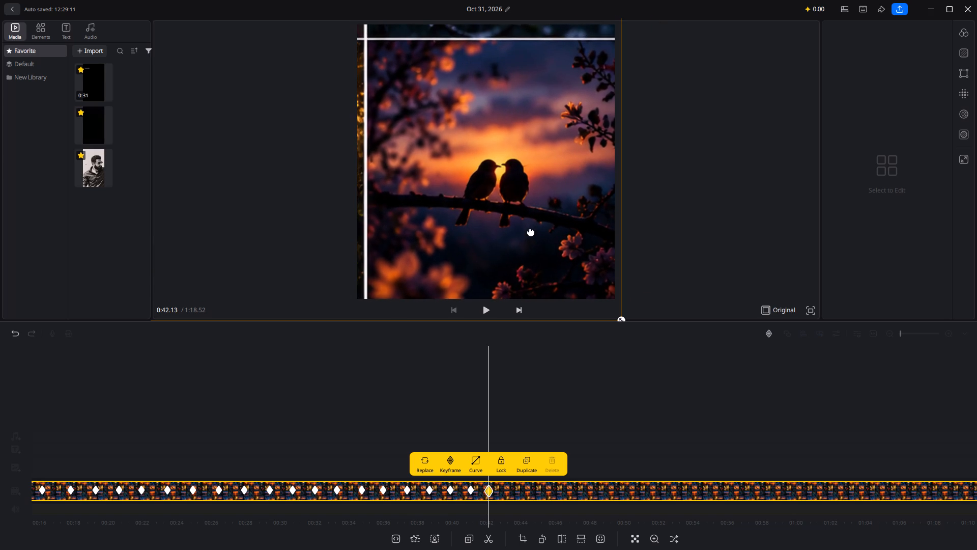
drag(528, 226, 518, 208)
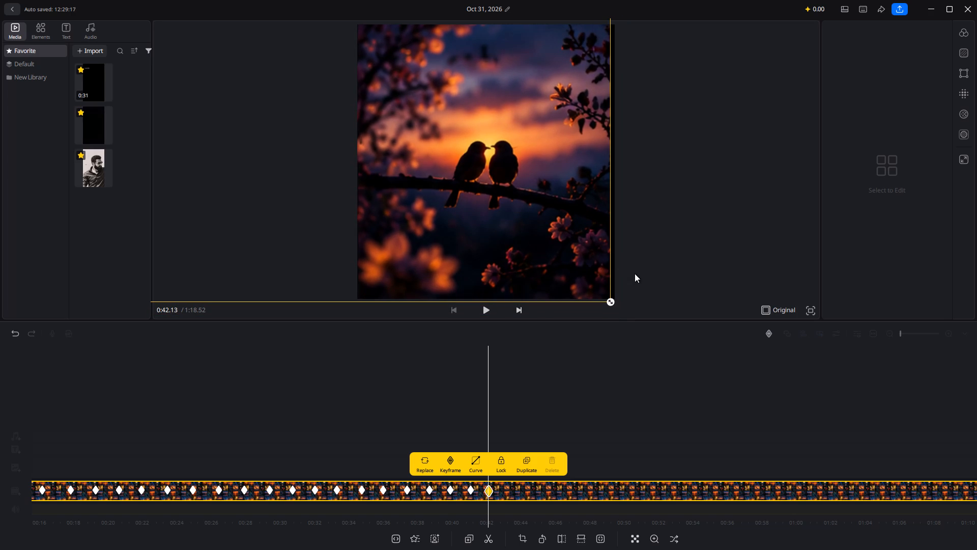
drag(611, 301, 625, 307)
drag(555, 259, 551, 255)
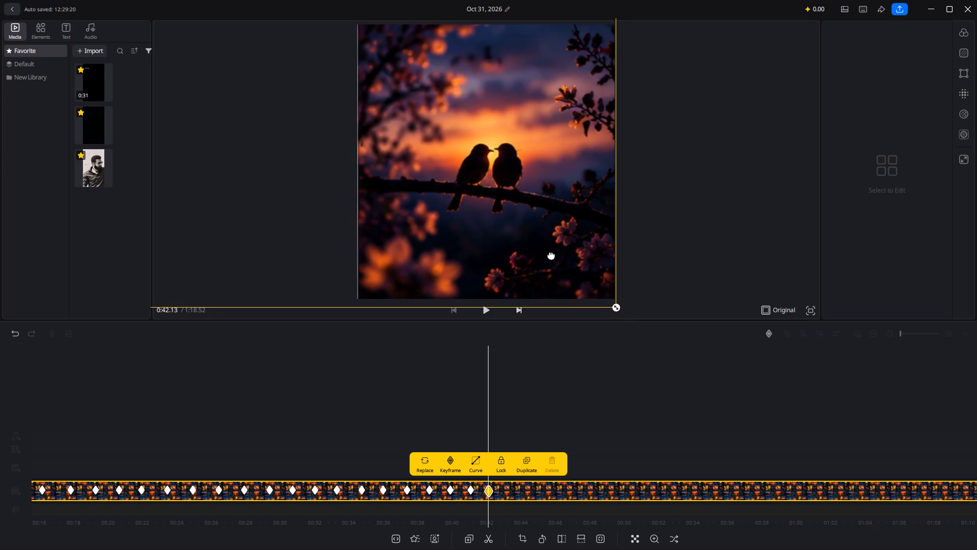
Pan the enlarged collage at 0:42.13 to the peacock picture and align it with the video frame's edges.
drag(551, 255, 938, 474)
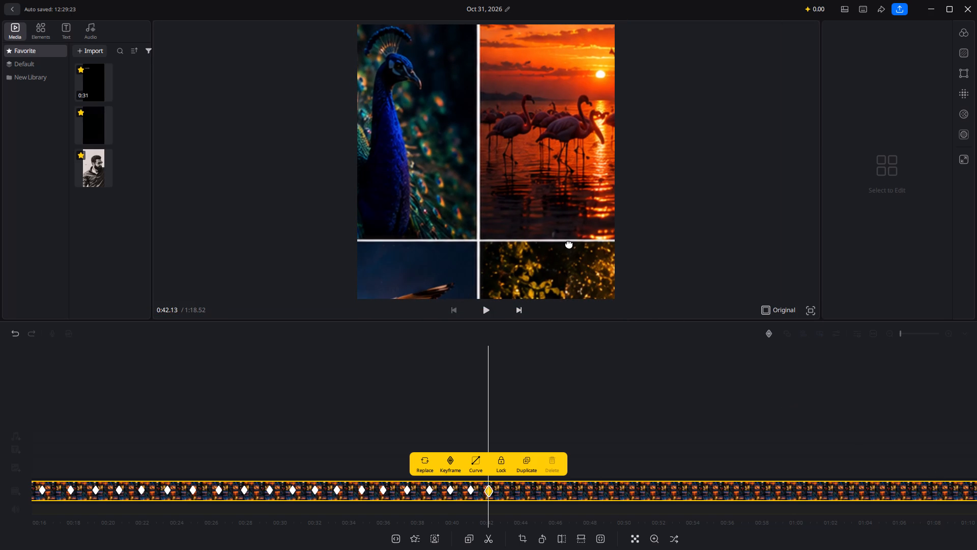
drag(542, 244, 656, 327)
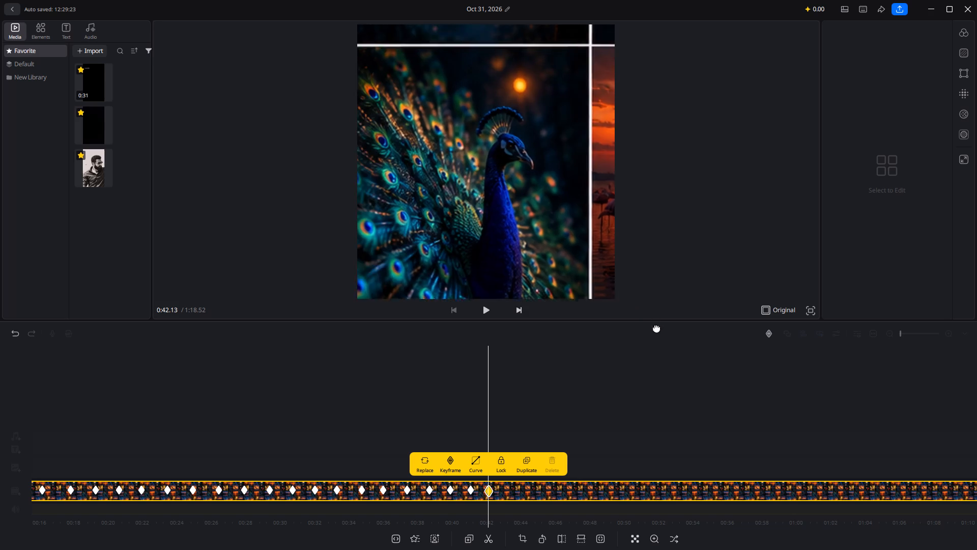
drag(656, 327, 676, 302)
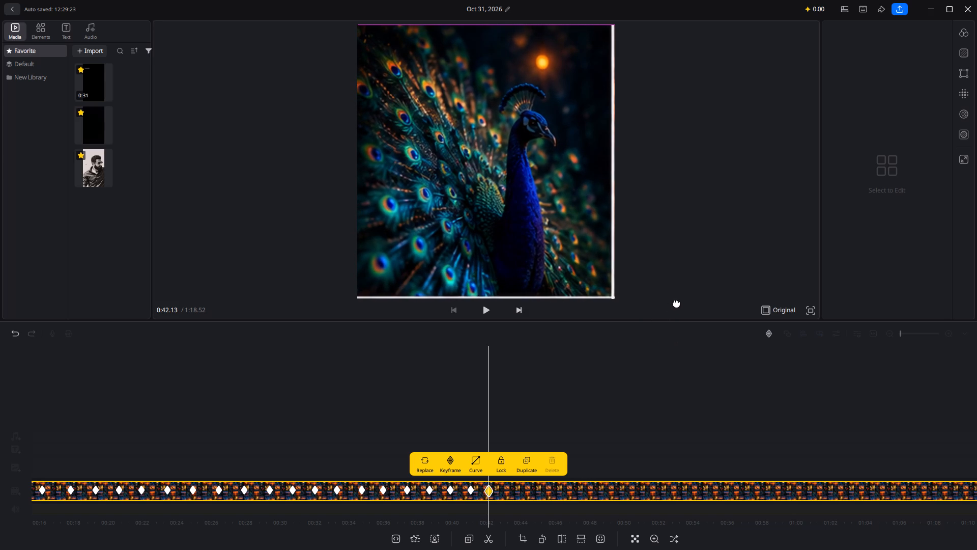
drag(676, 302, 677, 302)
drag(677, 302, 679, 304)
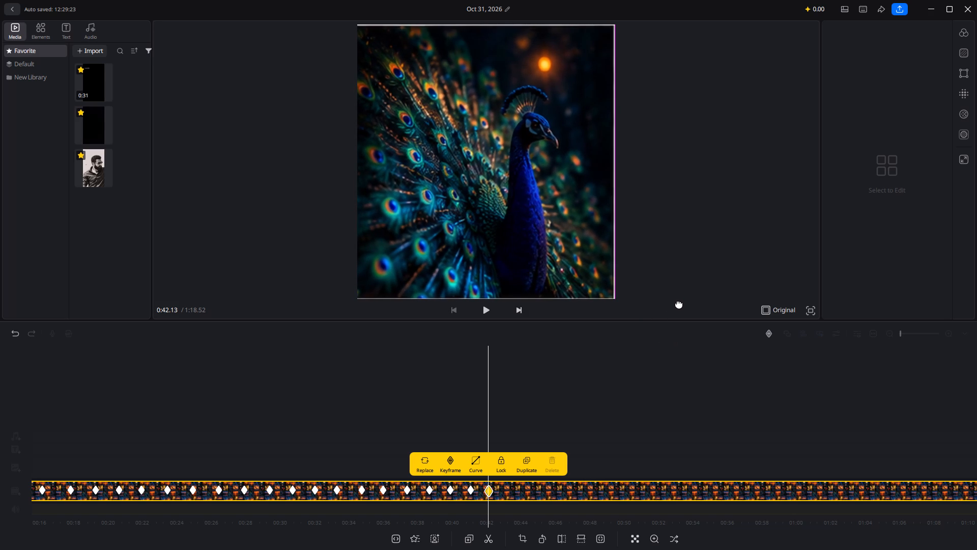
Pan the collage at 0:42.13 back to its lower-right corner with the two sunset birds and enlarge it slightly more.
drag(679, 304, 425, 172)
drag(585, 269, 328, 121)
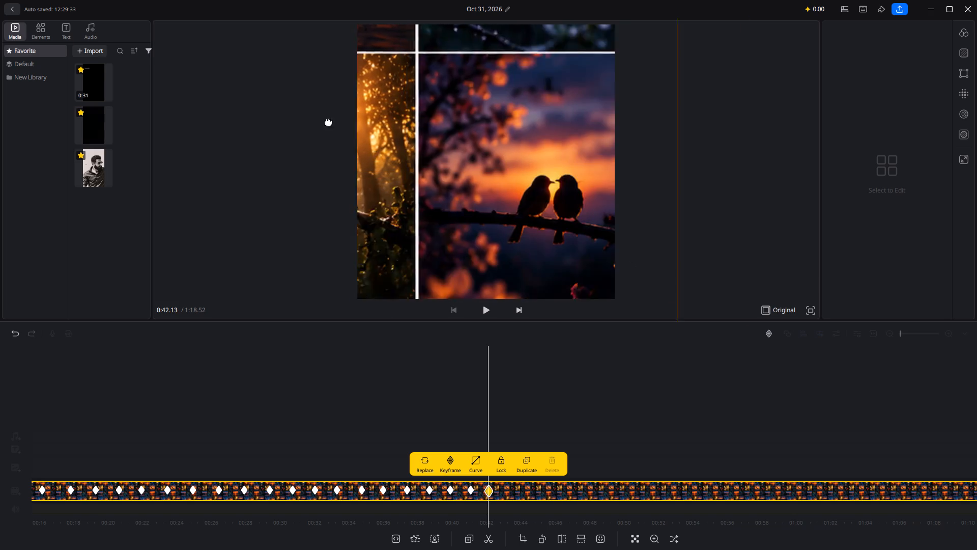
drag(328, 121, 269, 85)
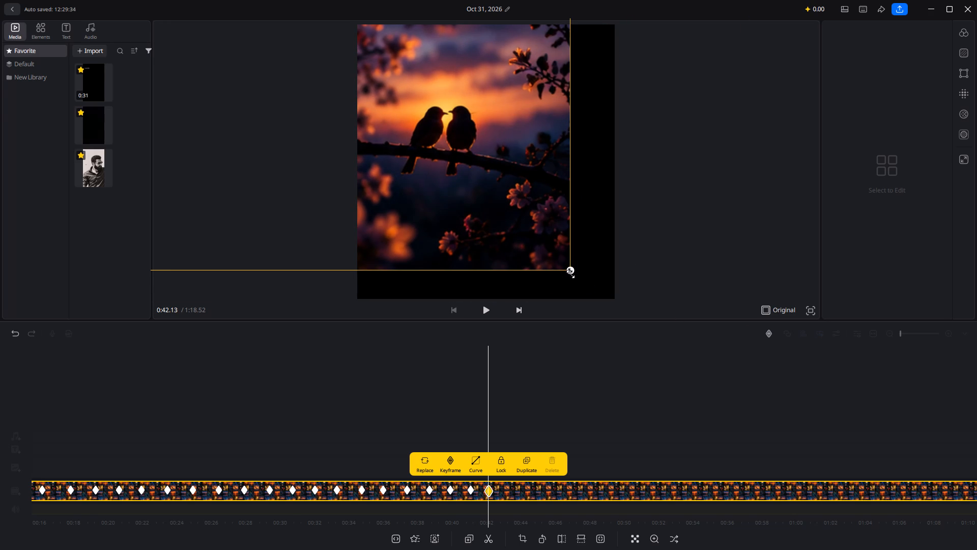
drag(568, 271, 592, 285)
click(465, 200)
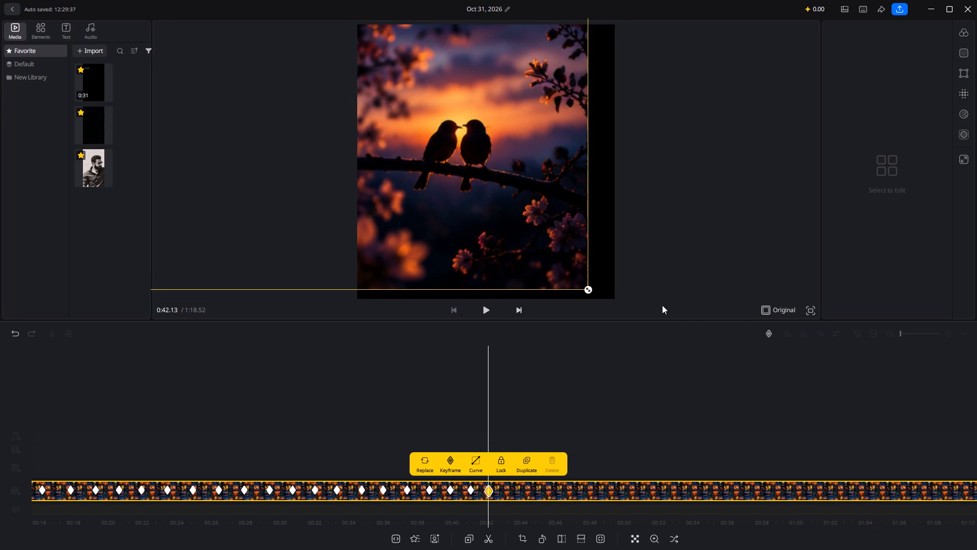
Pan the enlarged collage at 0:42.13 so that the peacock picture fills the video frame without white borders.
drag(503, 184, 923, 455)
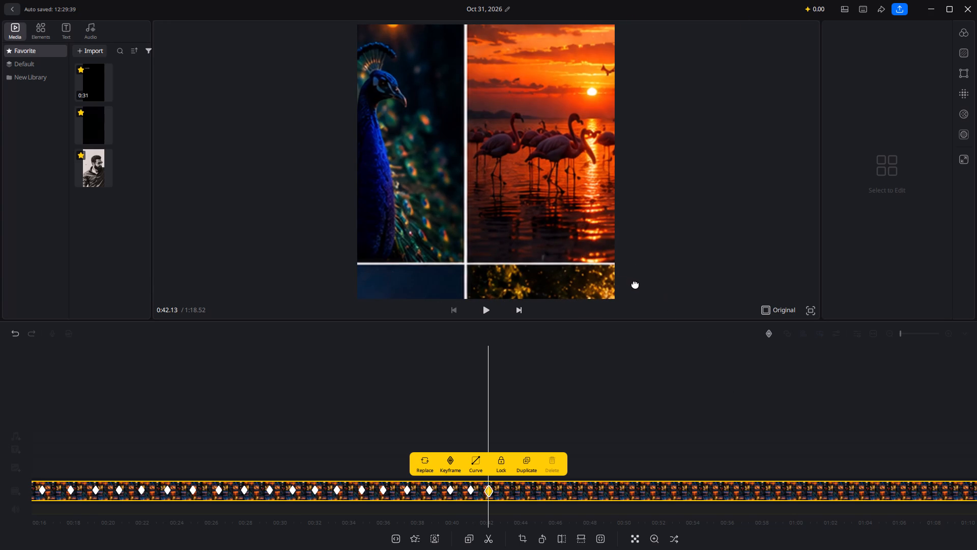
drag(542, 258, 674, 278)
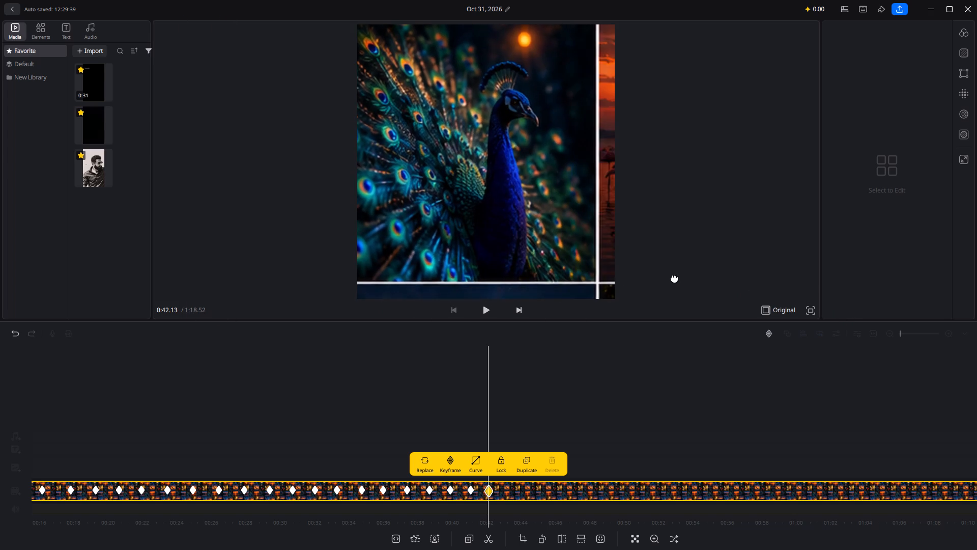
drag(674, 278, 702, 301)
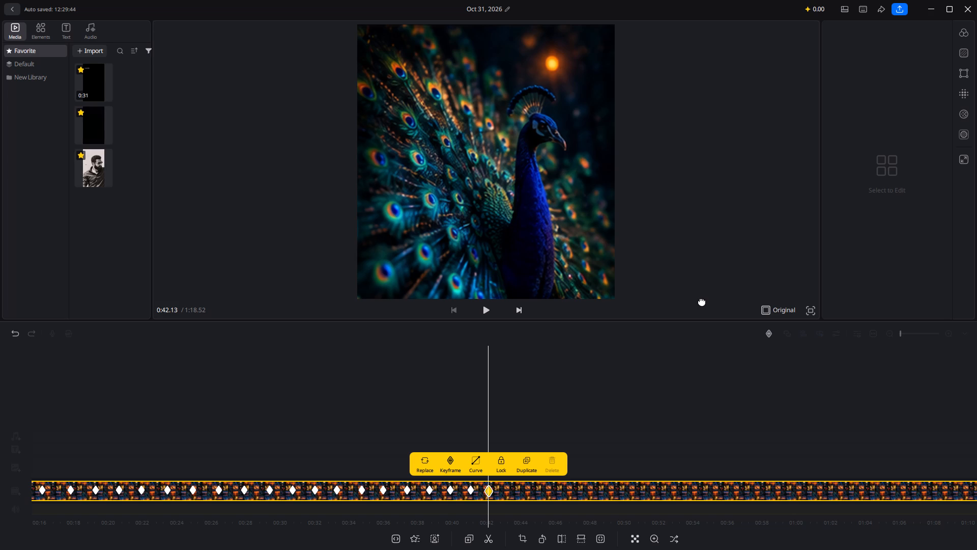
Add a keyframe at 0:43.28 that holds the peacock close-up.
scroll(702, 301, left, 1)
scroll(692, 439, left, 4)
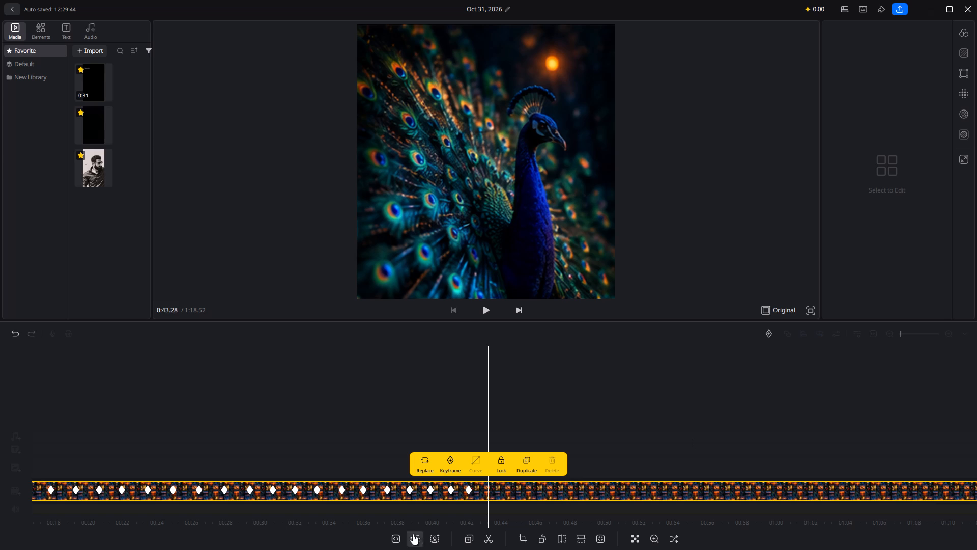
click(450, 463)
Add another keyframe at 0:44.53 with the peacock close-up still in view.
scroll(577, 426, left, 3)
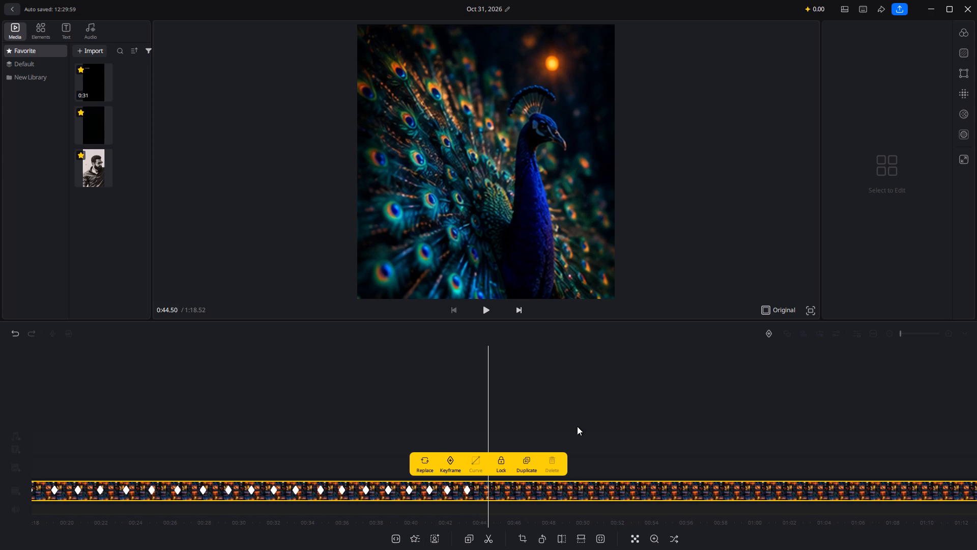
scroll(577, 426, left, 1)
click(449, 462)
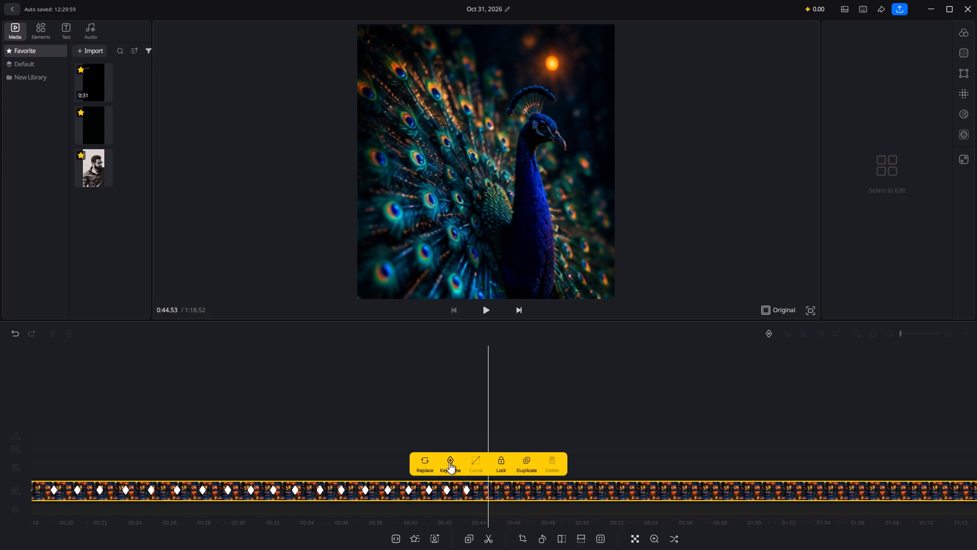
Shrink the enlarged collage at 0:44.53 in stages from its lower-right corner until all four picture columns fit the frame width.
drag(541, 237, 310, 90)
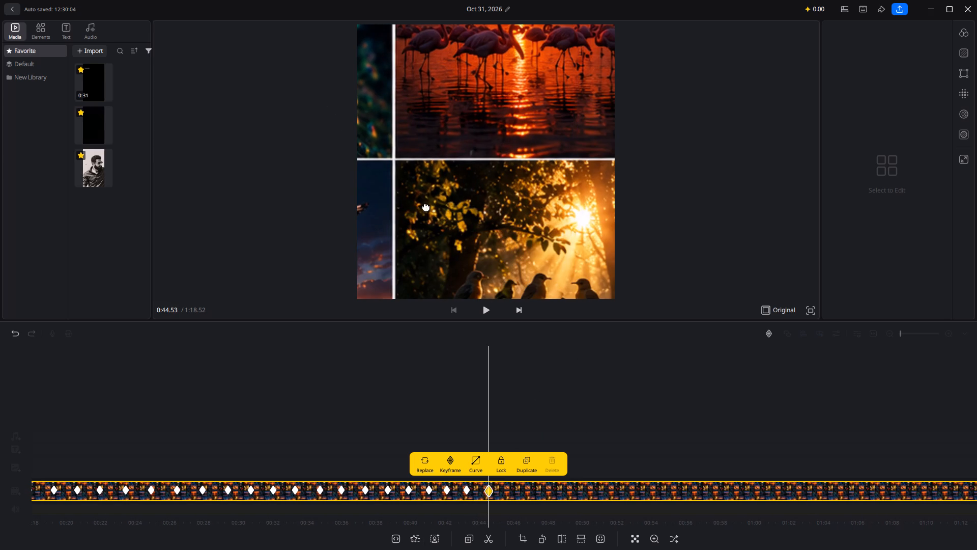
drag(485, 242, 368, 33)
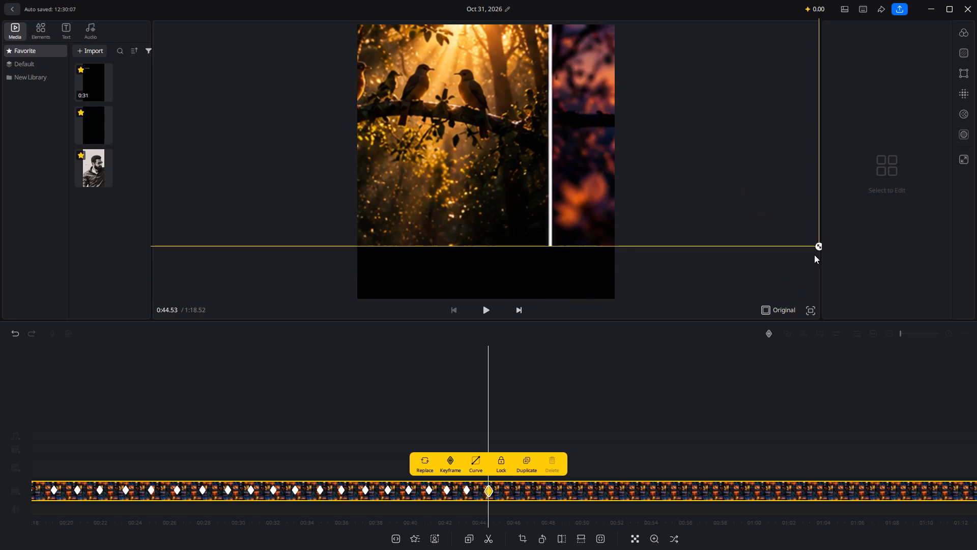
drag(817, 246, 612, 182)
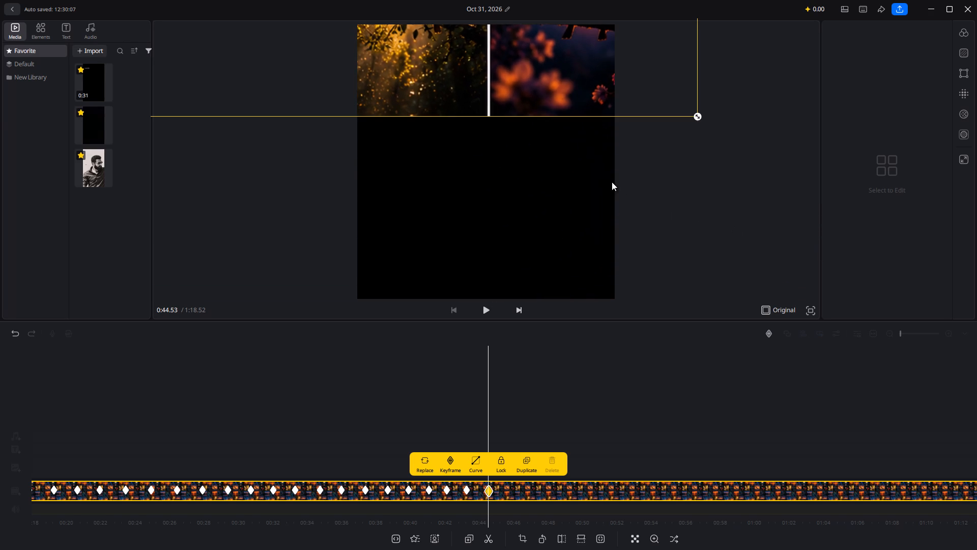
drag(507, 63, 609, 259)
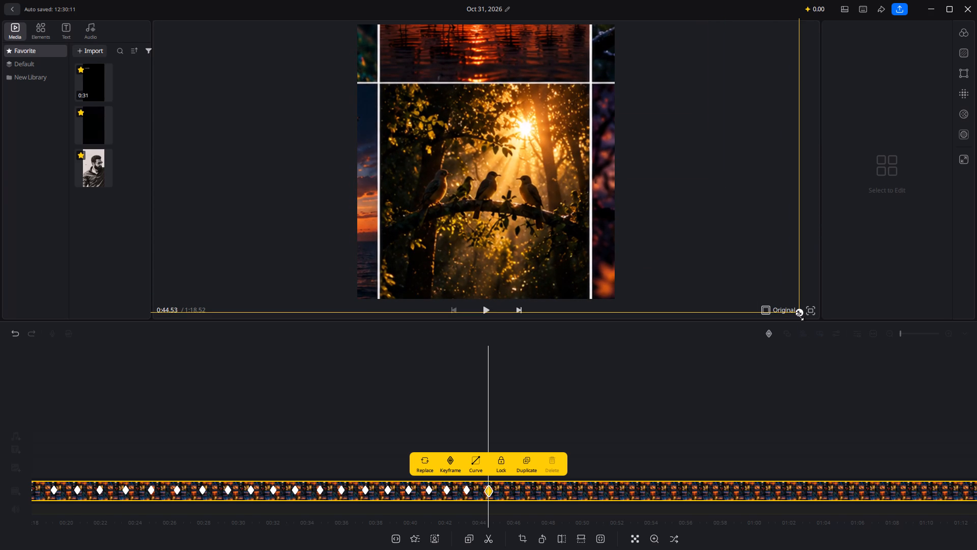
drag(799, 316, 573, 221)
drag(528, 123, 555, 187)
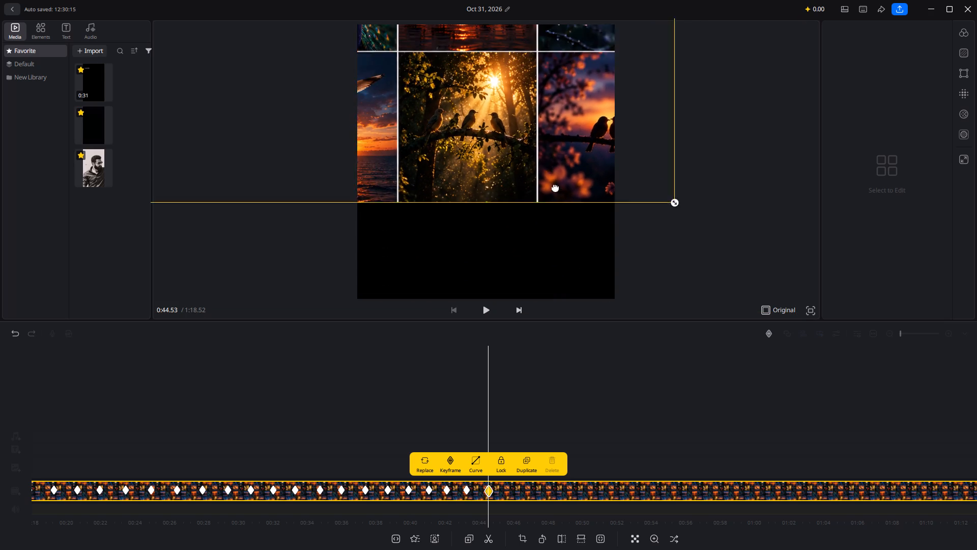
drag(555, 187, 595, 264)
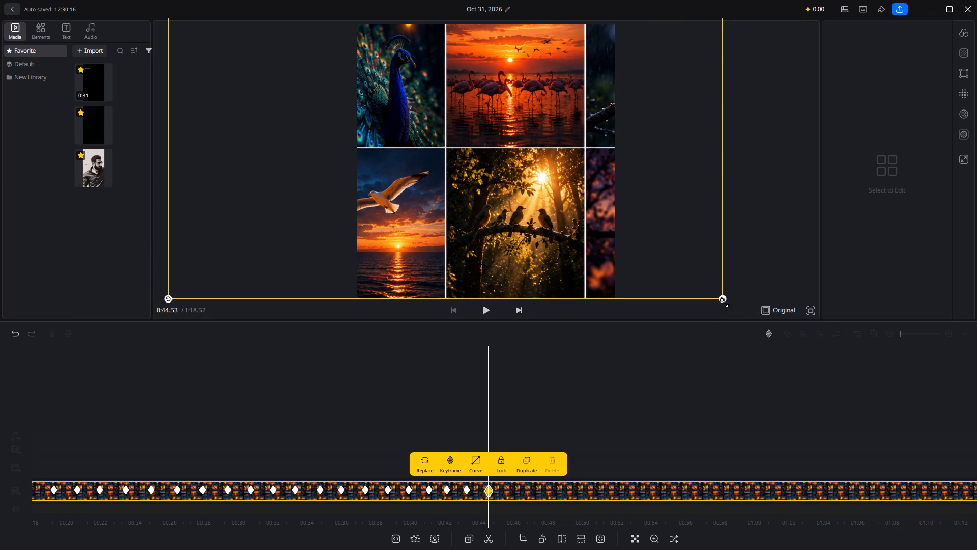
drag(724, 302, 615, 238)
drag(569, 149, 600, 222)
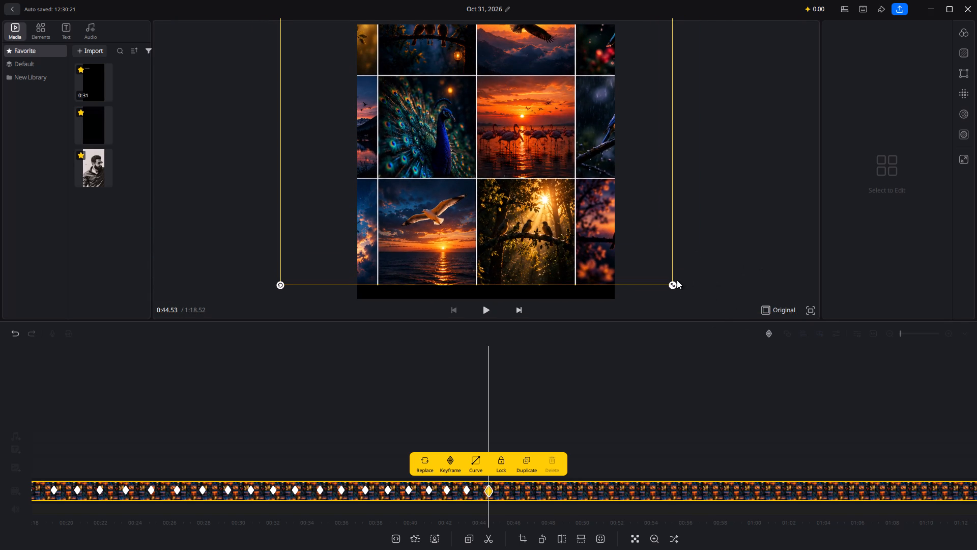
drag(674, 286, 576, 227)
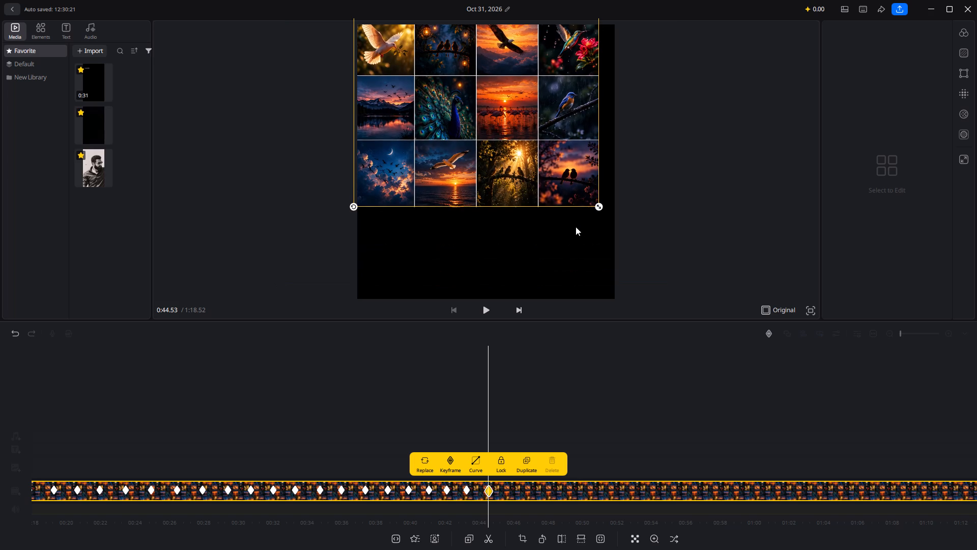
Reposition the collage at 0:44.53 and enlarge it slightly so the full four-by-four grid fills the frame without black edges.
drag(559, 197, 566, 287)
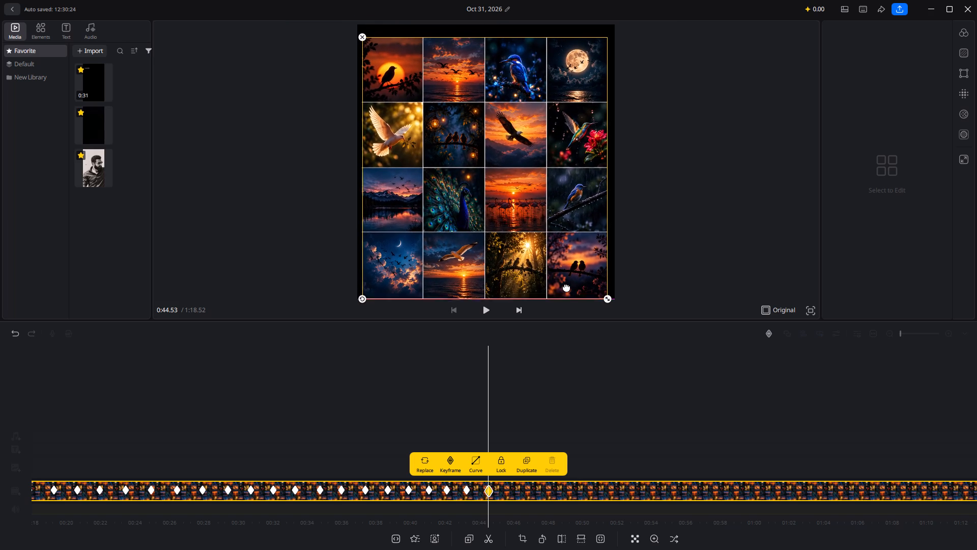
drag(566, 287, 562, 276)
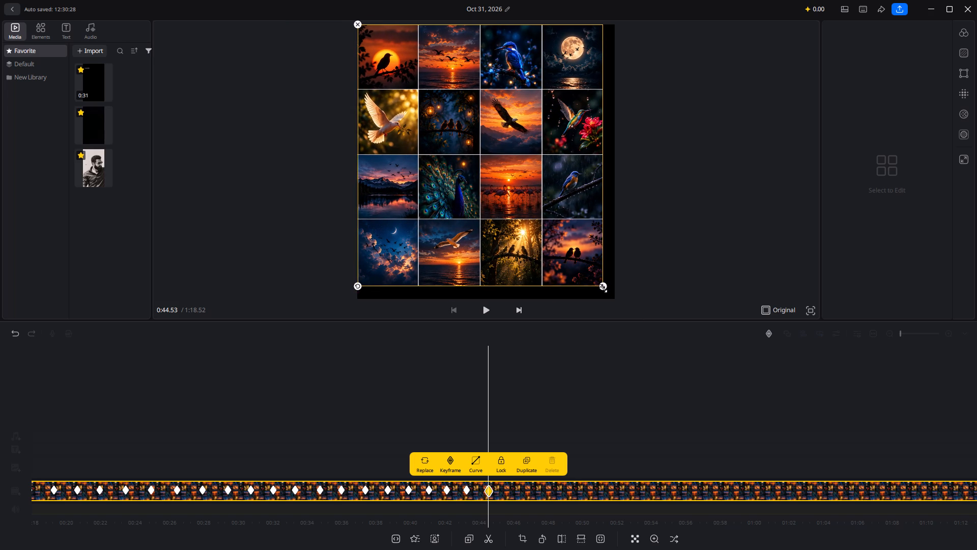
drag(603, 288, 613, 300)
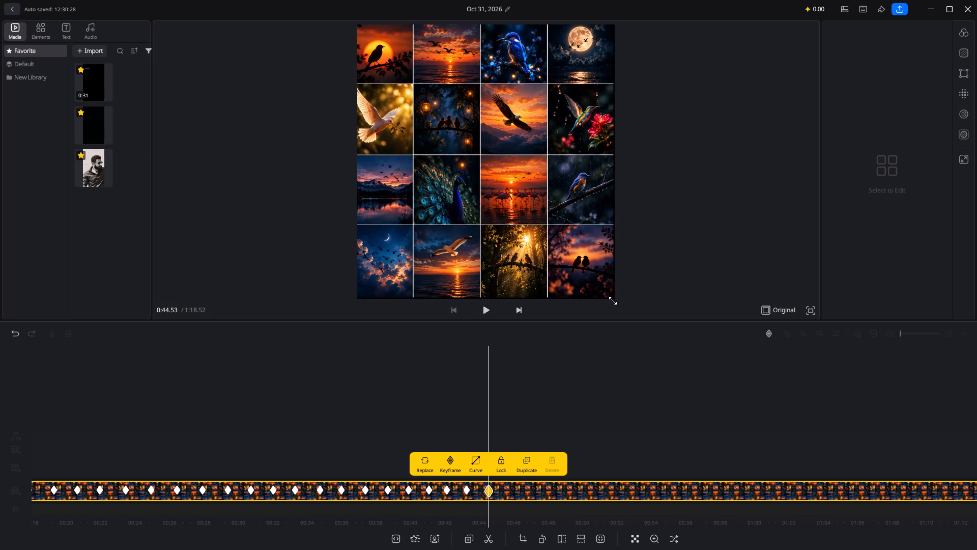
drag(613, 300, 613, 300)
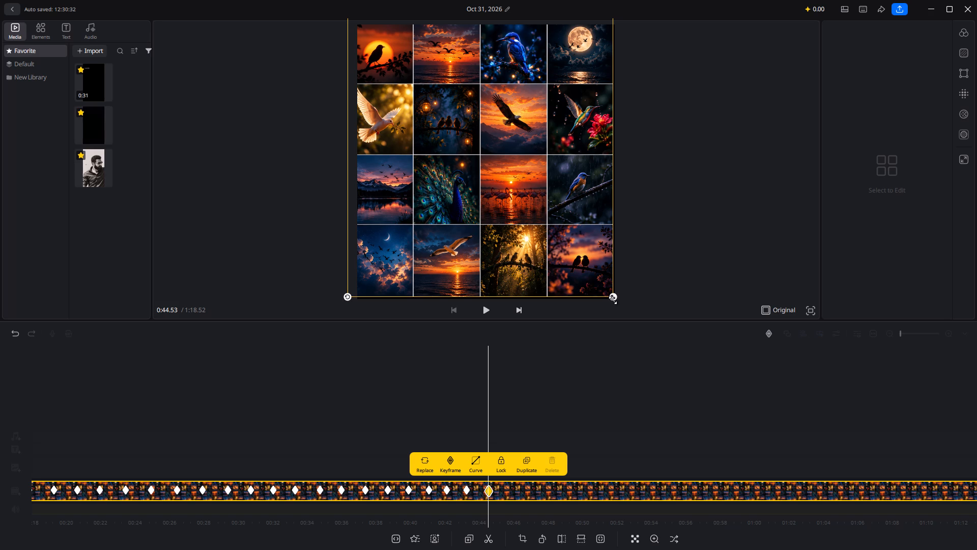
Go back to the beginning of the timeline and briefly preview the opening zoom.
scroll(560, 396, right, 17)
scroll(560, 396, right, 19)
scroll(560, 396, right, 13)
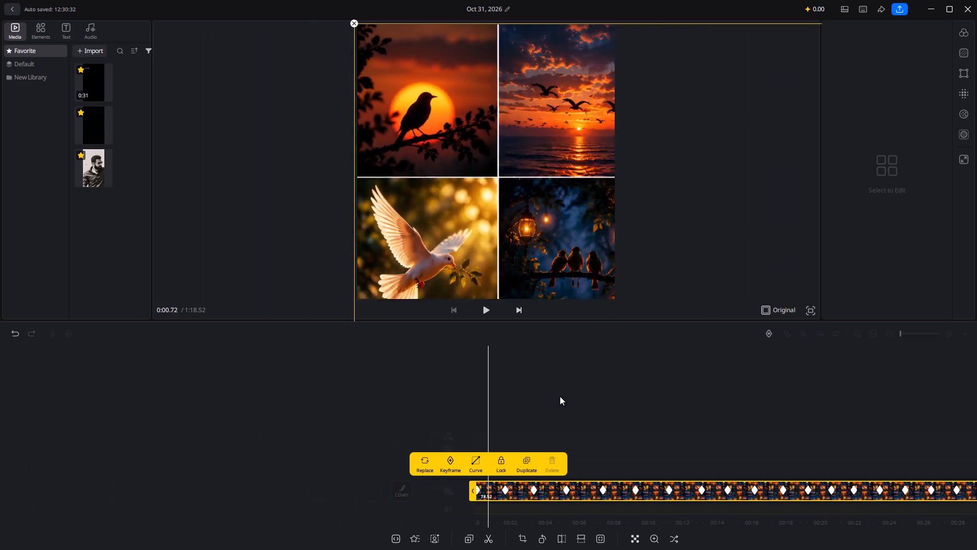
click(481, 303)
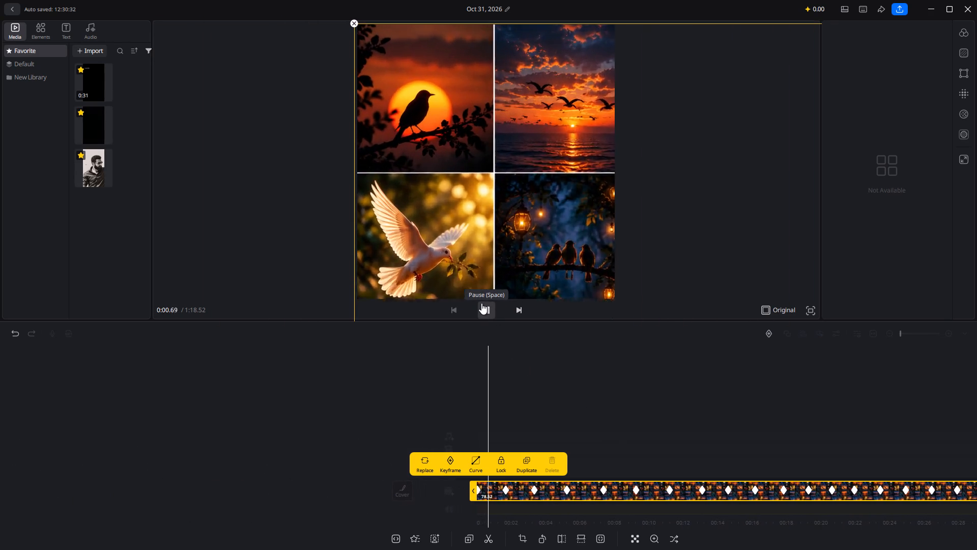
click(481, 303)
Enlarge and reposition the collage at 0:00.07 so the full four-by-four grid fills the frame without black edges.
scroll(509, 364, right, 5)
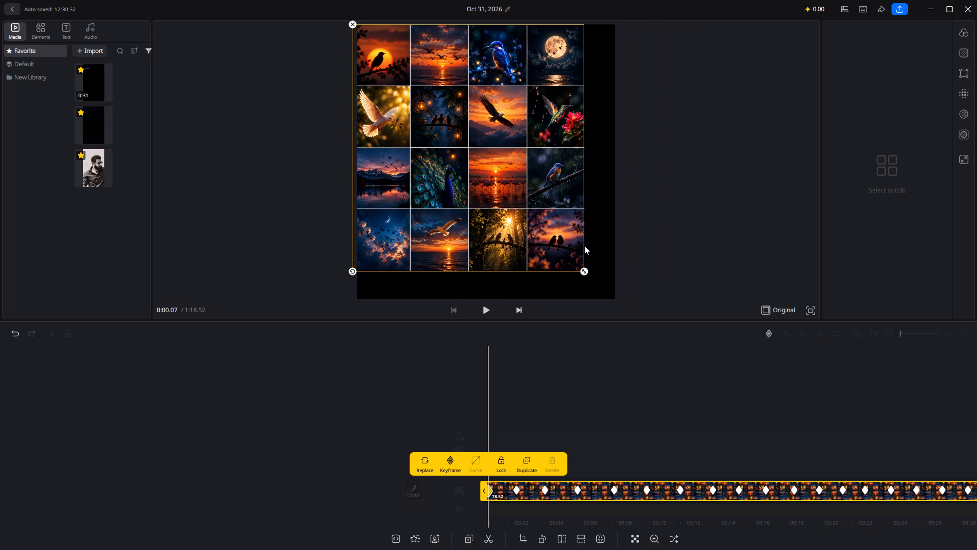
drag(583, 269, 595, 278)
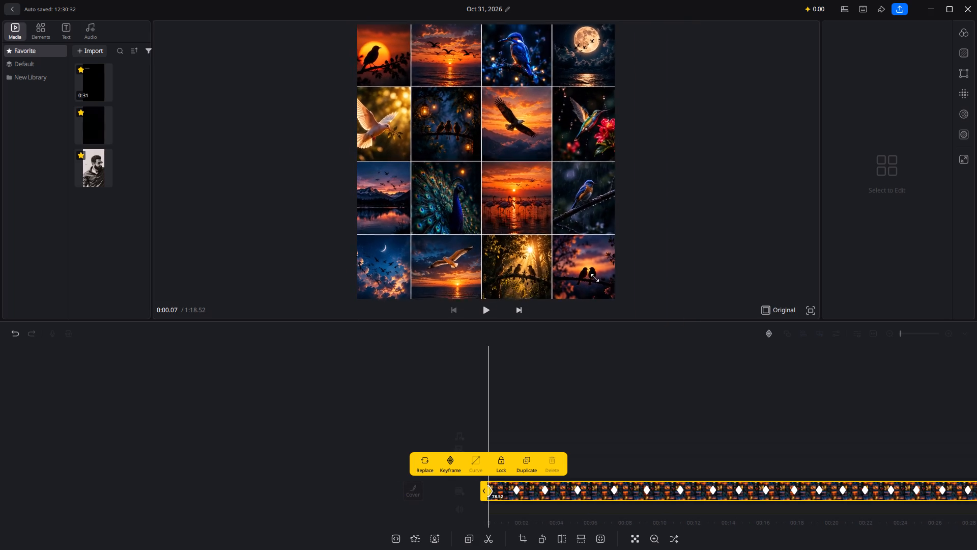
drag(595, 278, 592, 269)
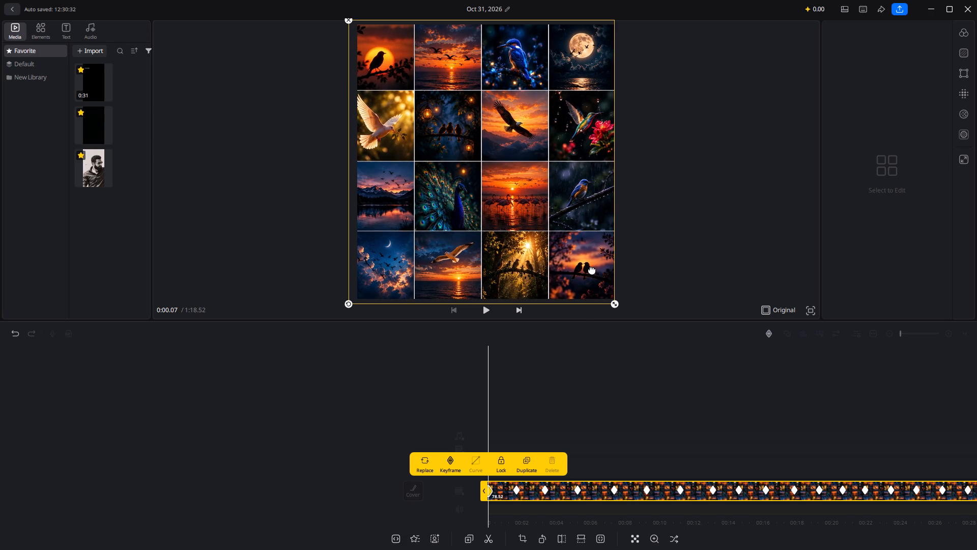
Play the animation from the start to check the corrected opening and the keyframed zooms.
scroll(592, 332, right, 3)
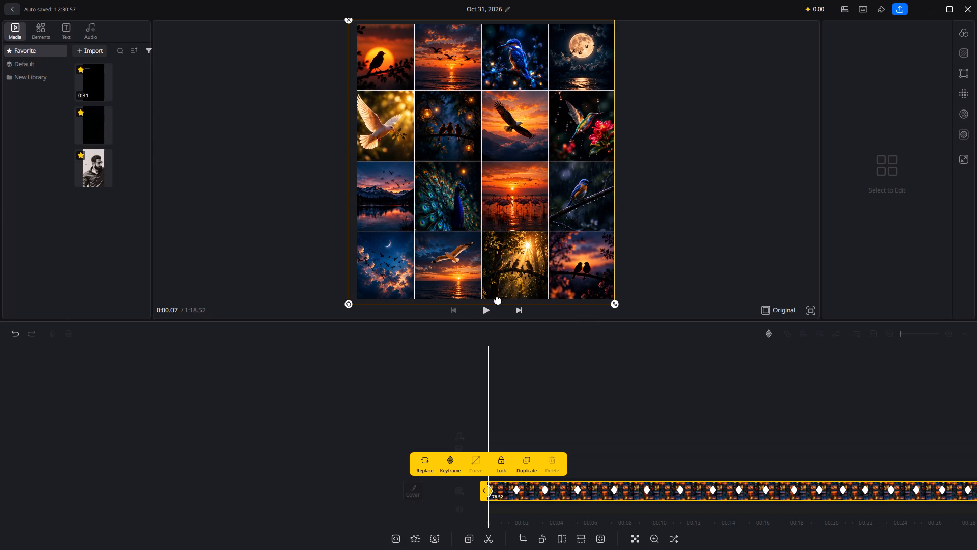
click(492, 310)
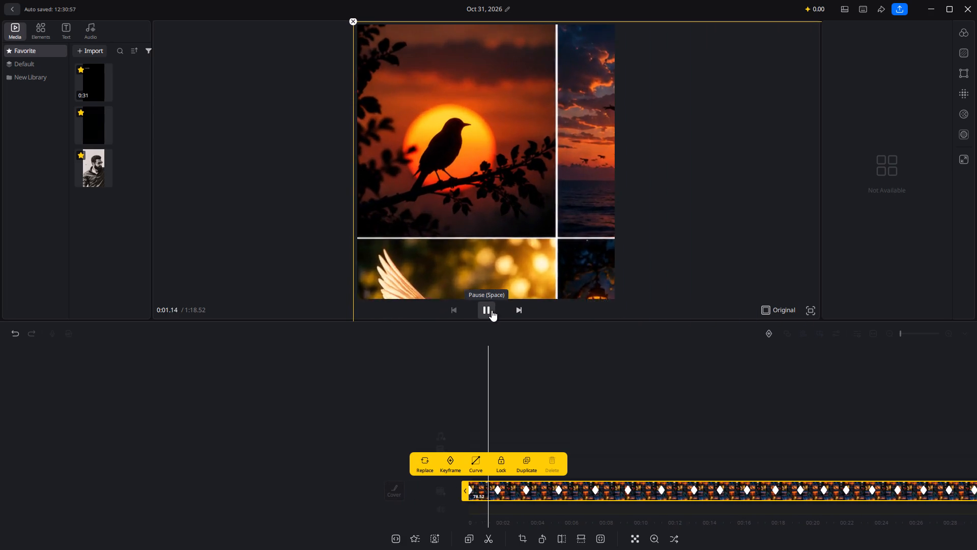
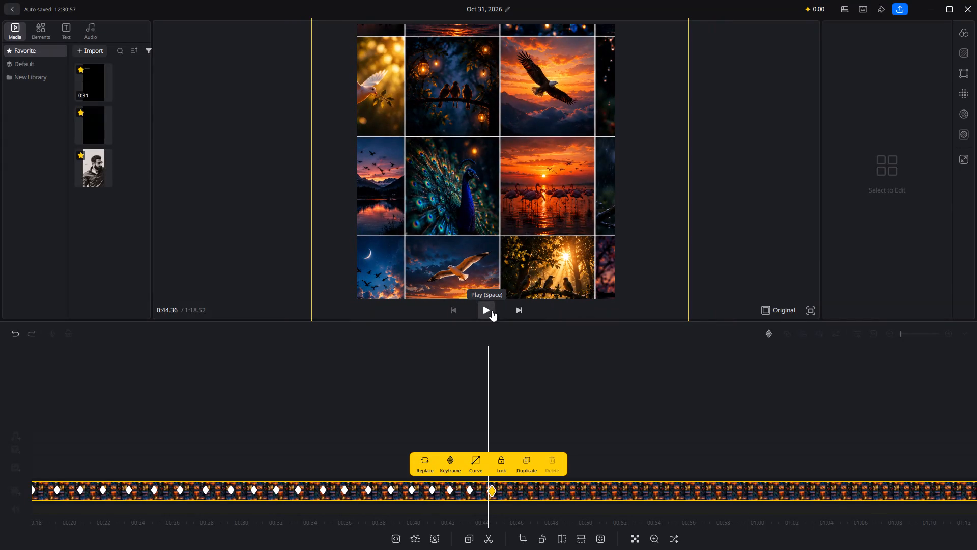
Add a keyframe to the collage clip at 0:45.68, just after the full-grid keyframe.
scroll(557, 385, left, 1)
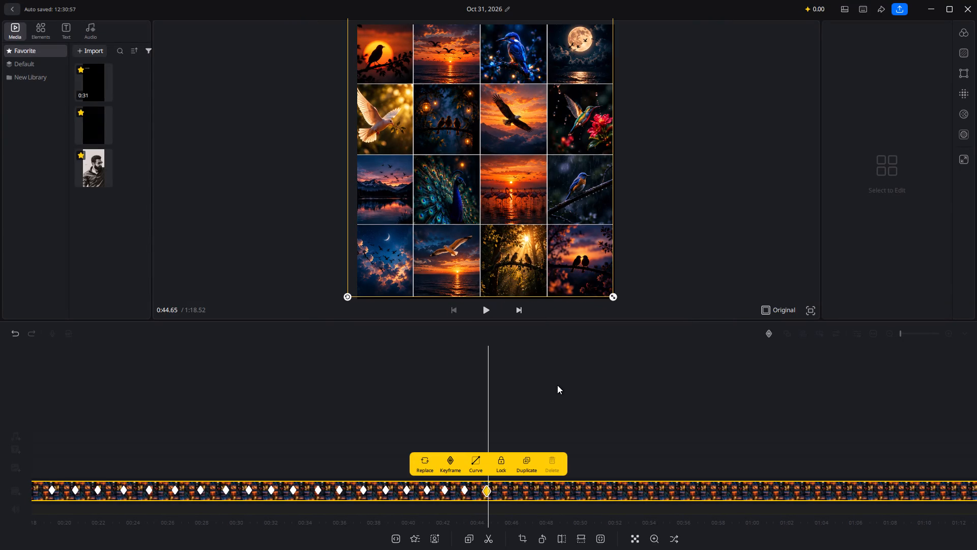
scroll(557, 385, left, 2)
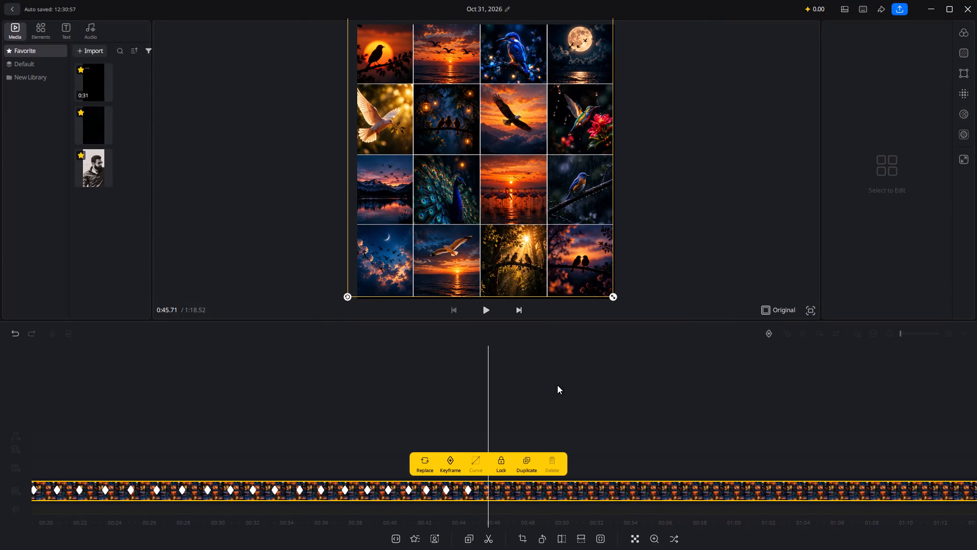
scroll(557, 385, left, 1)
click(451, 462)
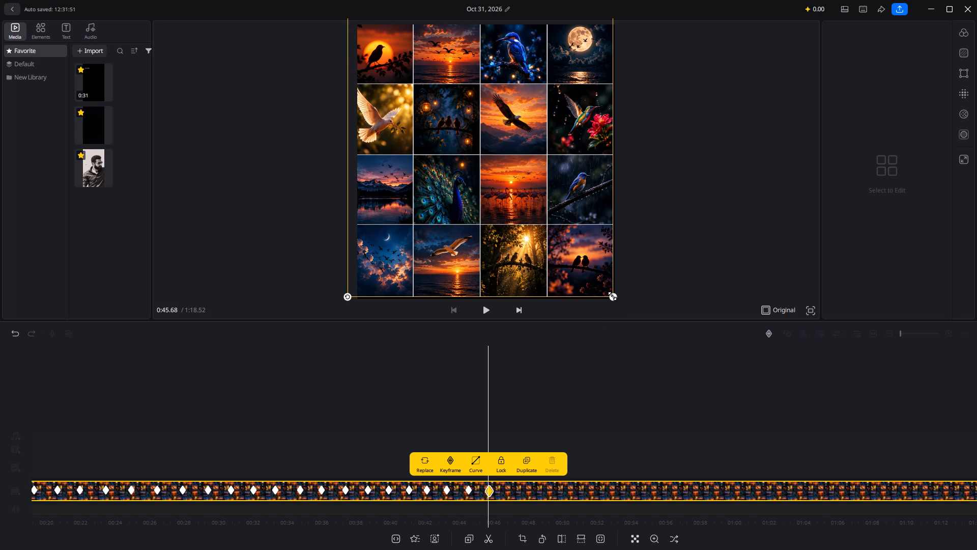
Enlarge and reposition the collage at 0:45.68 so the bottom-right tile with two birds on a blossom branch fills the frame.
drag(612, 296, 976, 549)
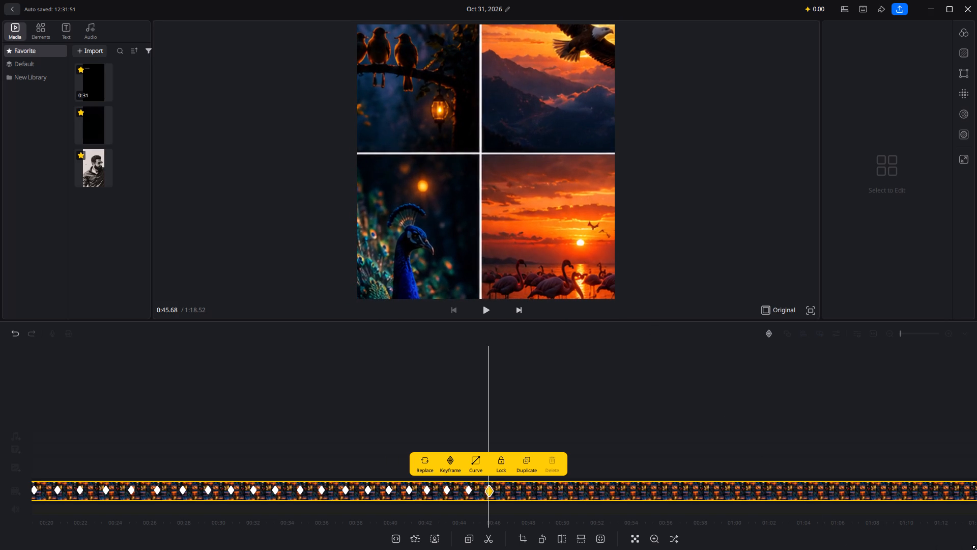
drag(549, 263, 219, 0)
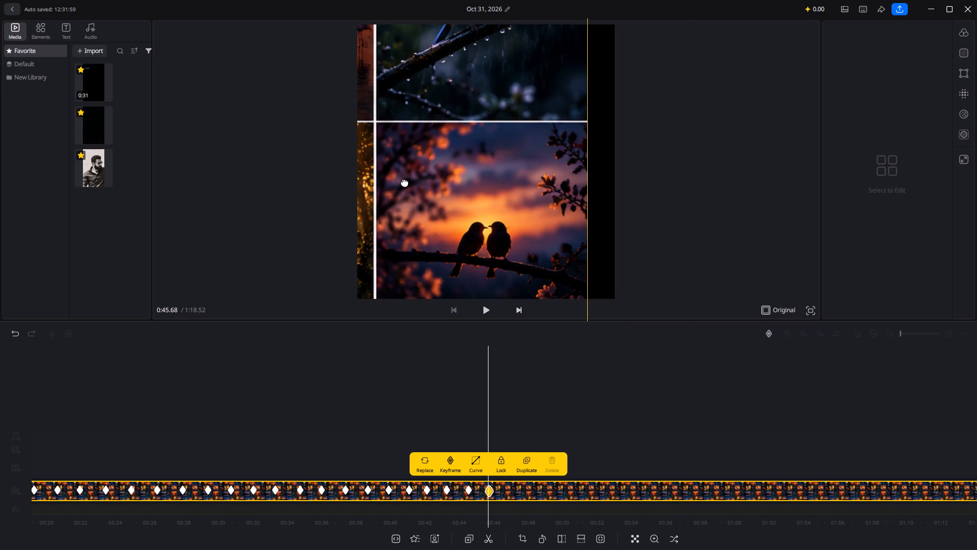
drag(405, 182, 393, 14)
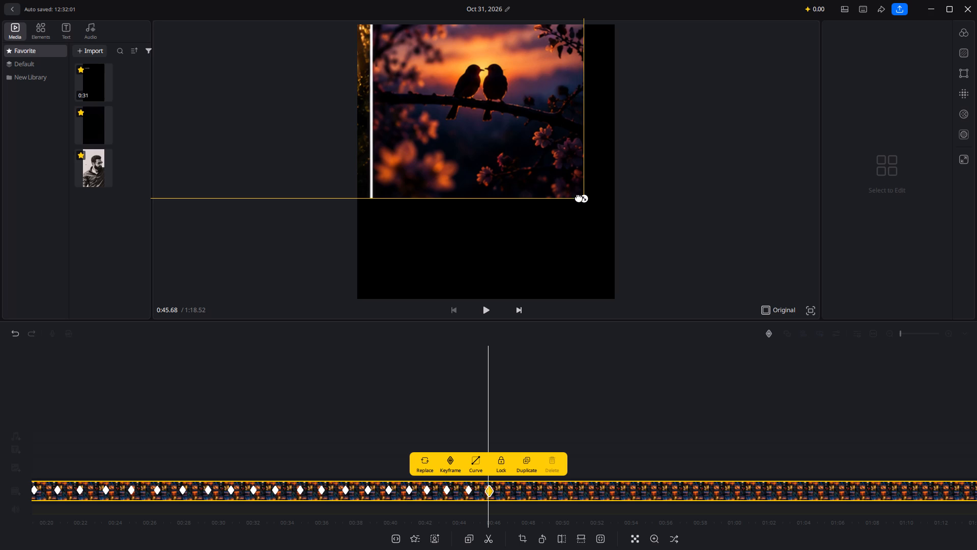
drag(584, 199, 749, 318)
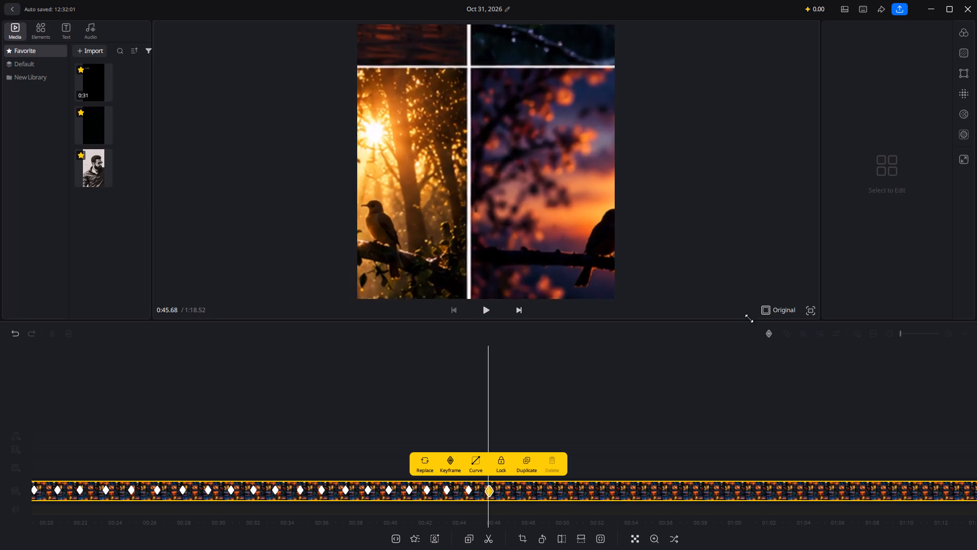
drag(749, 318, 687, 287)
drag(569, 190, 519, 182)
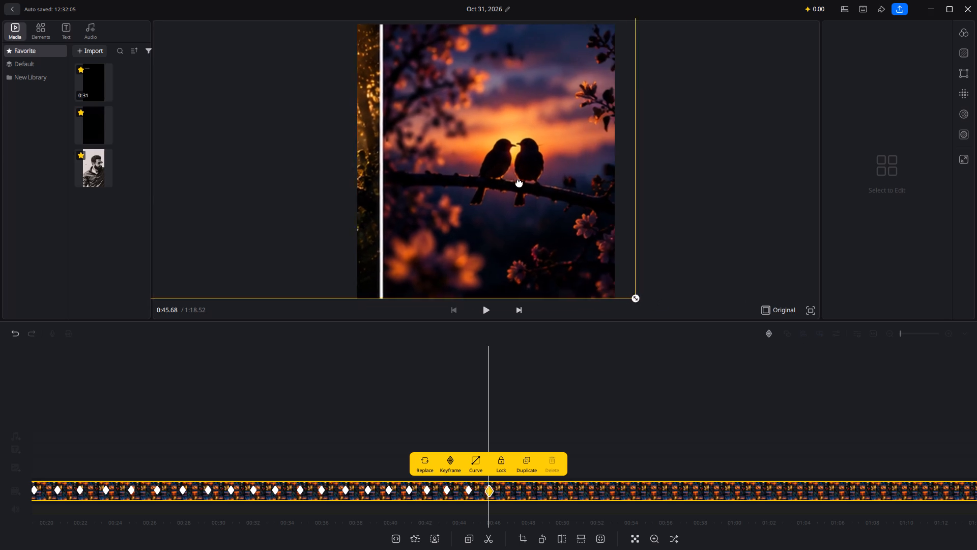
drag(519, 182, 477, 183)
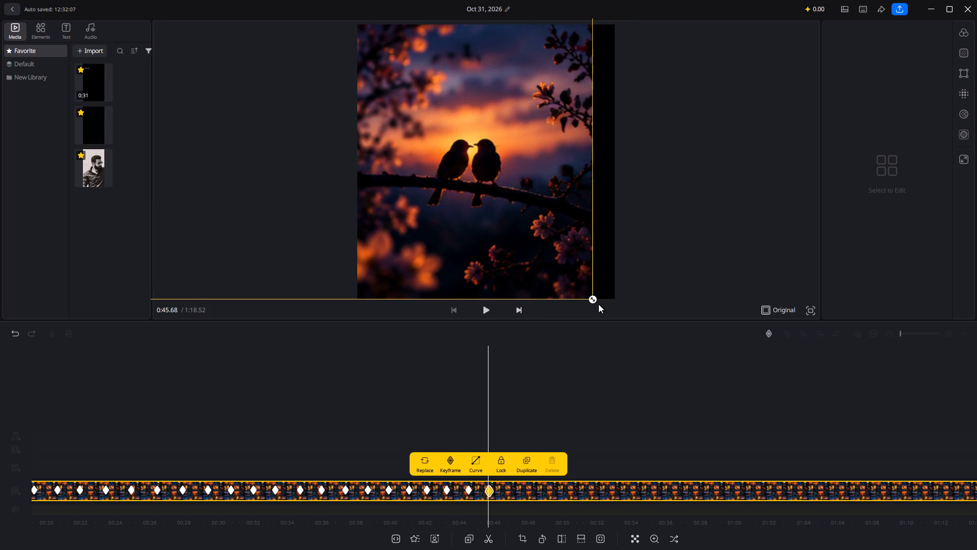
drag(593, 301, 625, 301)
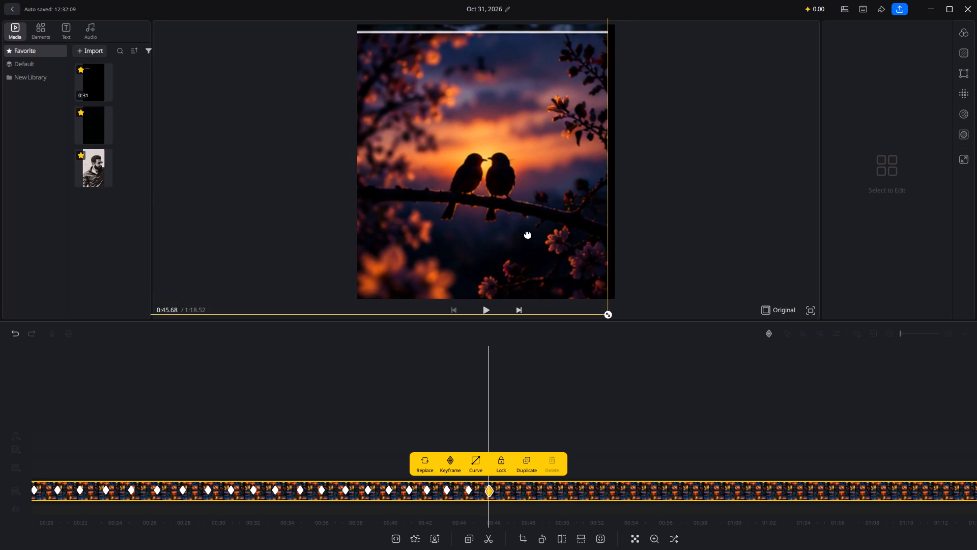
drag(528, 234, 519, 216)
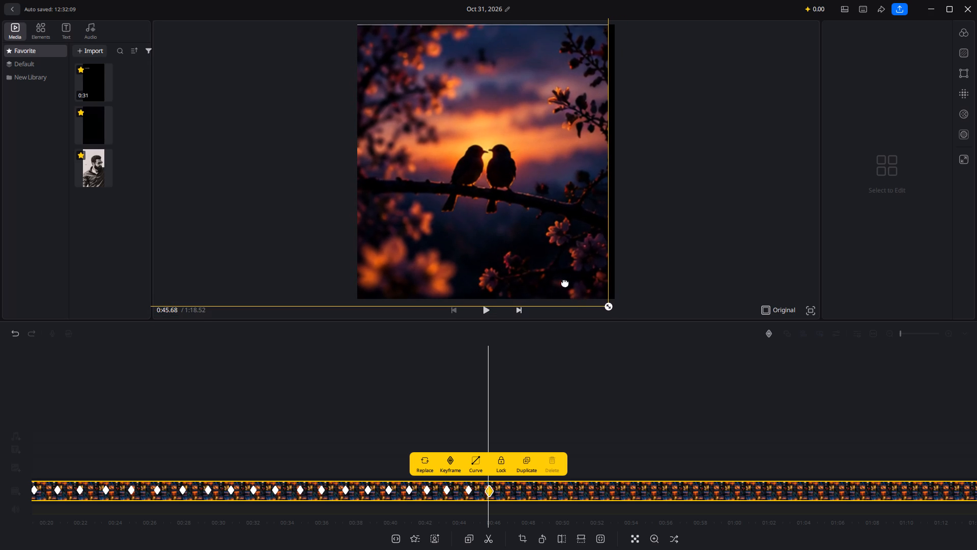
drag(607, 303, 630, 307)
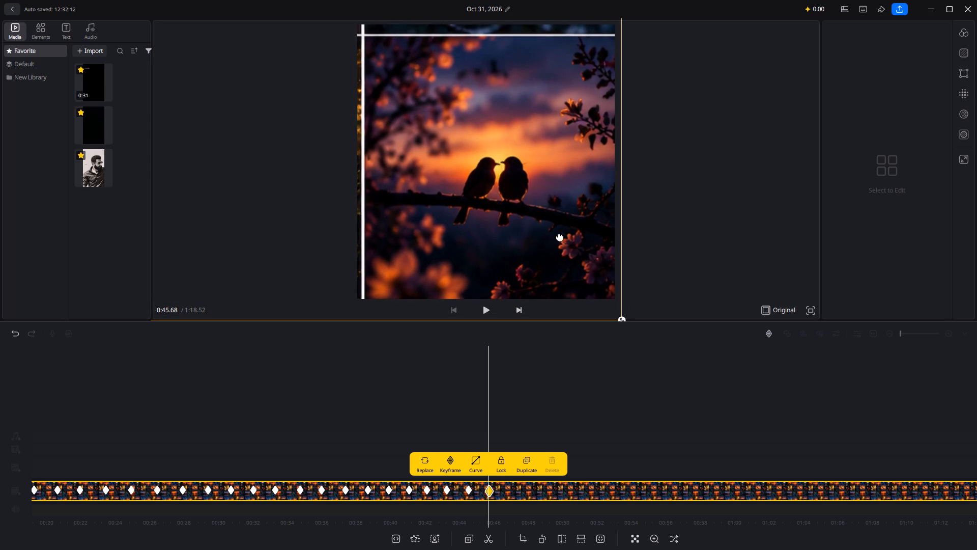
drag(556, 229, 538, 203)
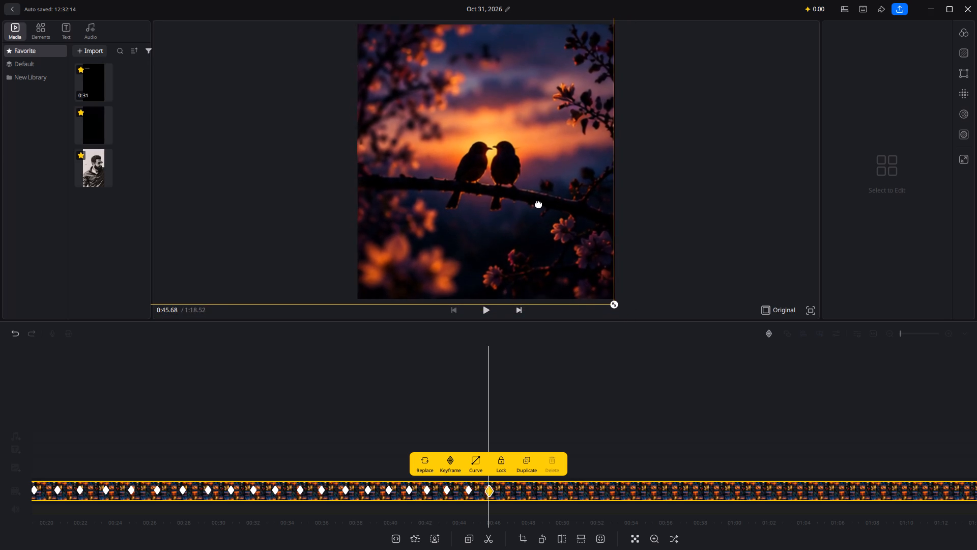
drag(538, 203, 540, 203)
Pan the collage at 0:45.68 to the flamingo sunset tile, enlarging it slightly so the tile covers the frame.
drag(540, 205, 750, 400)
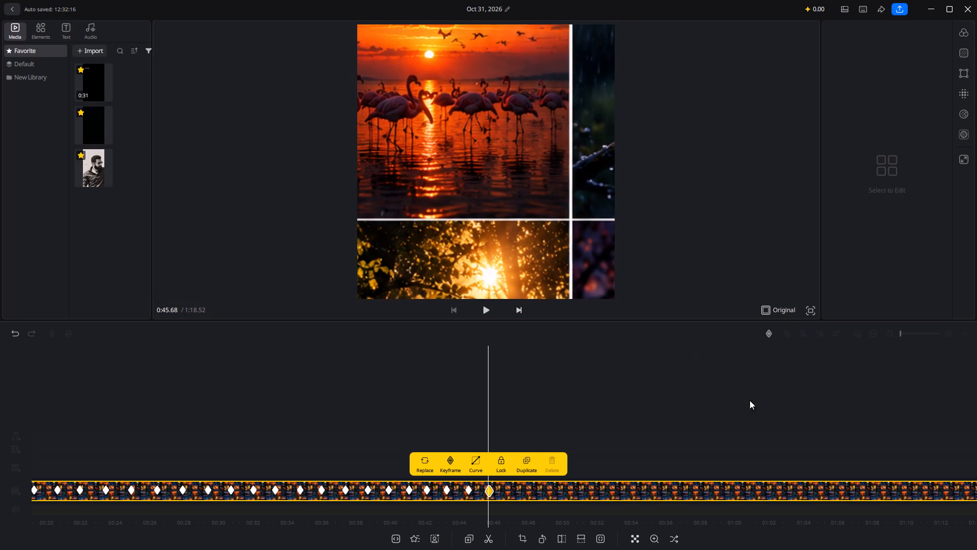
drag(552, 225, 599, 303)
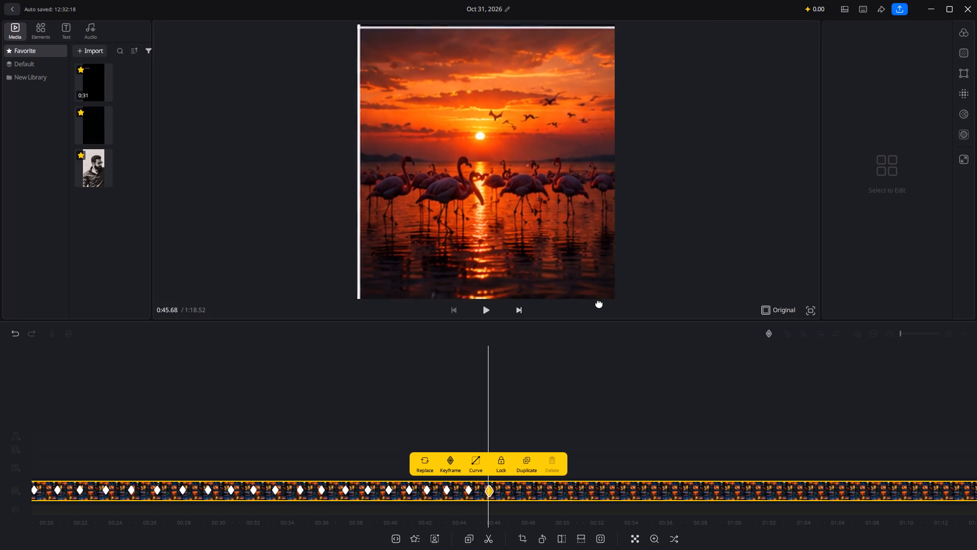
drag(599, 303, 418, 117)
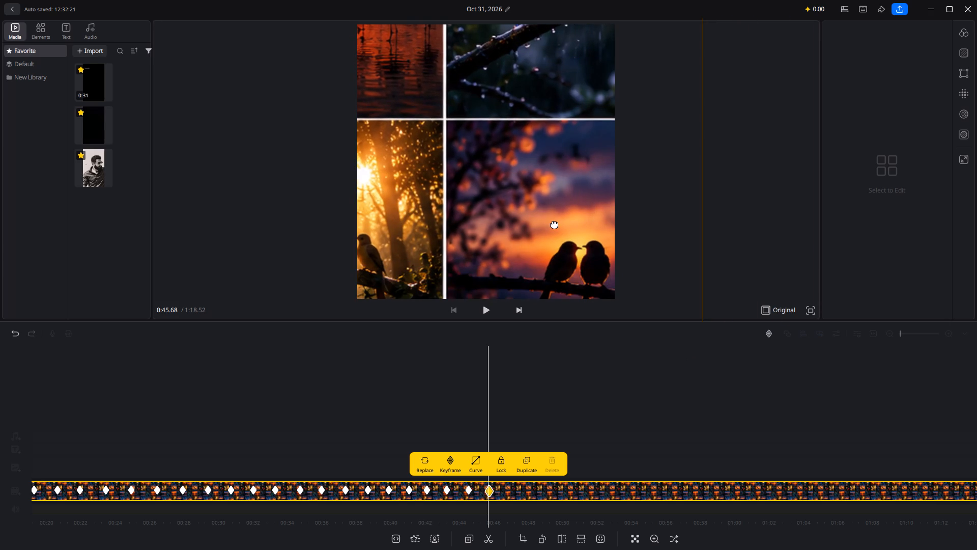
drag(554, 224, 434, 72)
drag(591, 262, 600, 266)
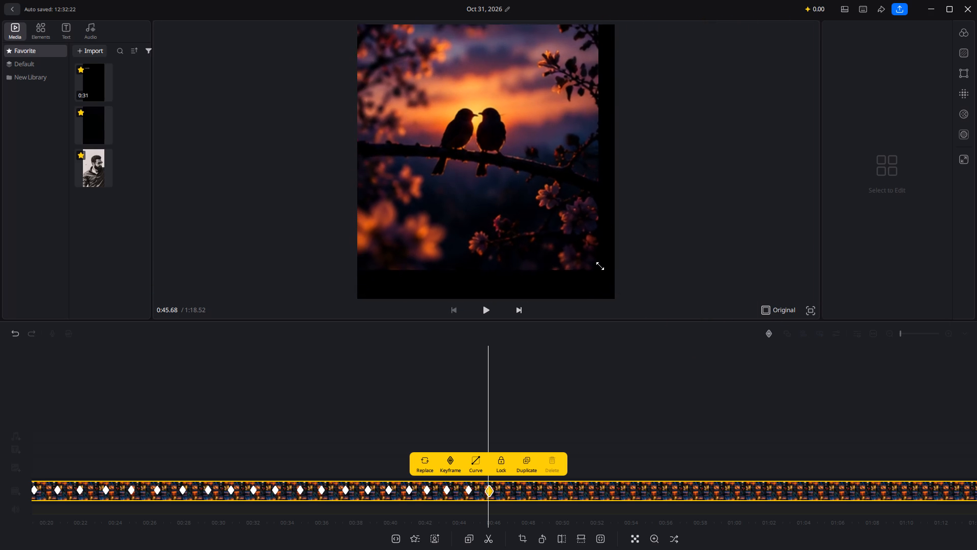
drag(600, 266, 608, 278)
drag(449, 164, 652, 342)
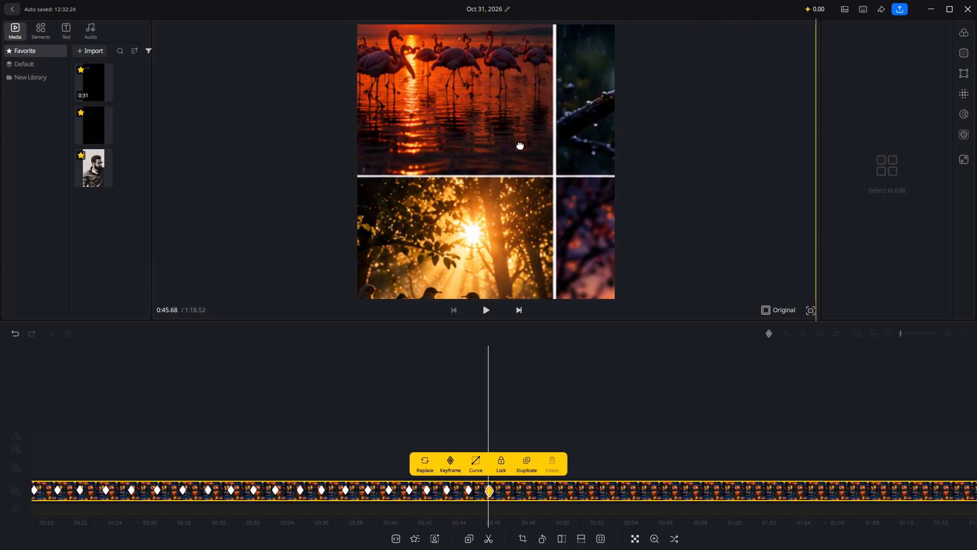
drag(520, 144, 583, 267)
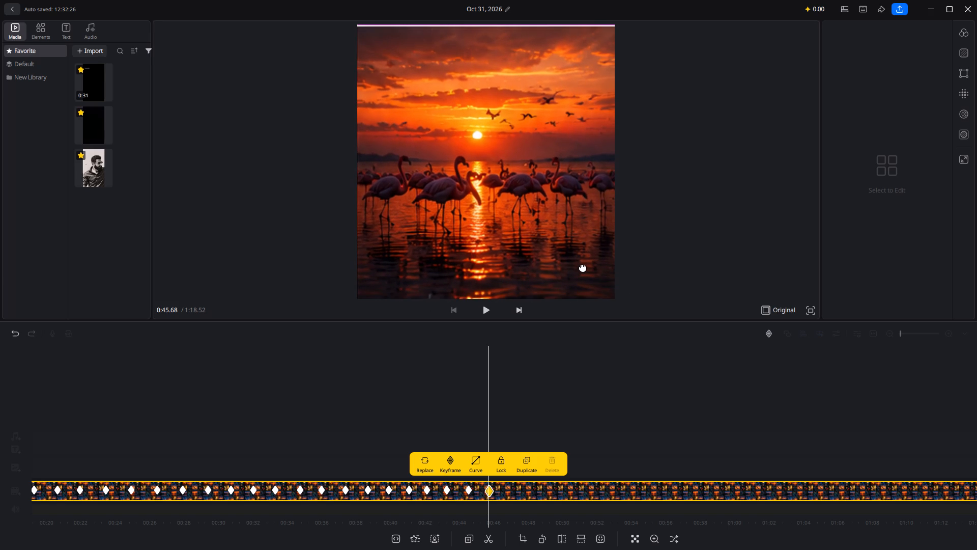
drag(583, 267, 582, 264)
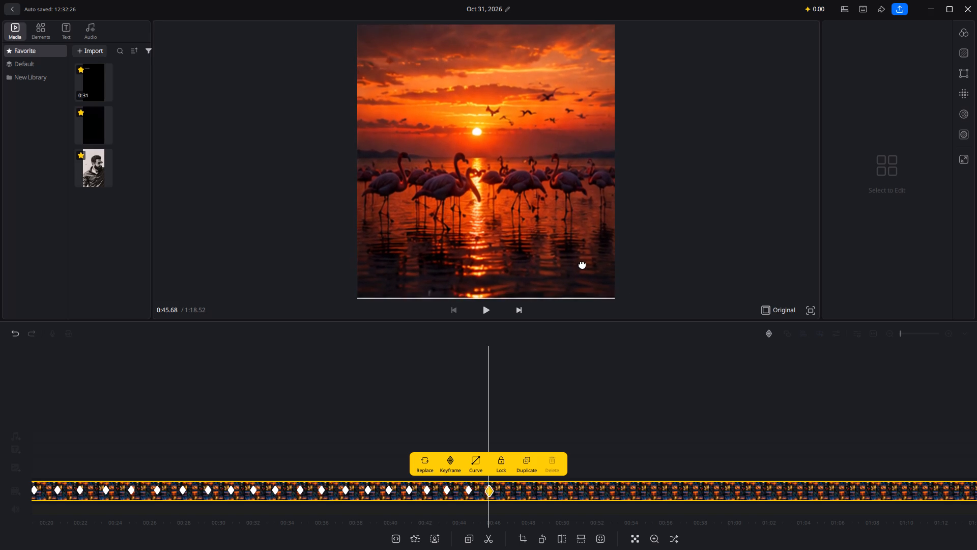
drag(582, 264, 583, 266)
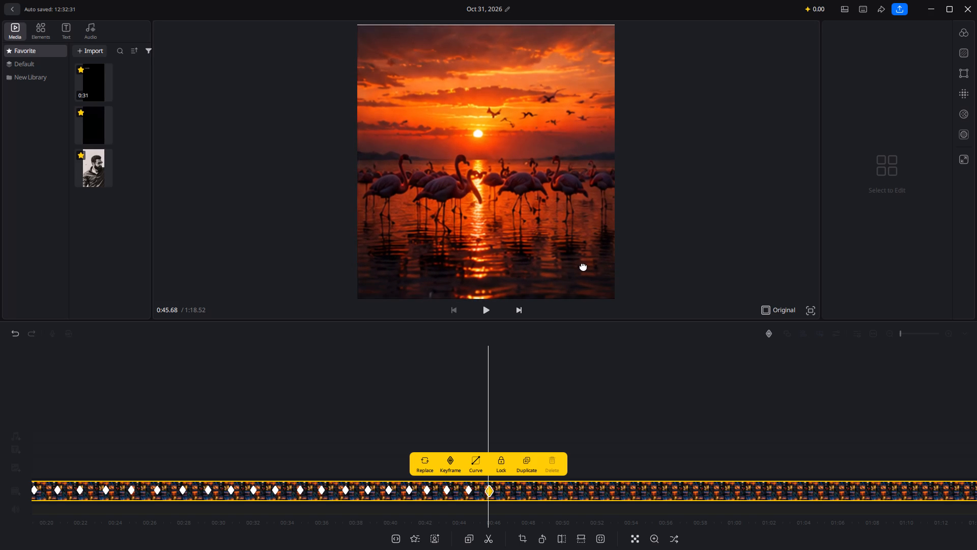
click(583, 266)
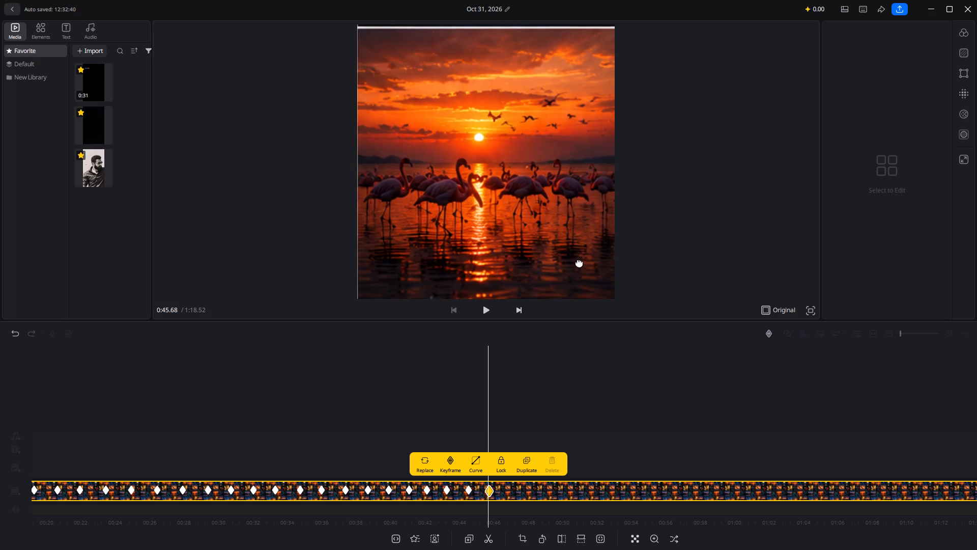
Enlarge the collage slightly more at 0:45.68 and recentre the flamingo tile so no white grid lines show.
drag(579, 256, 420, 91)
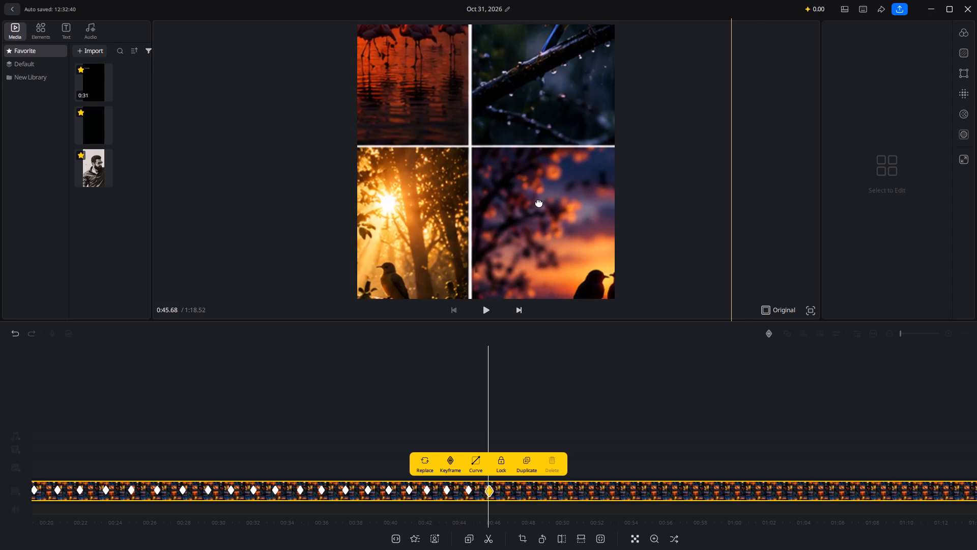
drag(539, 202, 346, 53)
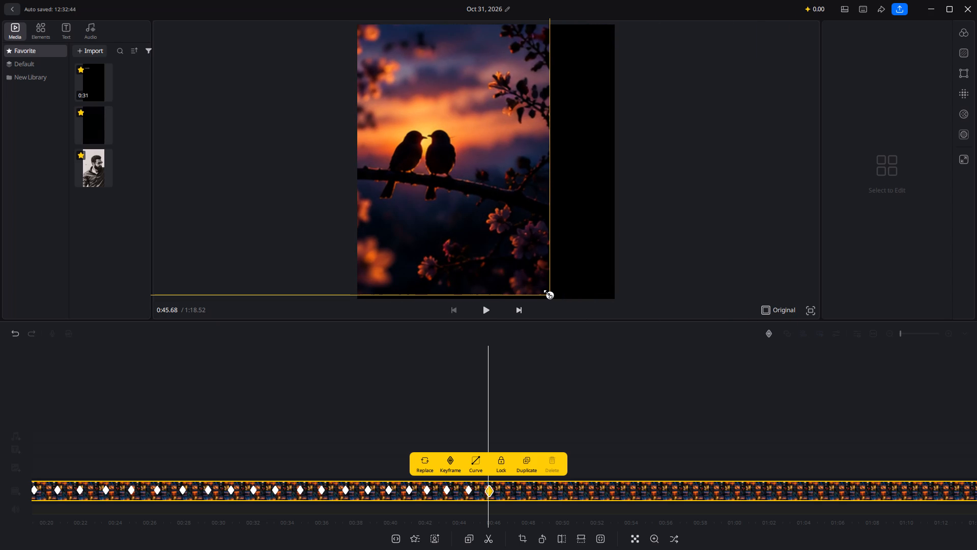
drag(548, 294, 567, 310)
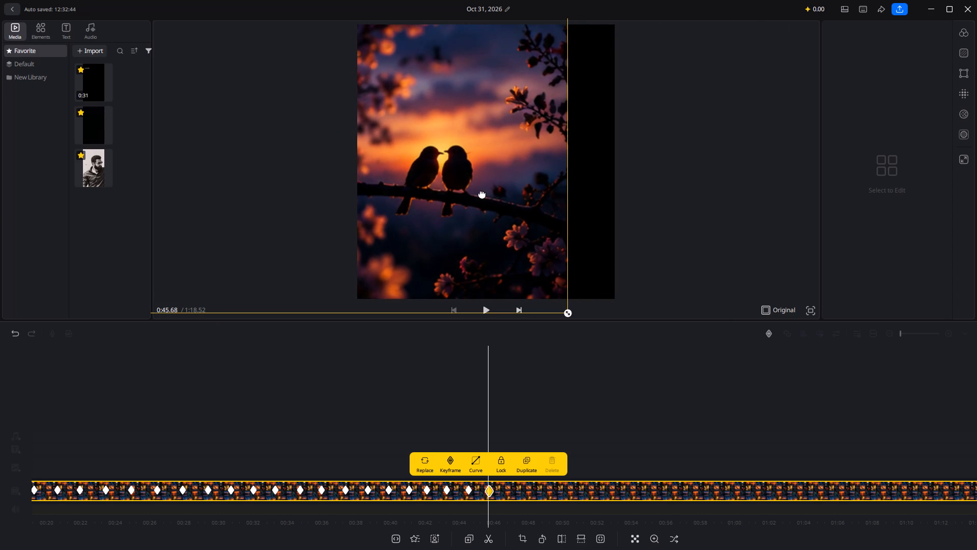
drag(480, 191, 774, 376)
drag(574, 151, 616, 219)
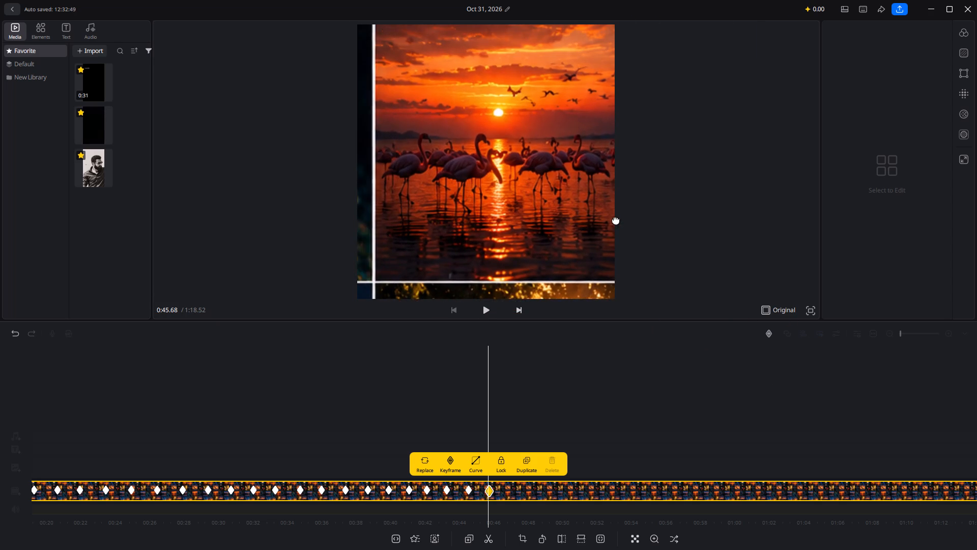
drag(616, 219, 595, 237)
Add a keyframe at 0:47.04 to hold the flamingo close-up.
scroll(694, 377, left, 1)
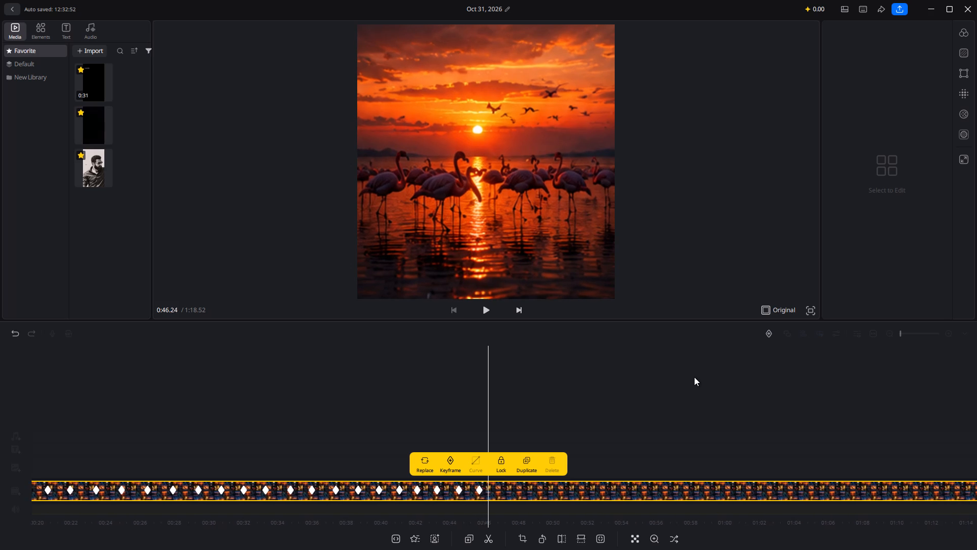
scroll(694, 377, left, 3)
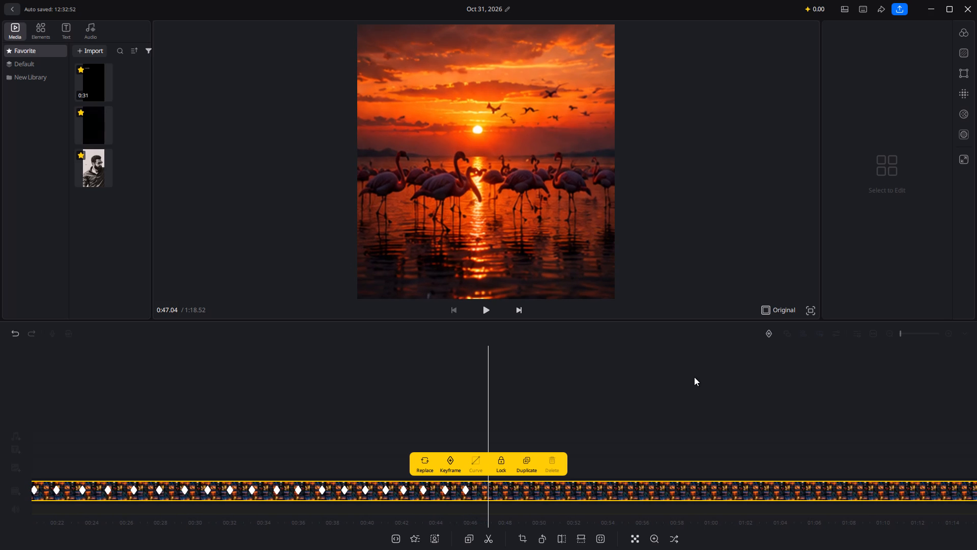
click(449, 463)
Add another keyframe to the collage clip at 0:48.14.
scroll(558, 421, left, 1)
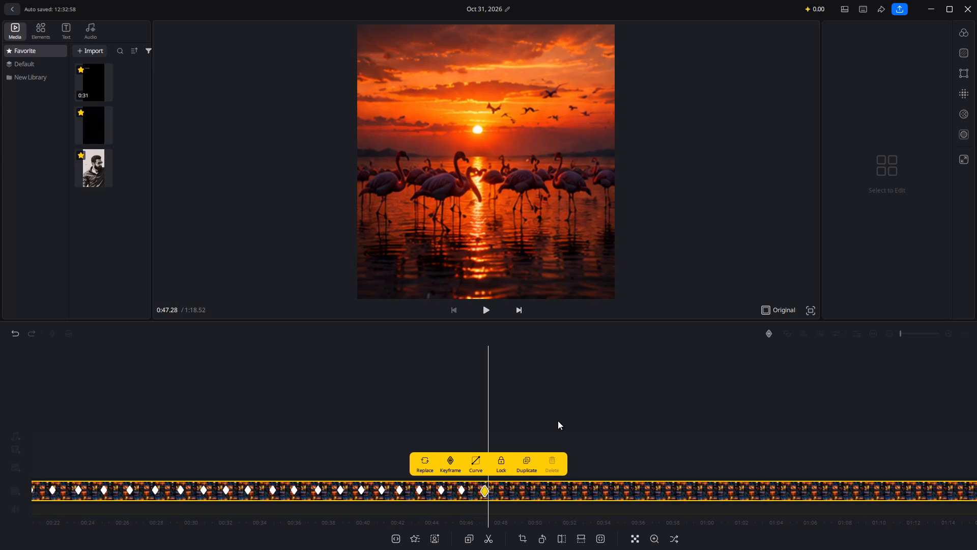
scroll(558, 421, left, 1)
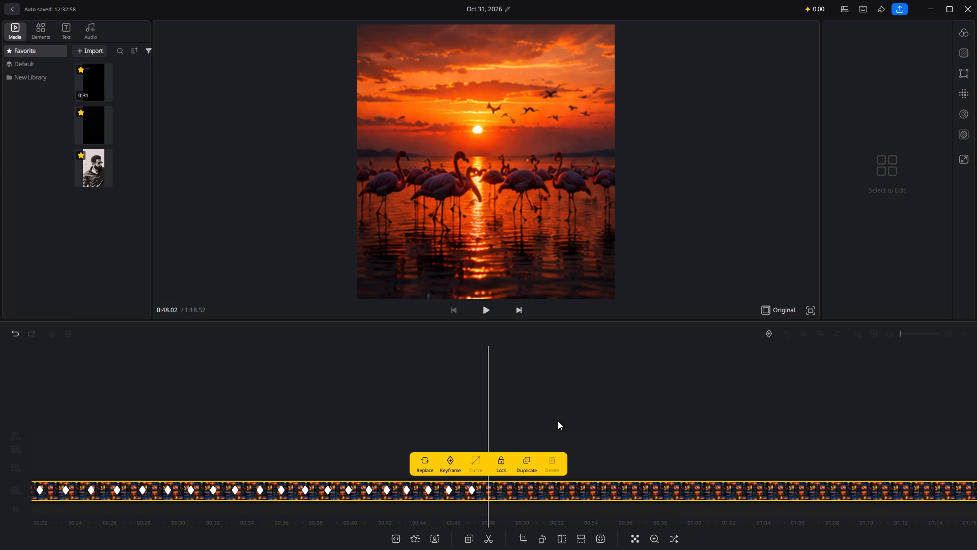
scroll(558, 421, left, 1)
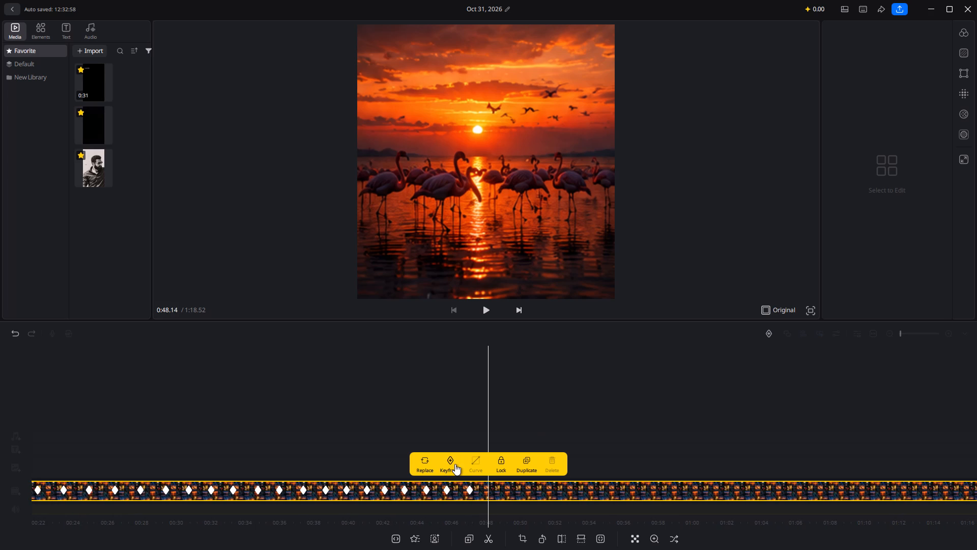
click(455, 464)
Shrink and reposition the collage at 0:48.14 so the whole four-by-four bird grid fits the frame.
drag(541, 259, 457, 85)
drag(596, 195, 409, 75)
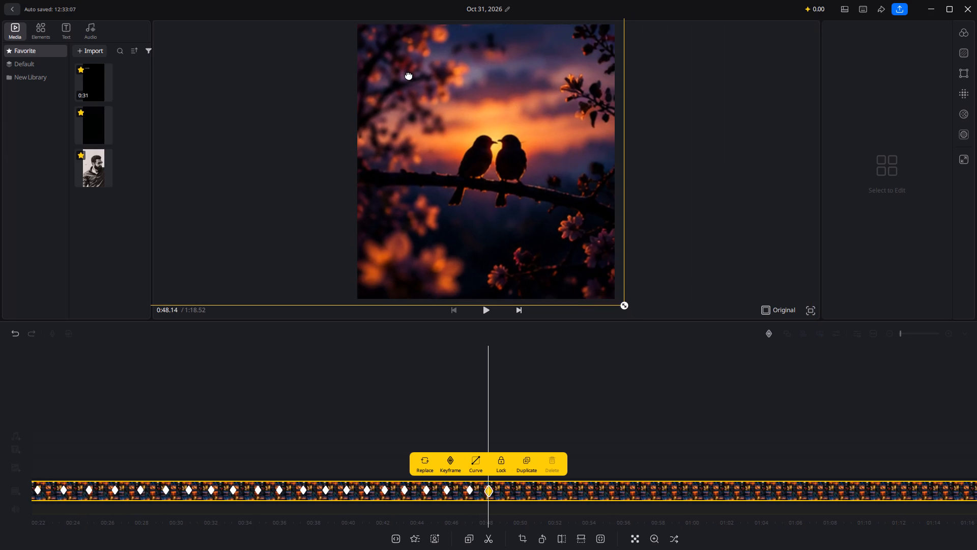
drag(626, 308, 569, 272)
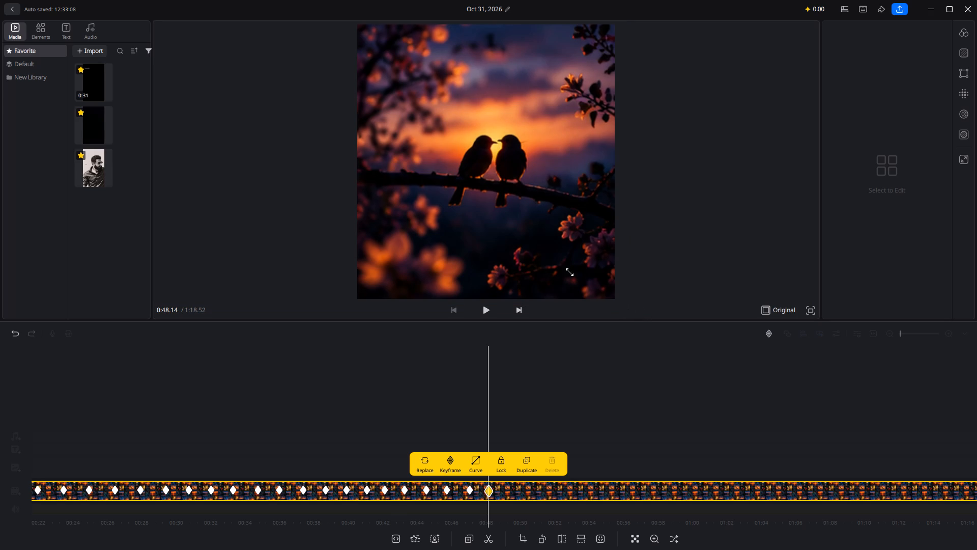
drag(569, 272, 416, 89)
drag(403, 77, 635, 262)
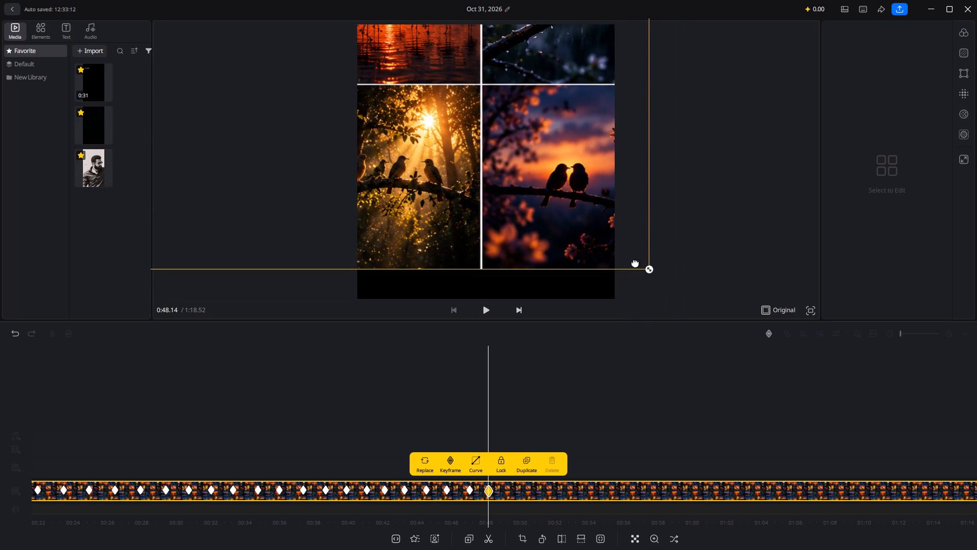
drag(635, 262, 658, 291)
drag(674, 302, 433, 109)
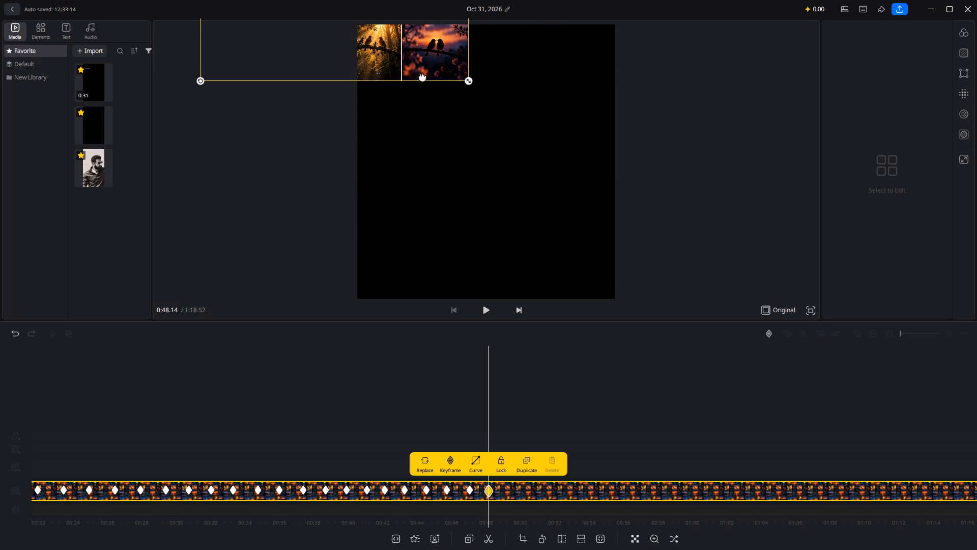
drag(419, 58, 566, 267)
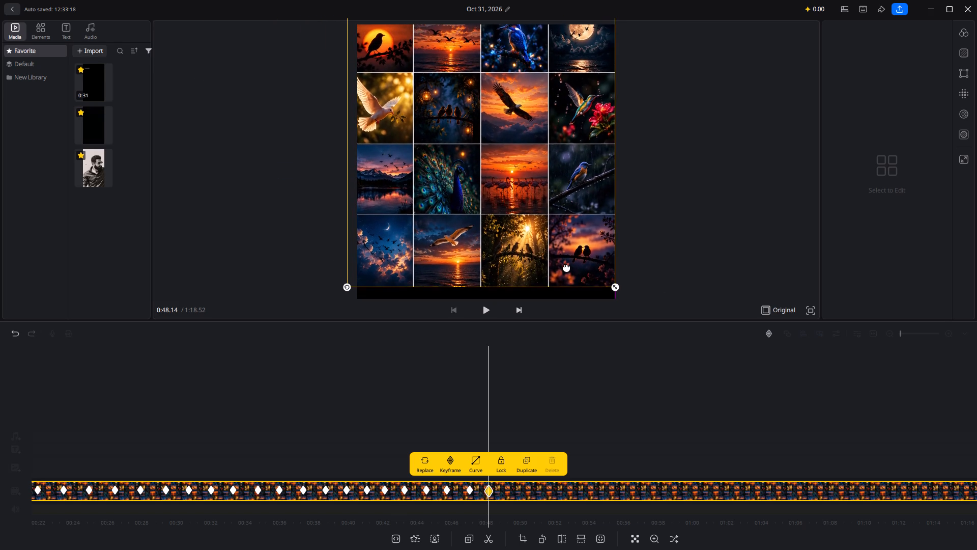
drag(566, 267, 574, 277)
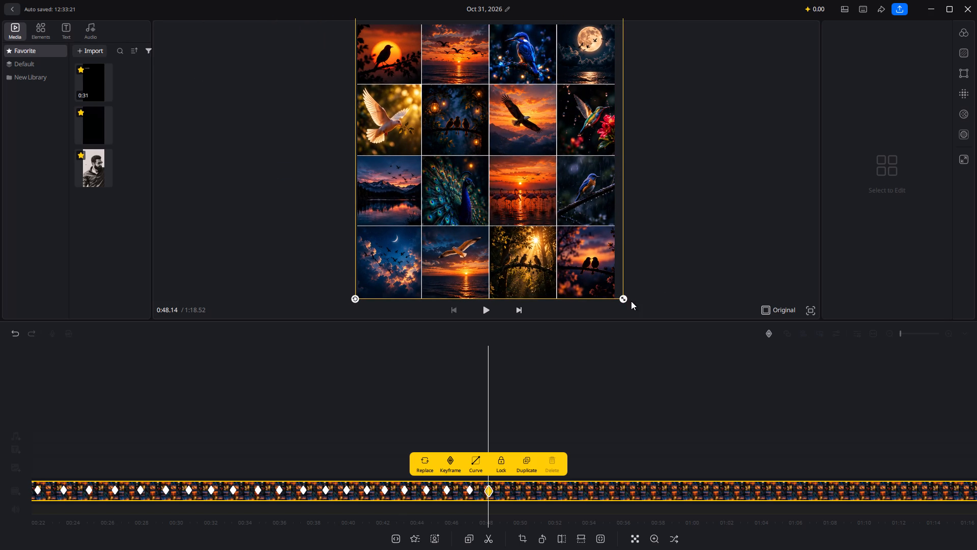
drag(624, 298, 617, 297)
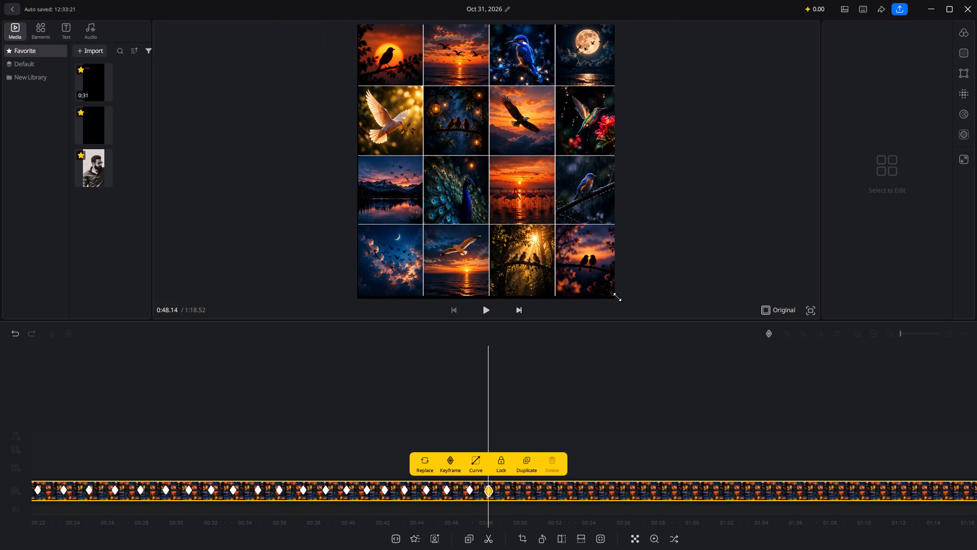
drag(617, 297, 618, 296)
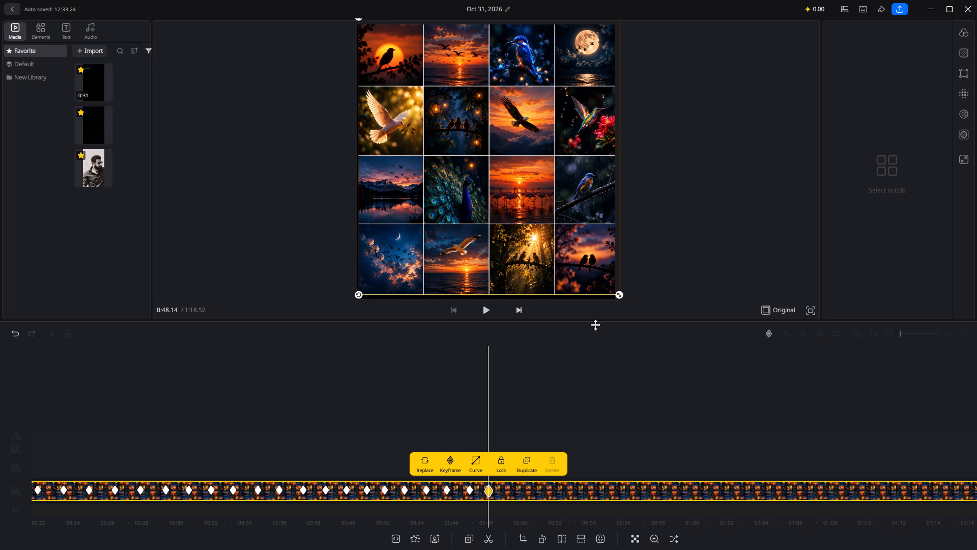
Review the zoom-out from the flamingo close-up to the full grid between 0:47.01 and 0:48.11.
scroll(562, 421, up, 1)
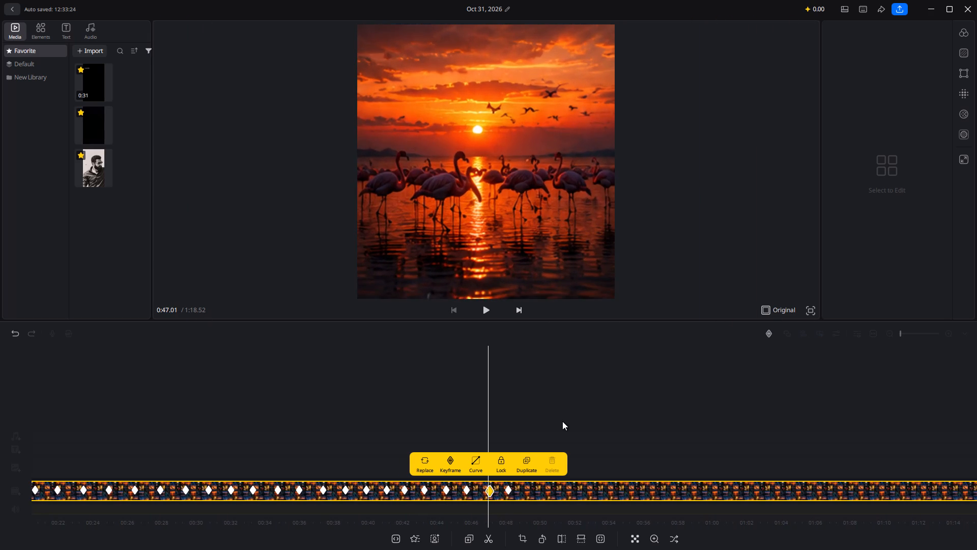
scroll(562, 421, up, 1)
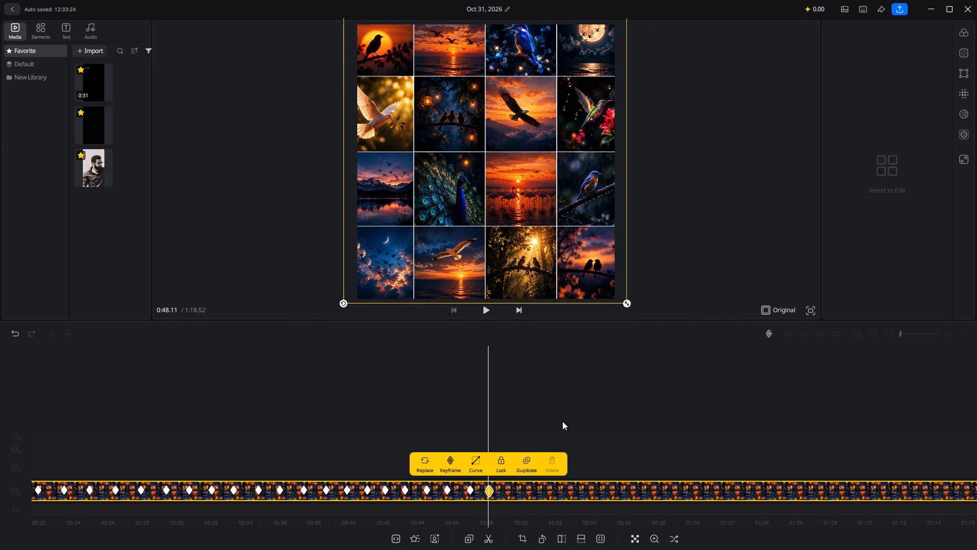
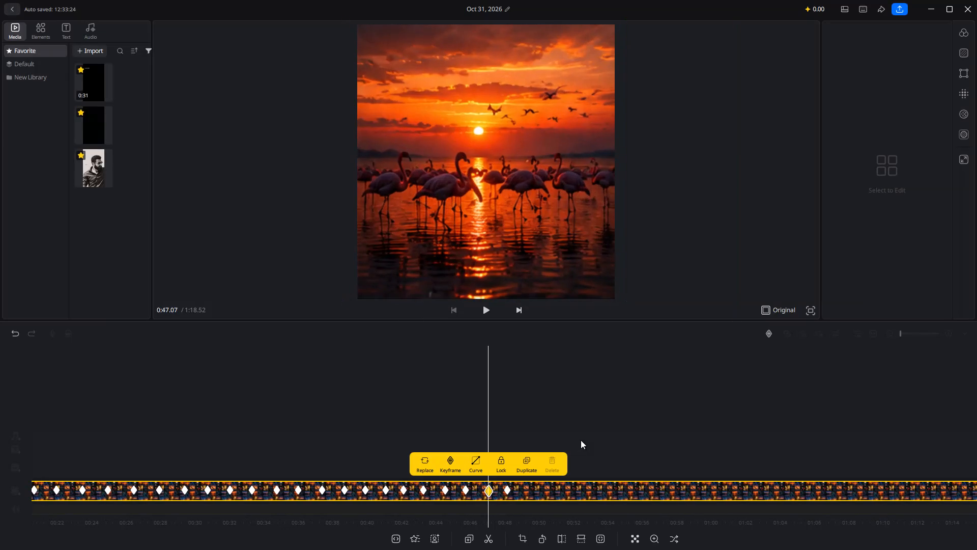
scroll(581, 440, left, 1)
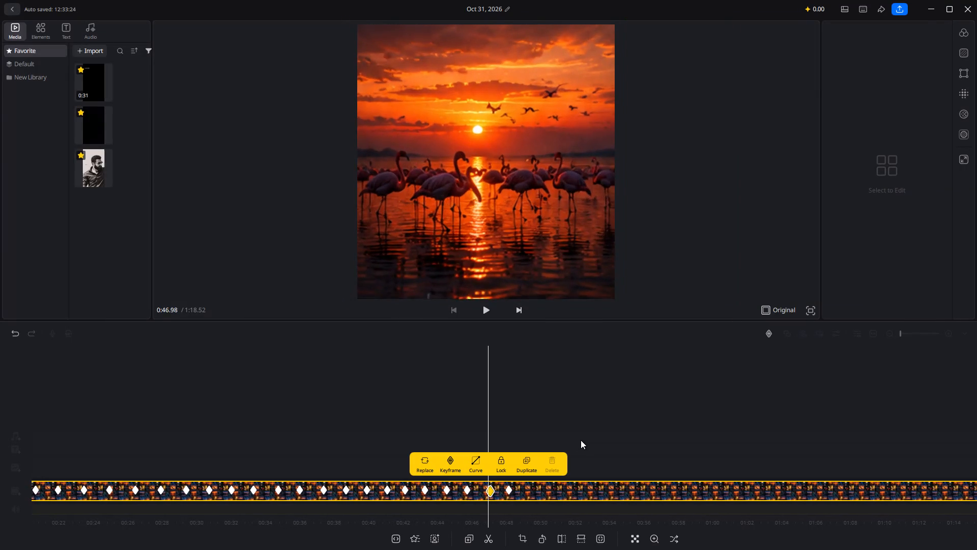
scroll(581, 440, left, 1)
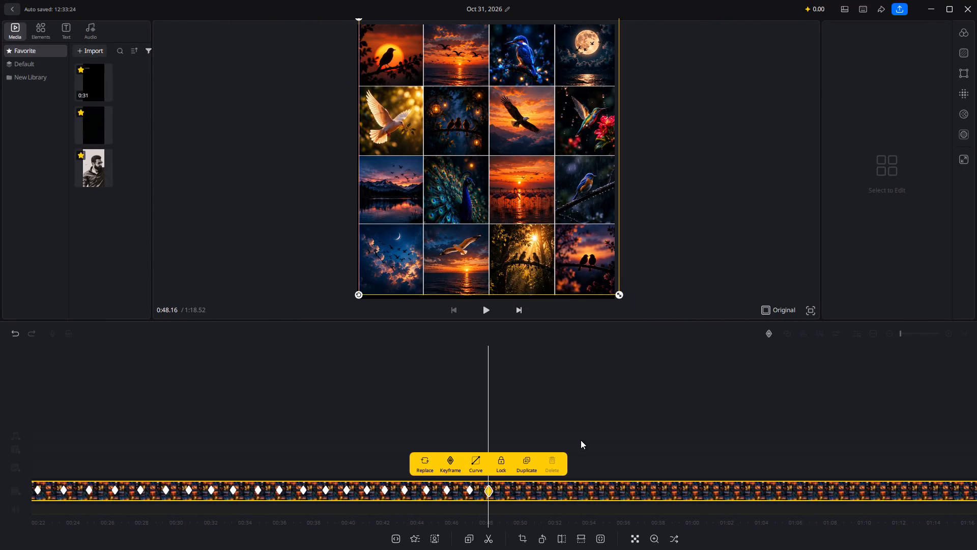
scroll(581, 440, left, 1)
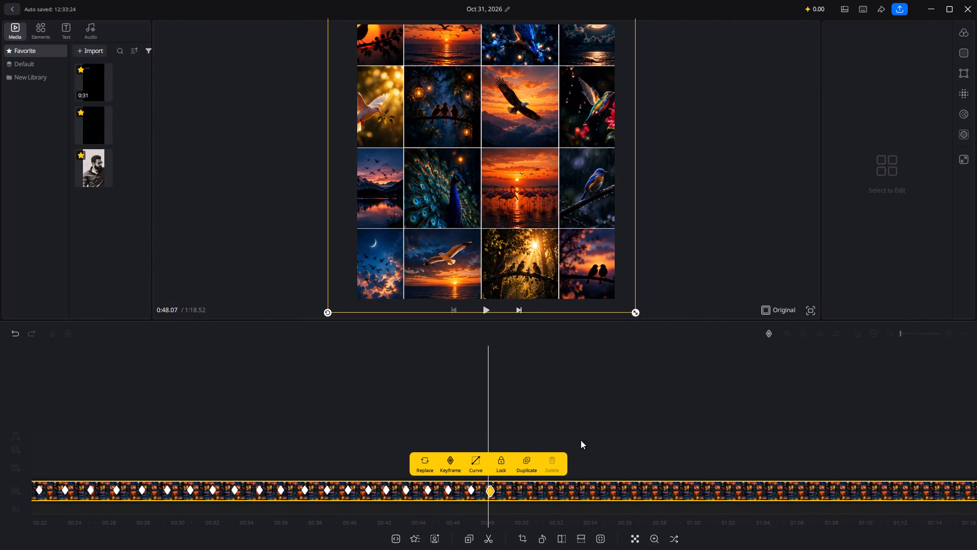
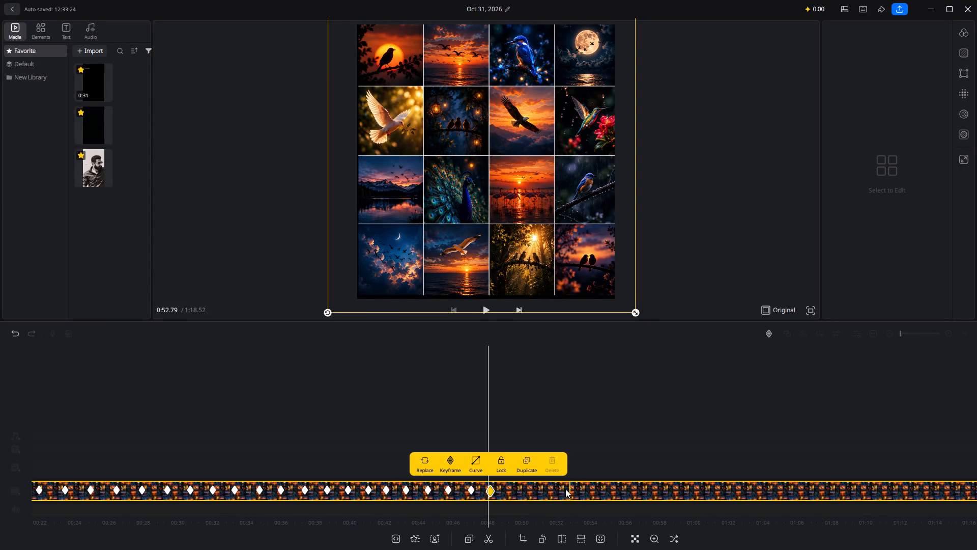
Add a keyframe to the bird collage clip at 0:49.43, keeping the full grid in view.
click(594, 436)
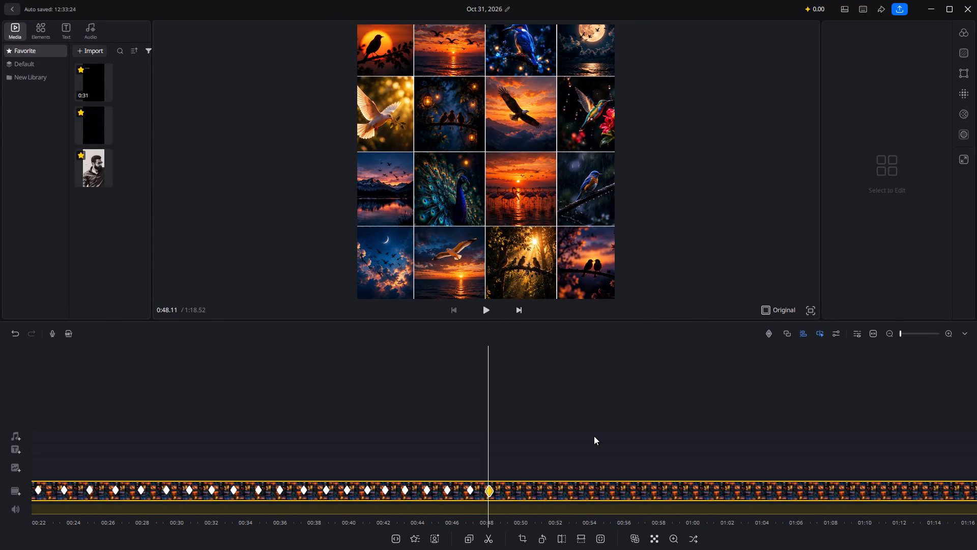
scroll(594, 436, left, 1)
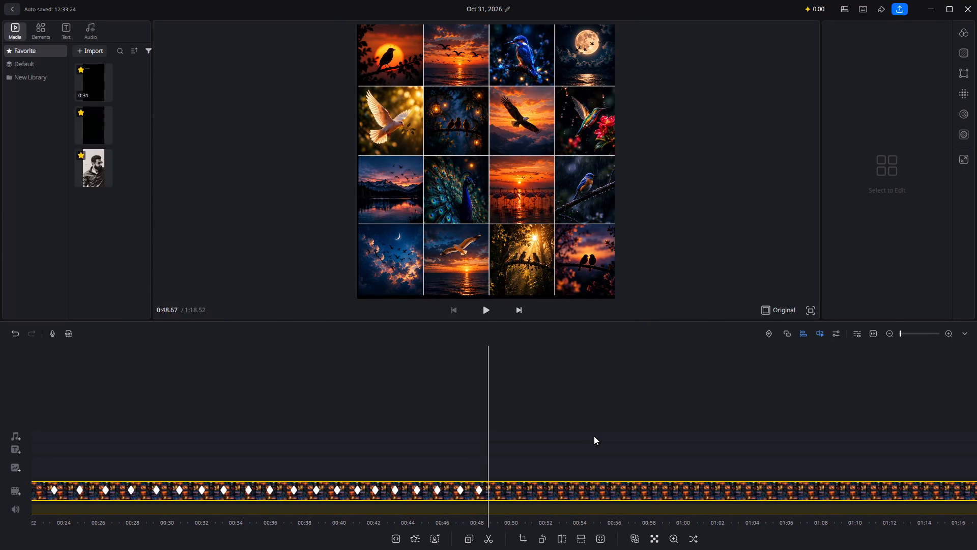
scroll(594, 436, left, 1)
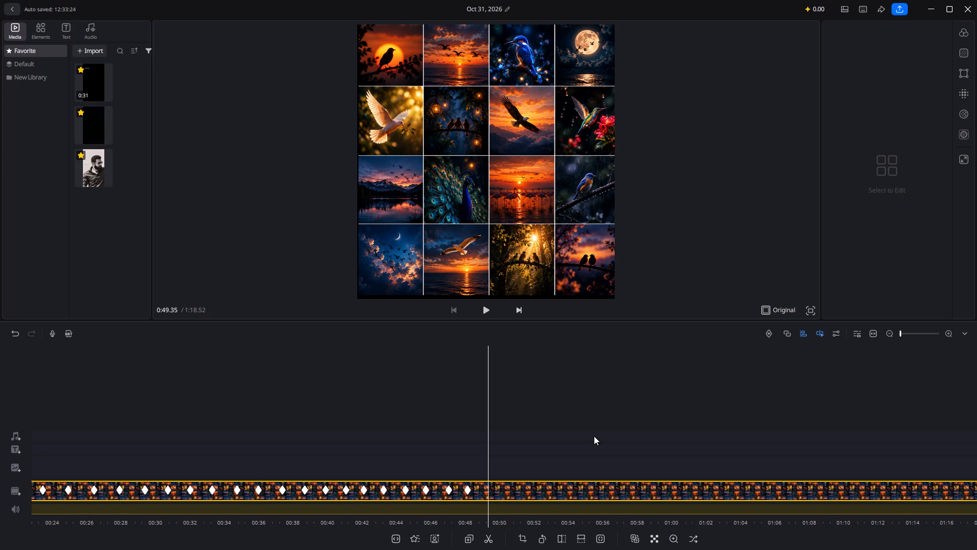
scroll(594, 436, left, 1)
double_click(569, 484)
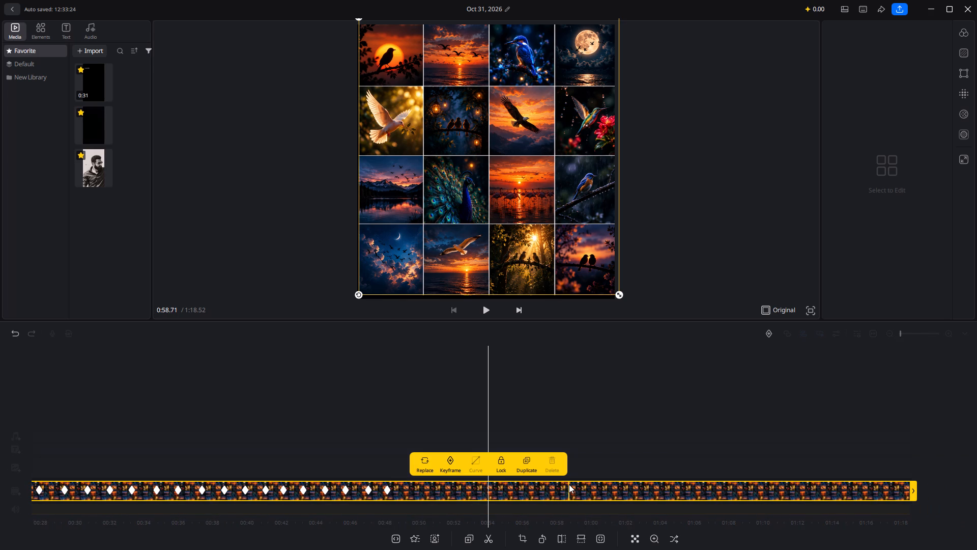
scroll(569, 484, right, 7)
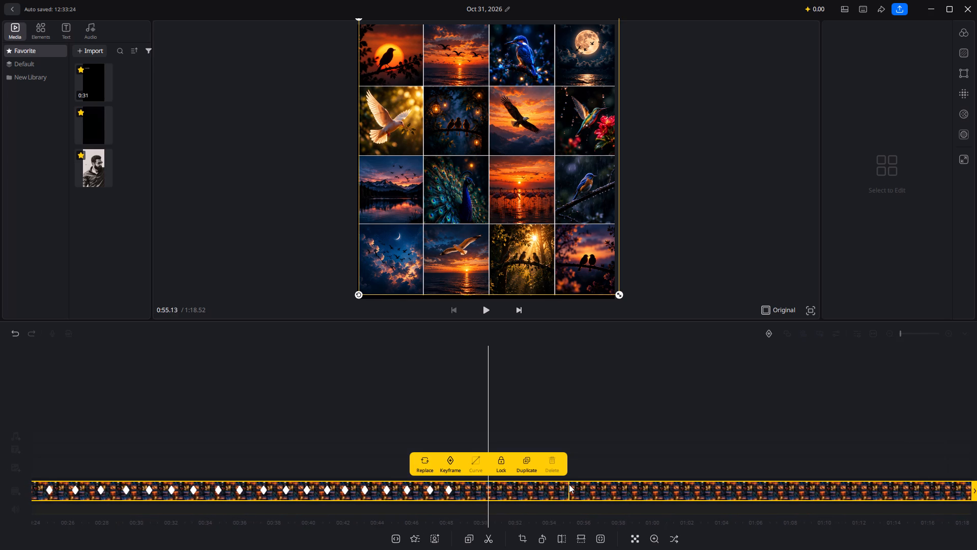
scroll(569, 484, right, 2)
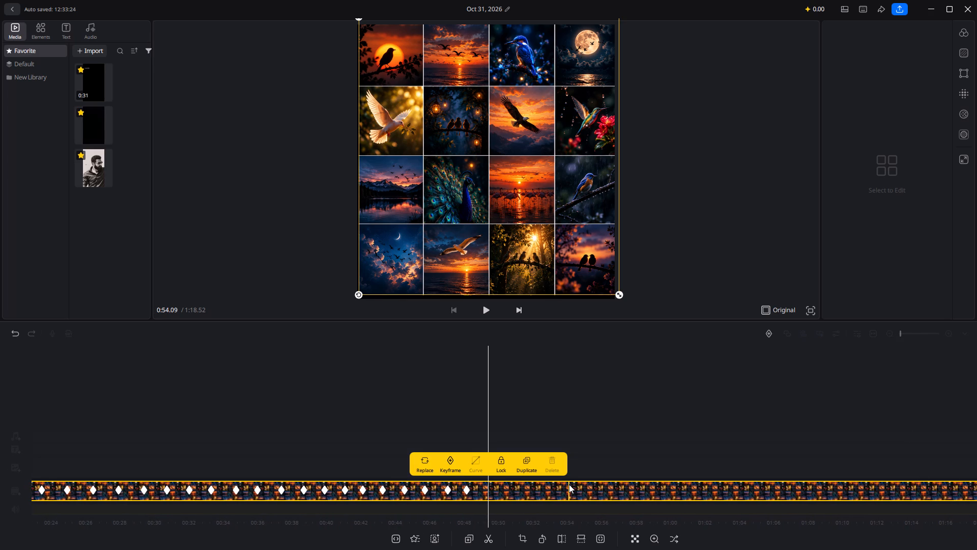
scroll(569, 484, right, 1)
click(457, 459)
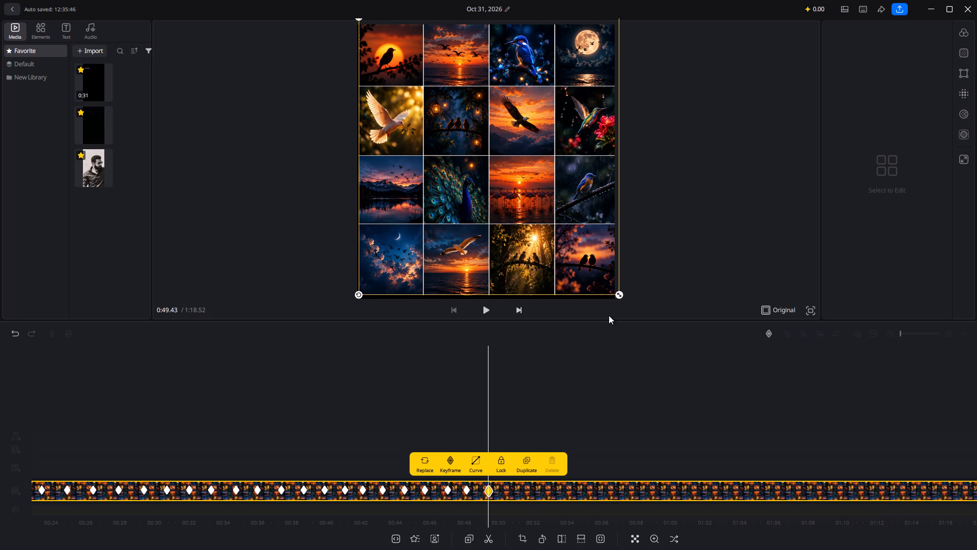
Shift the collage until its sunset two-bird tile sits in the frame's upper-left corner, and enlarge it to about close-up scale.
drag(621, 299, 621, 299)
drag(621, 299, 621, 295)
drag(621, 295, 545, 259)
drag(545, 259, 348, 57)
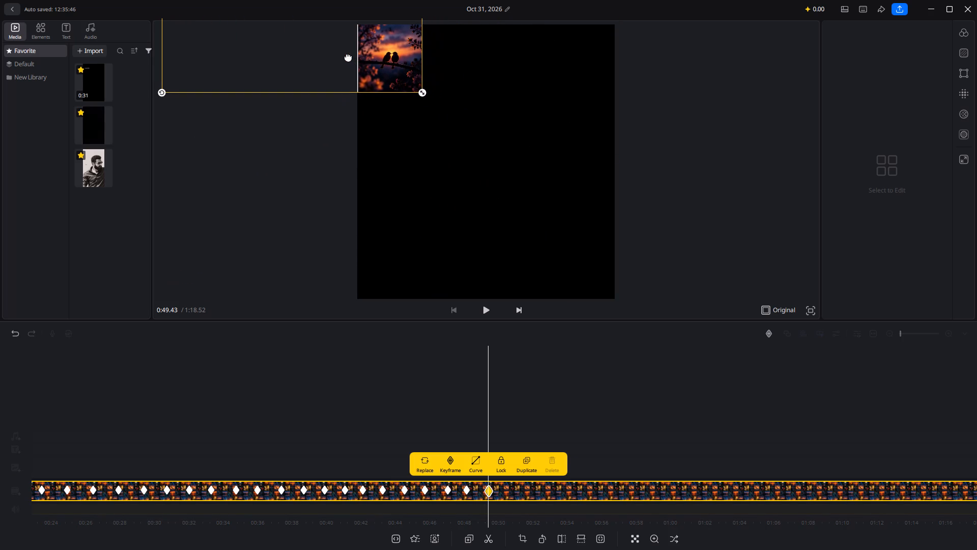
drag(348, 57, 348, 57)
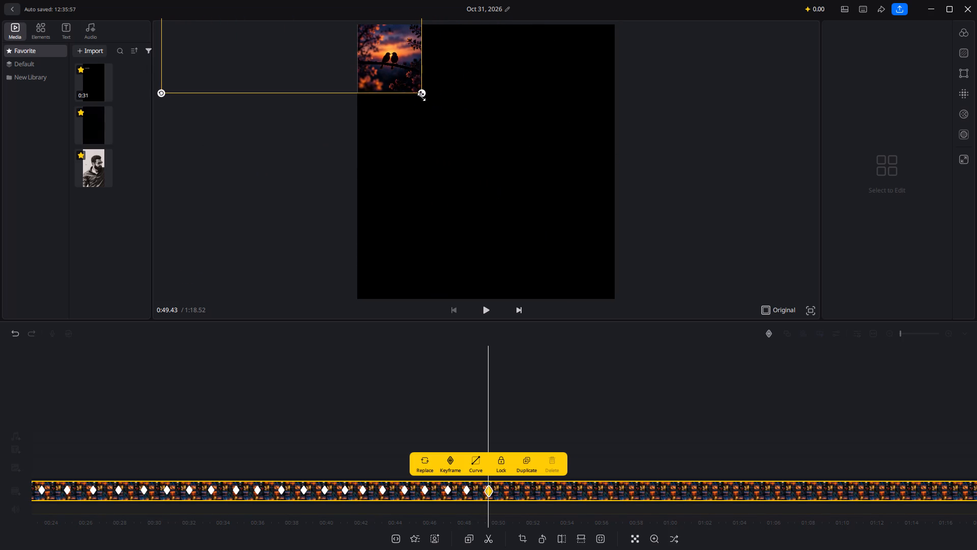
drag(422, 94, 738, 437)
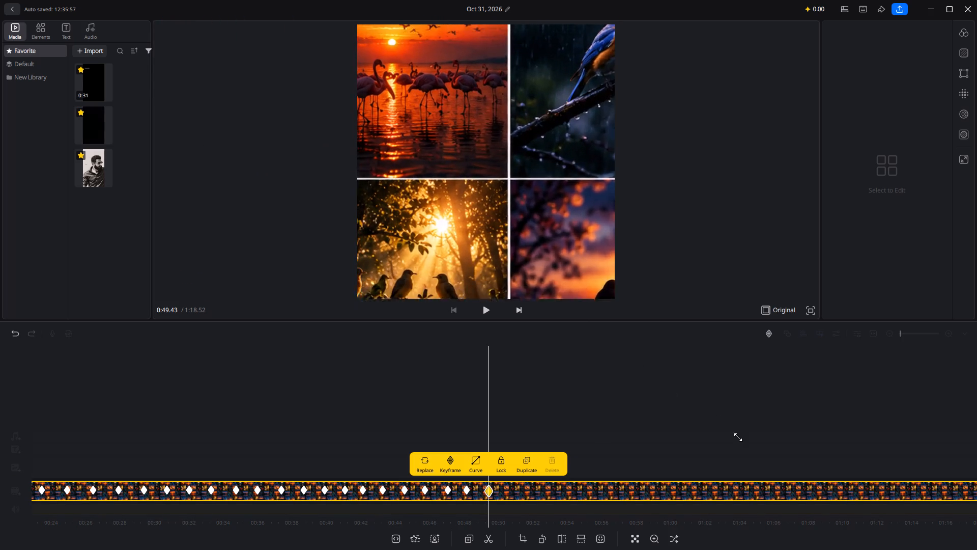
drag(738, 437, 753, 455)
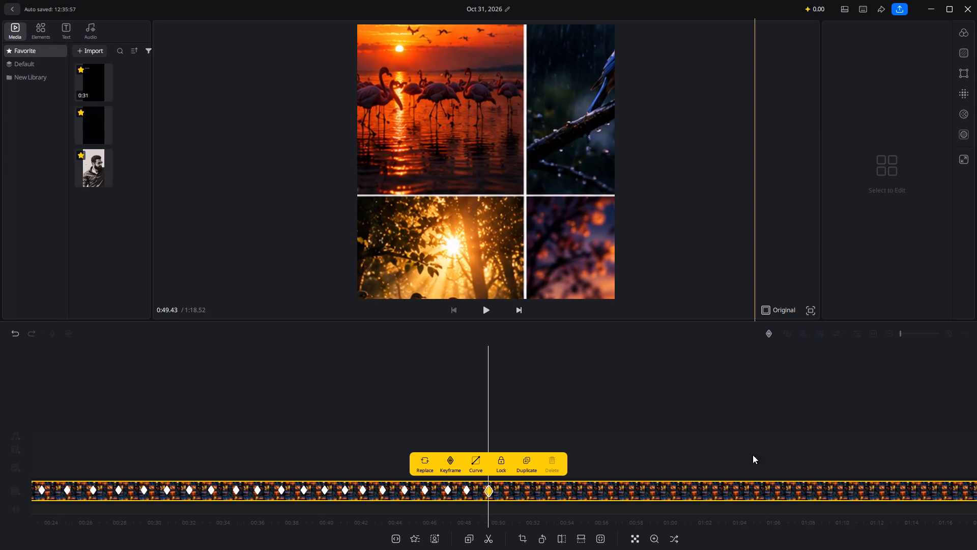
Bring the two-bird silhouette tile into the frame and enlarge the collage slightly so this tile fills most of it.
drag(519, 241, 373, 82)
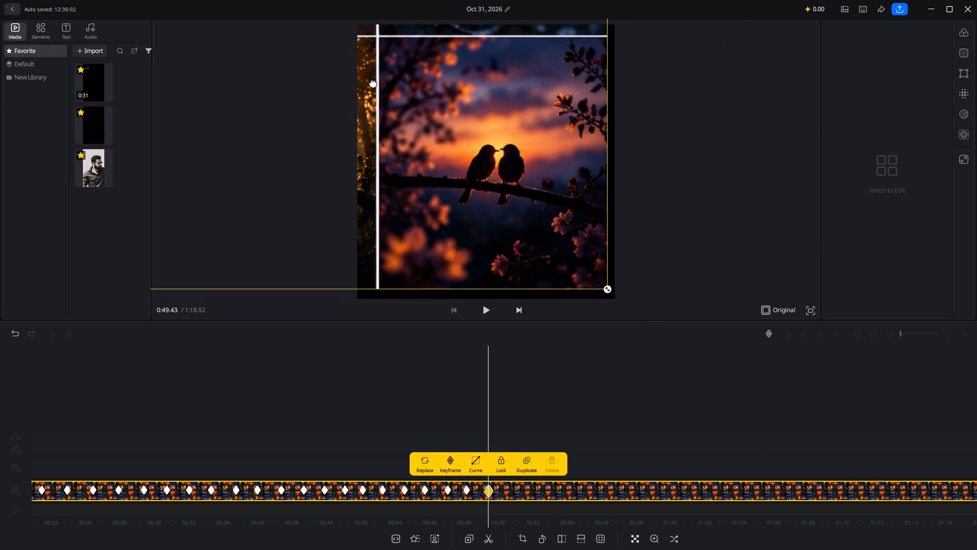
drag(373, 82, 473, 194)
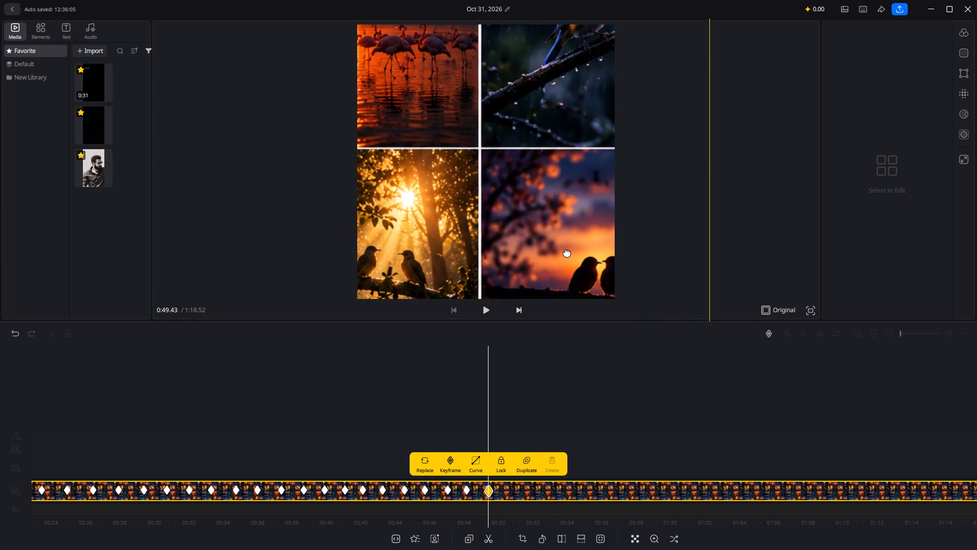
drag(544, 207, 398, 25)
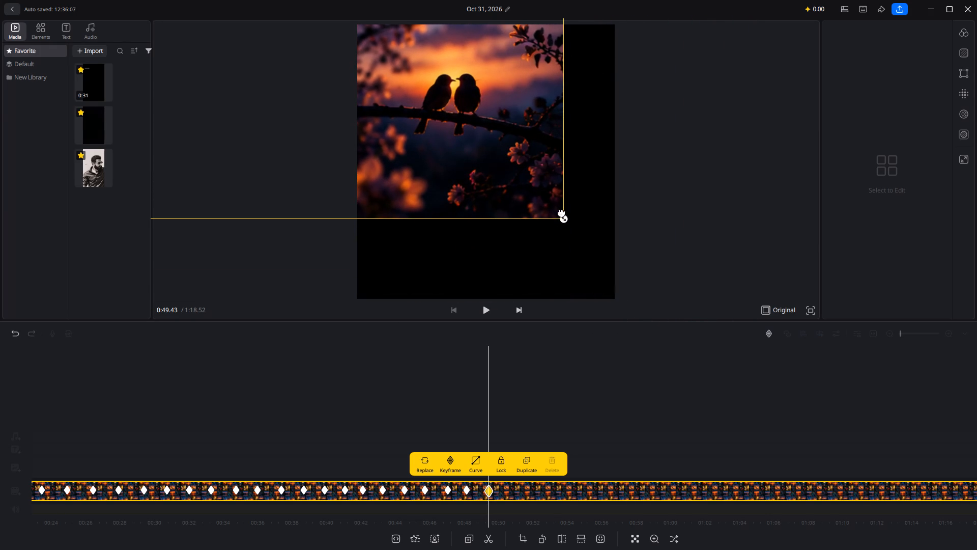
drag(565, 220, 589, 244)
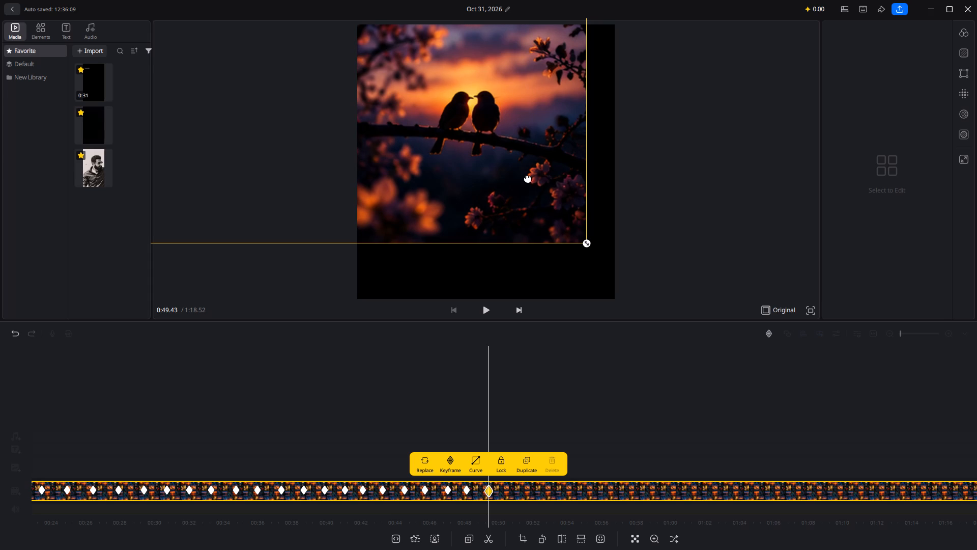
drag(560, 217, 583, 249)
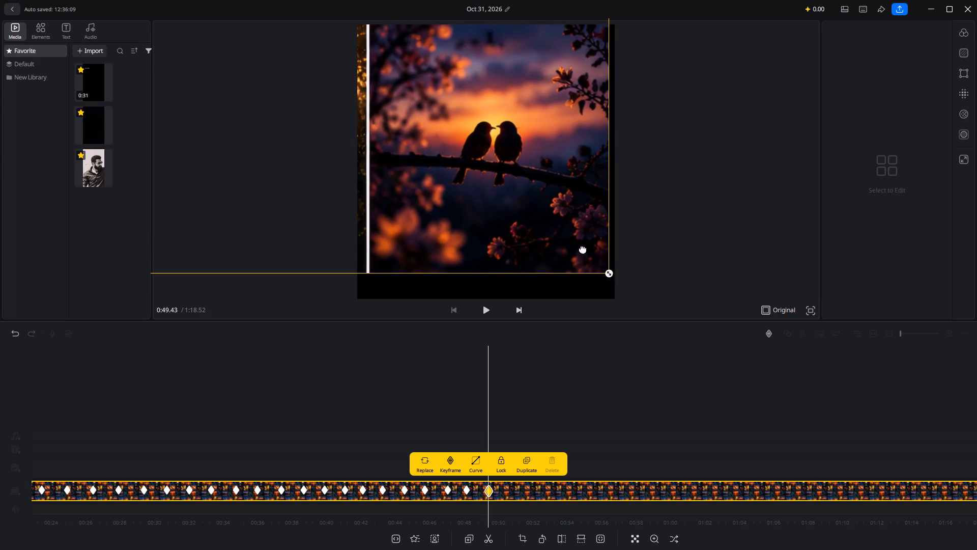
drag(583, 249, 566, 260)
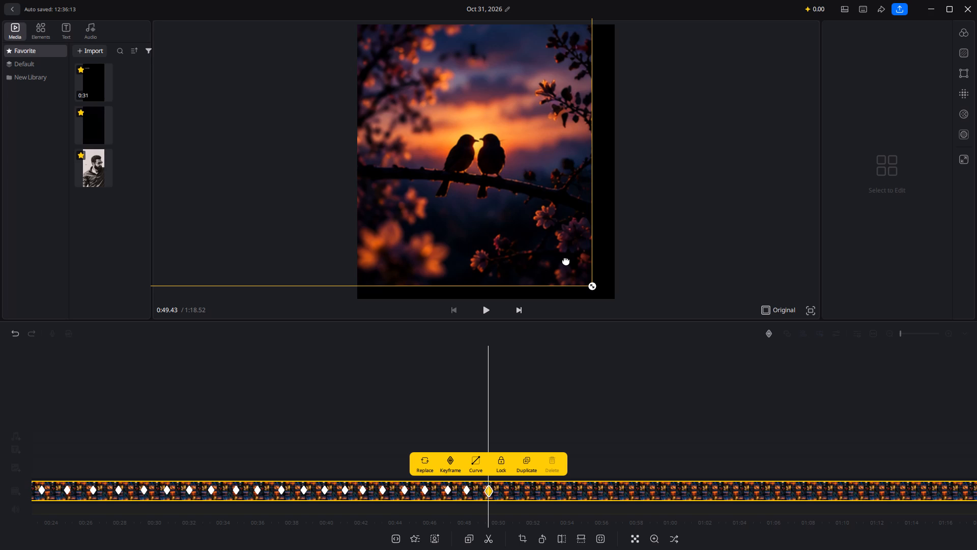
click(562, 222)
Enlarge the collage a little more and align the two-bird tile with the frame edges.
drag(591, 285, 615, 289)
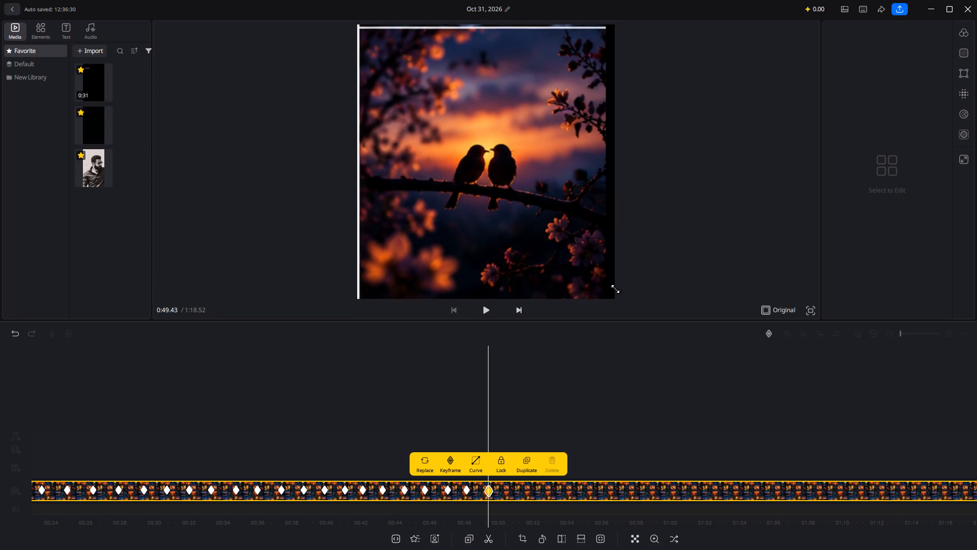
drag(615, 289, 634, 298)
drag(496, 242, 489, 230)
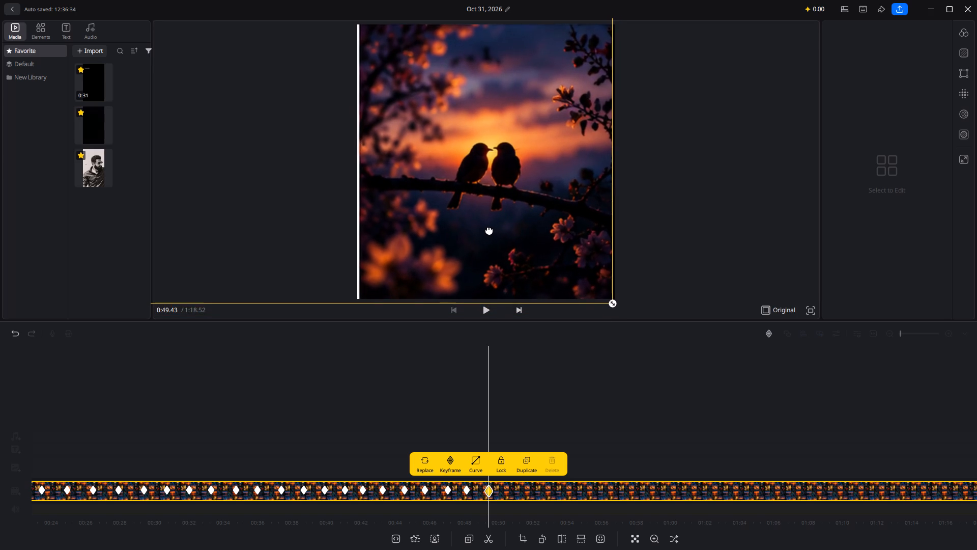
drag(489, 230, 485, 230)
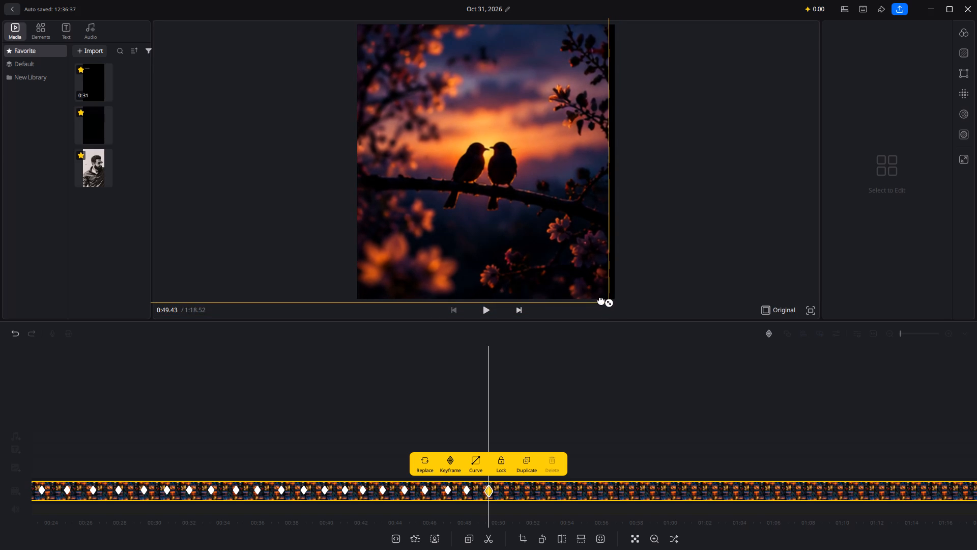
drag(609, 304, 614, 306)
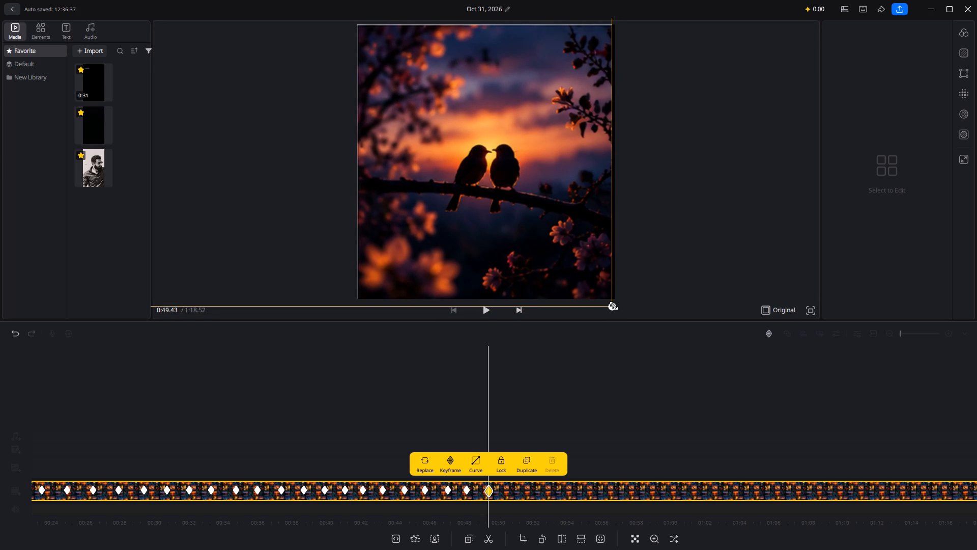
click(555, 250)
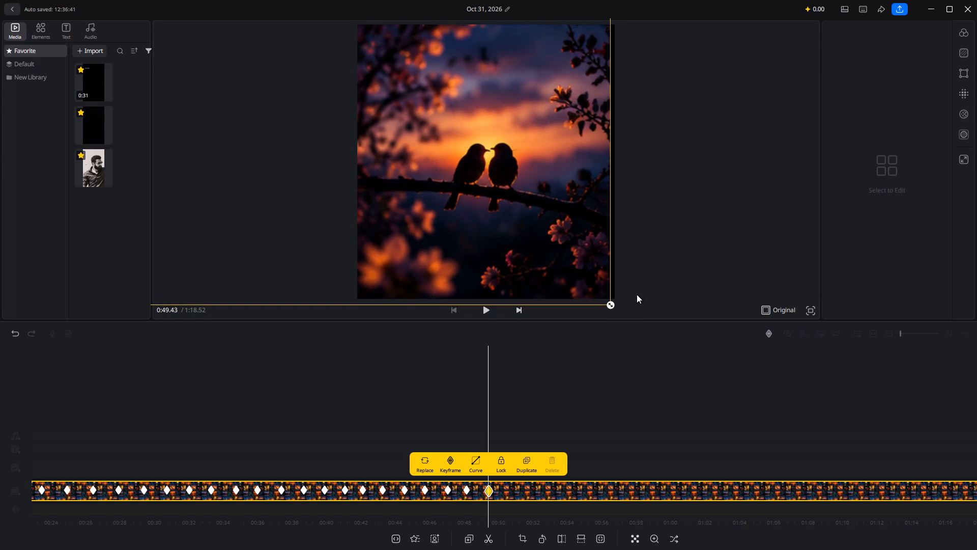
click(610, 305)
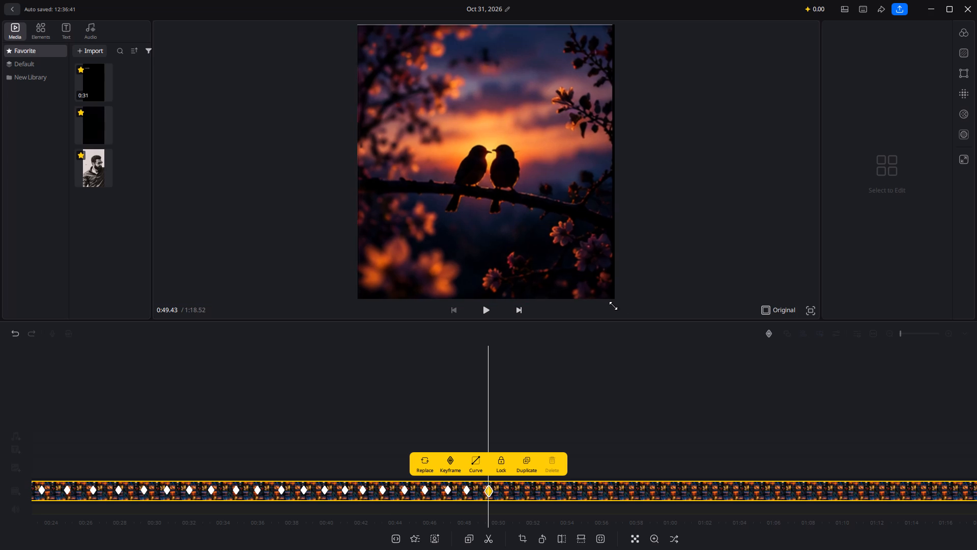
Shift the collage to the bluebird tile to compare the fit, return to the two-bird tile, and enlarge the collage slightly.
drag(564, 250, 572, 418)
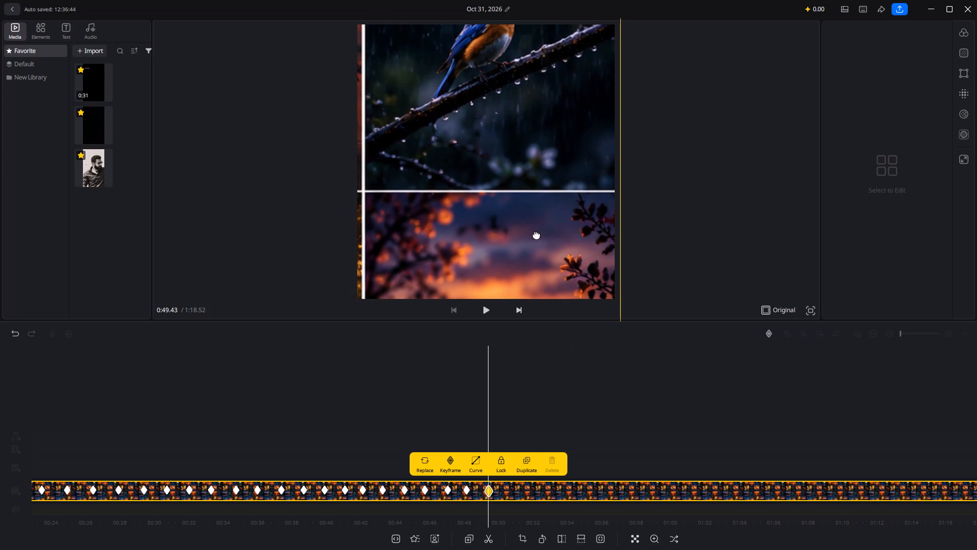
drag(525, 173, 512, 278)
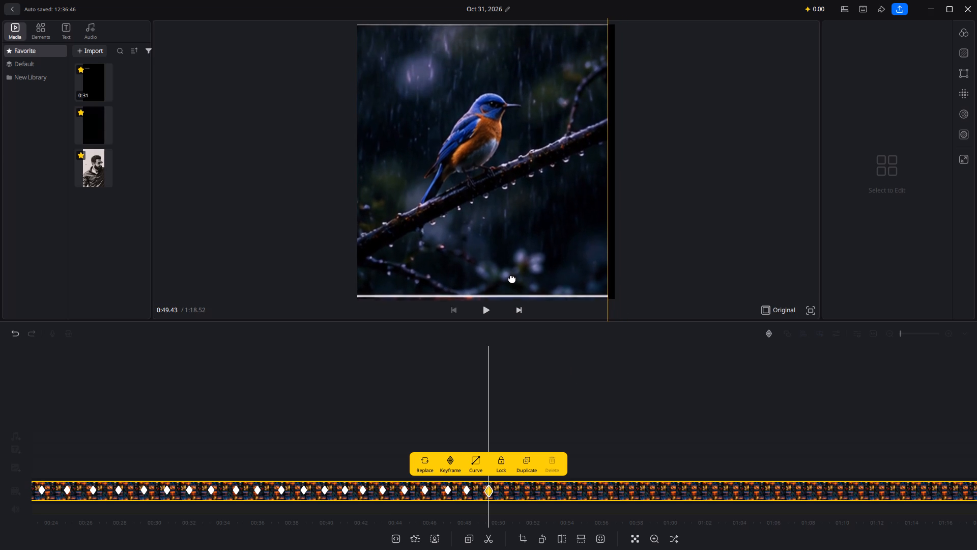
drag(512, 278, 441, 0)
drag(479, 102, 479, 86)
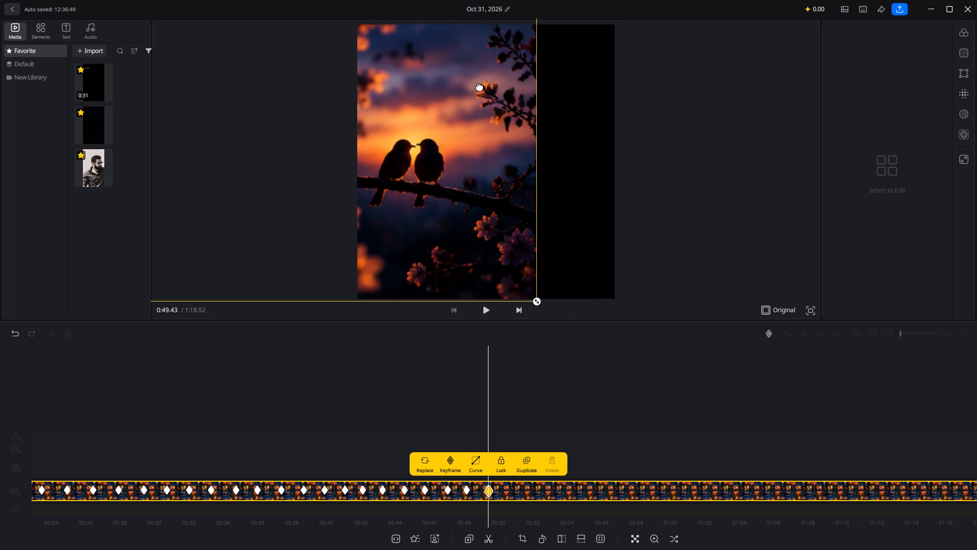
drag(479, 86, 480, 59)
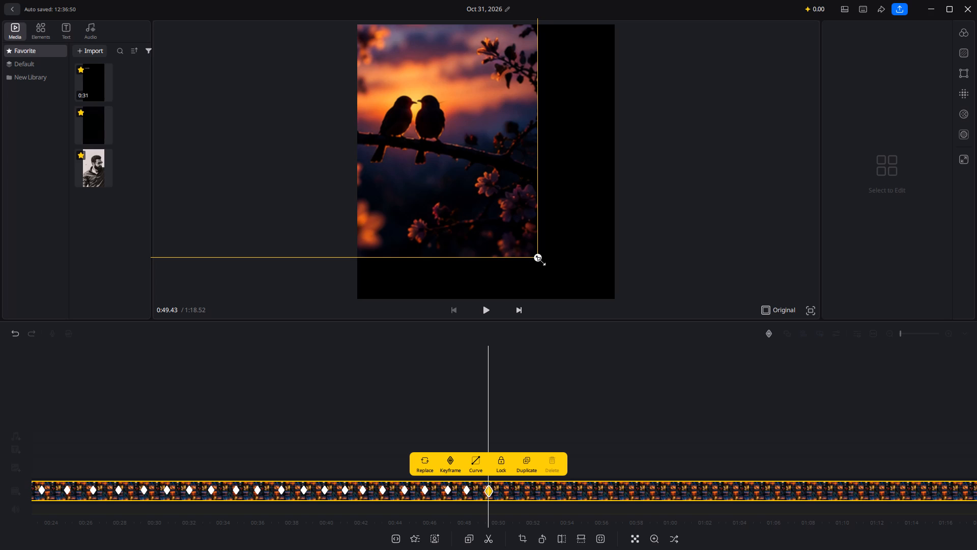
click(541, 262)
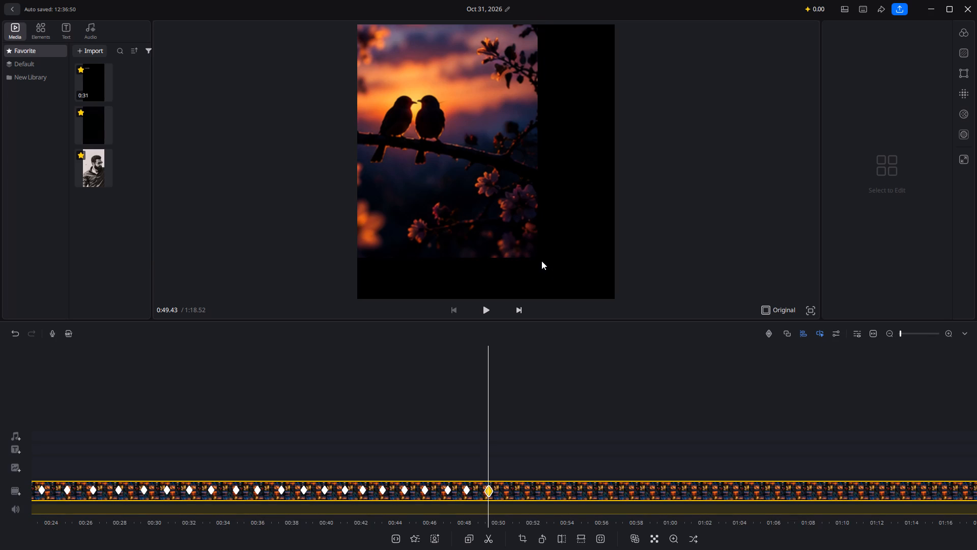
click(525, 240)
drag(539, 256, 559, 271)
Compare the fit on the bluebird tile again, enlarge the collage slightly, and fill the frame with the two-bird tile at 0:49.43.
drag(475, 203, 556, 394)
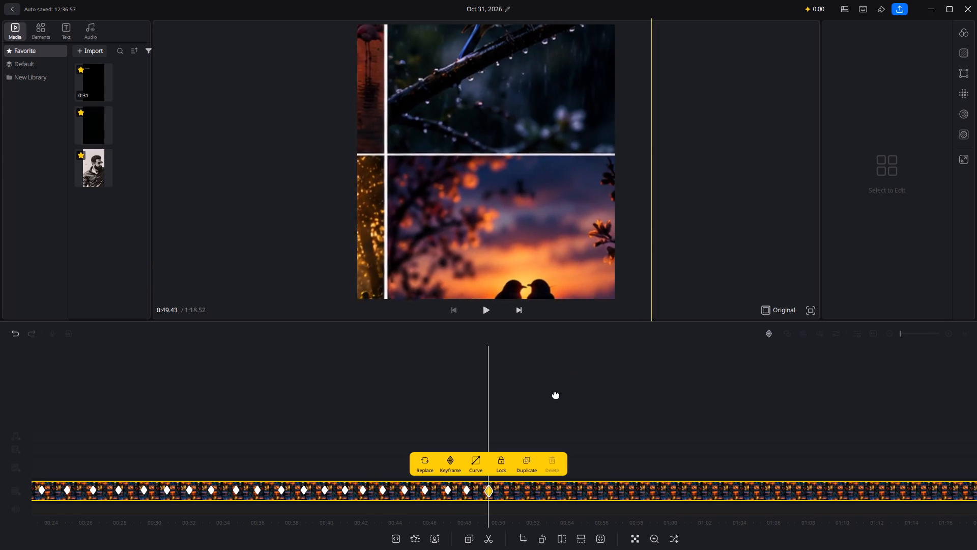
drag(556, 394, 537, 406)
drag(508, 197, 510, 318)
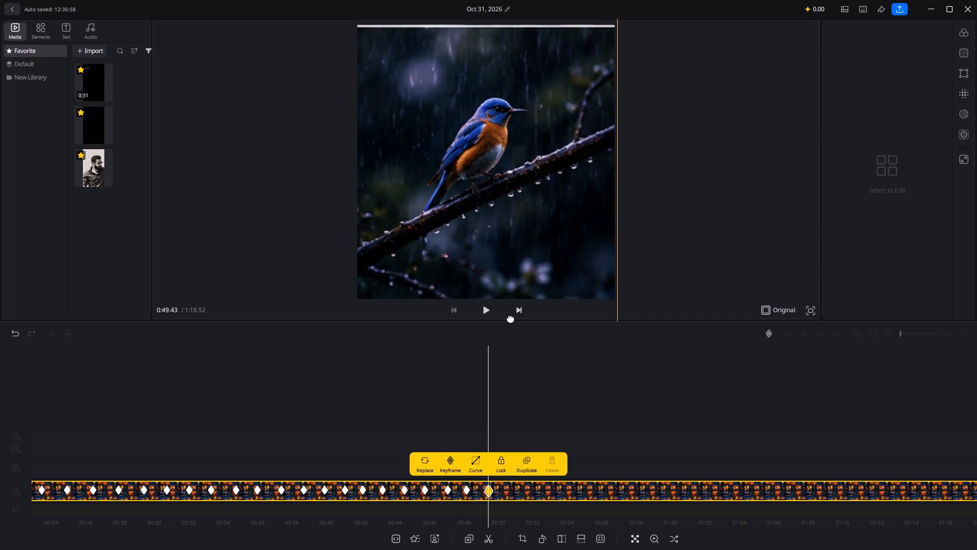
drag(510, 318, 457, 166)
drag(480, 230, 428, 25)
drag(516, 242, 524, 248)
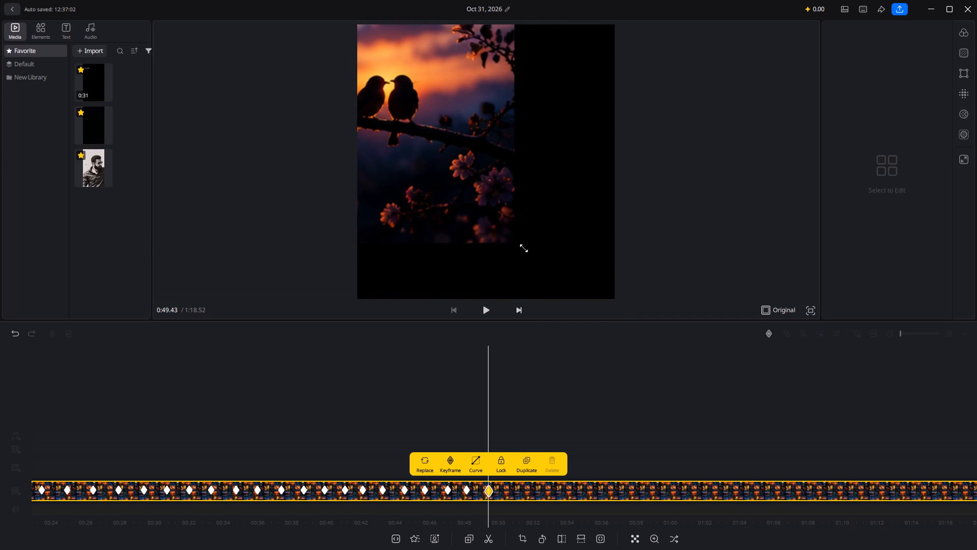
drag(524, 248, 550, 271)
drag(493, 208, 557, 233)
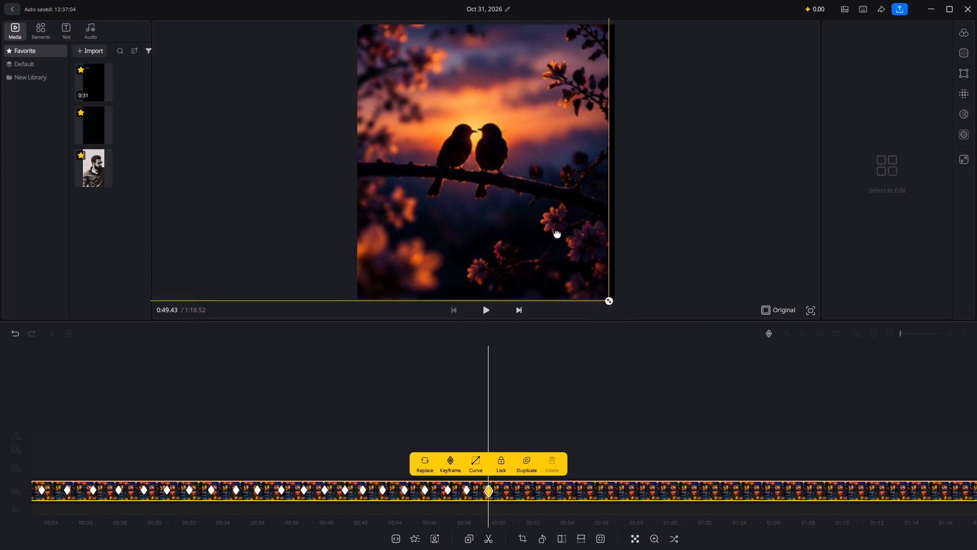
drag(557, 233, 567, 237)
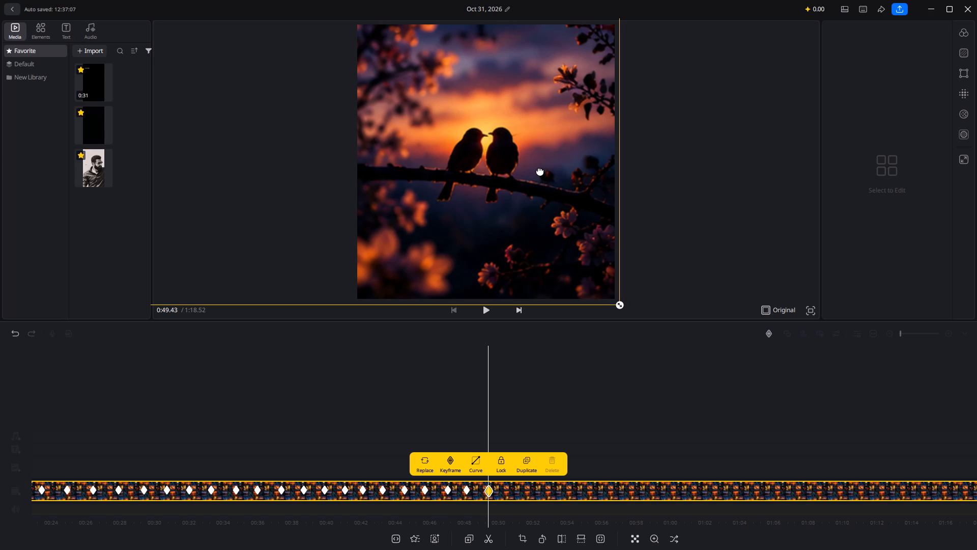
Move the enlarged collage from the two-bird tile to the bluebird tile and fill the frame with it at 0:49.43.
drag(540, 171, 604, 496)
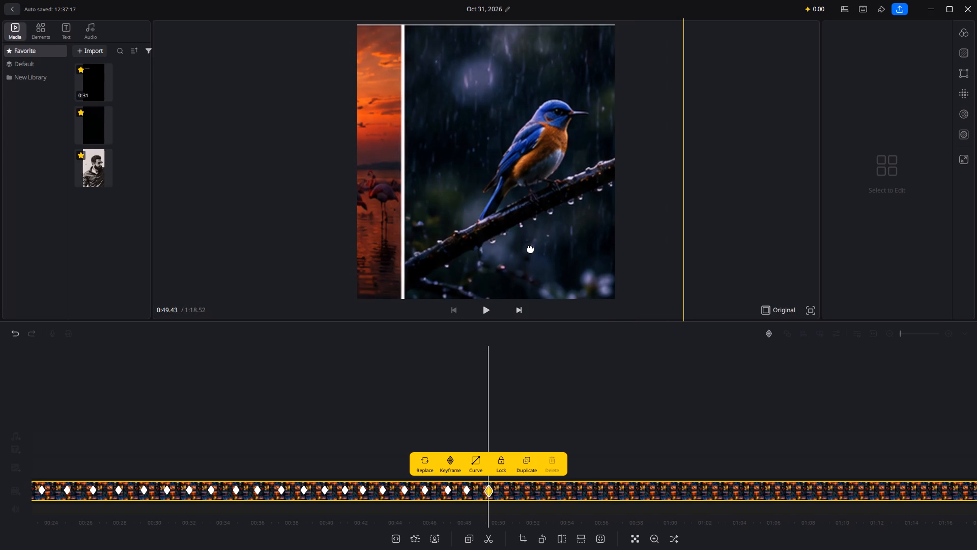
drag(530, 248, 461, 237)
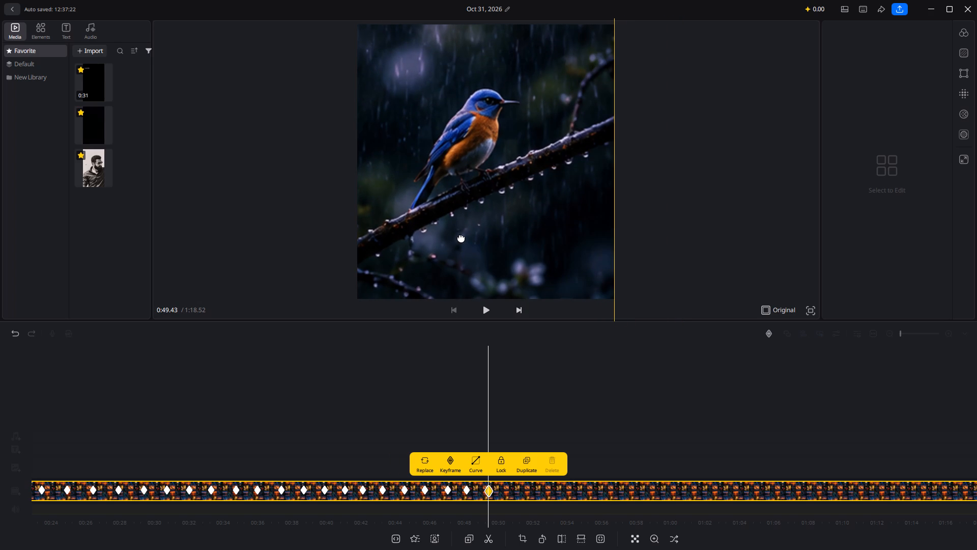
drag(461, 237, 468, 222)
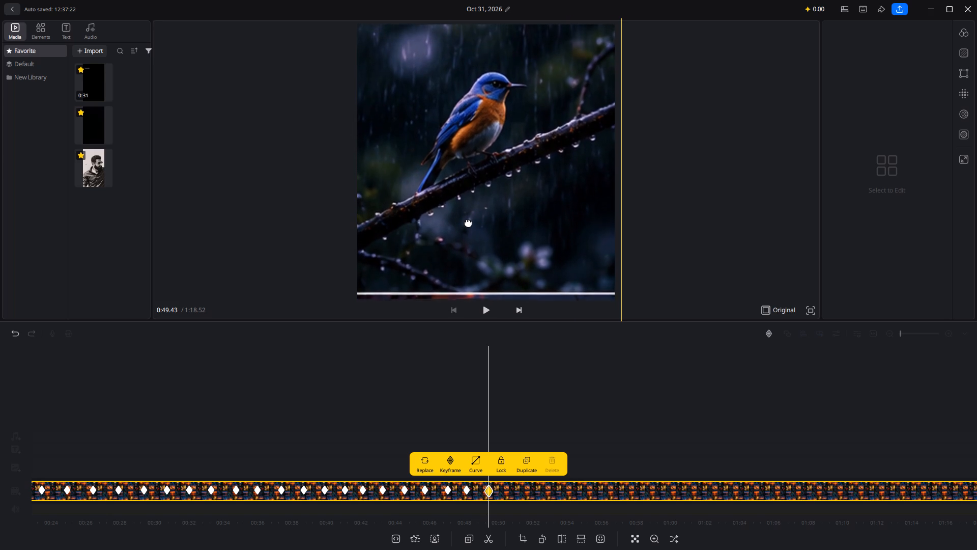
drag(468, 222, 471, 231)
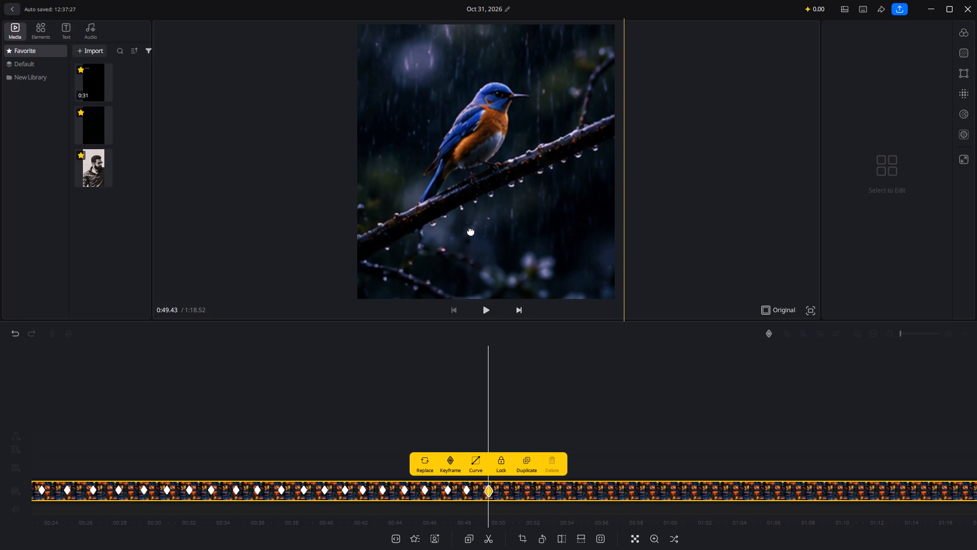
Add a keyframe at 0:50.59 that holds the bluebird close-up.
scroll(475, 374, right, 1)
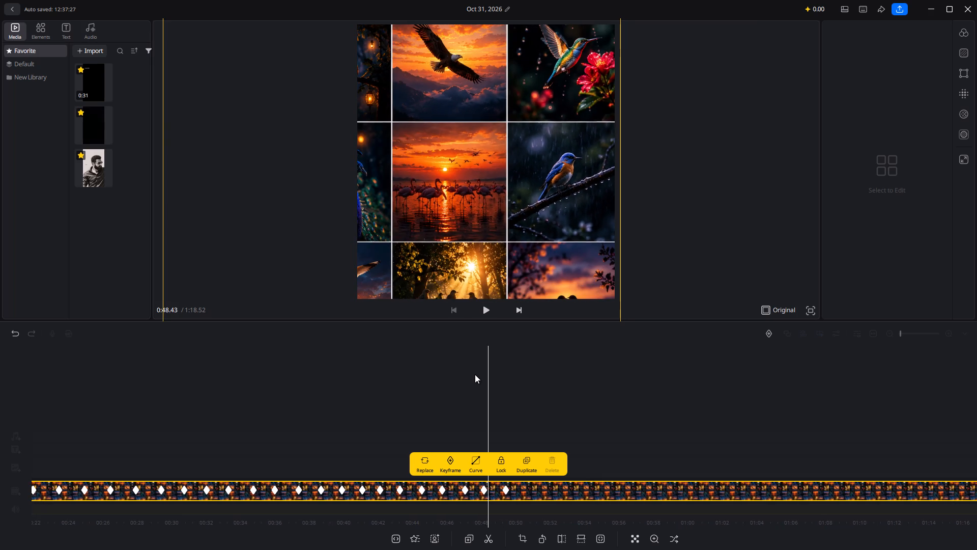
scroll(475, 374, right, 1)
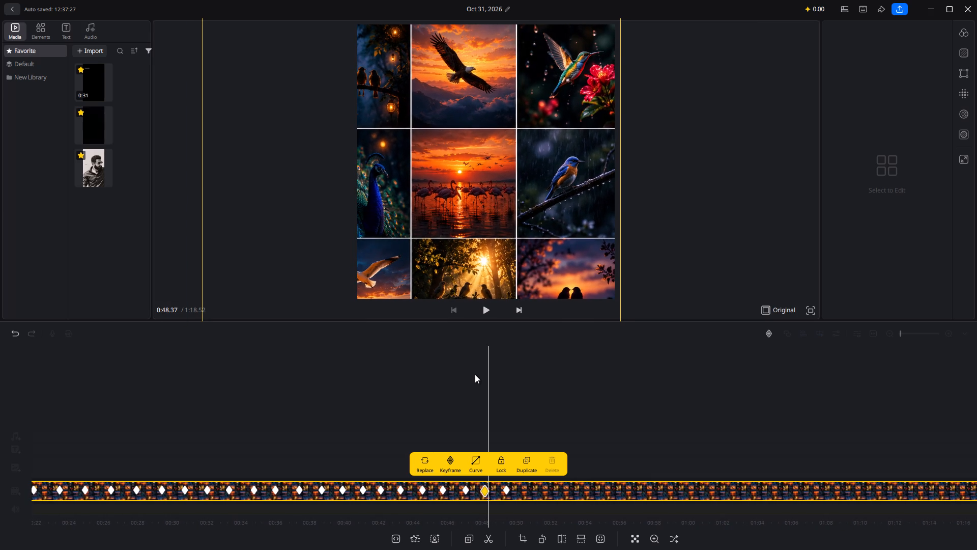
scroll(475, 374, right, 2)
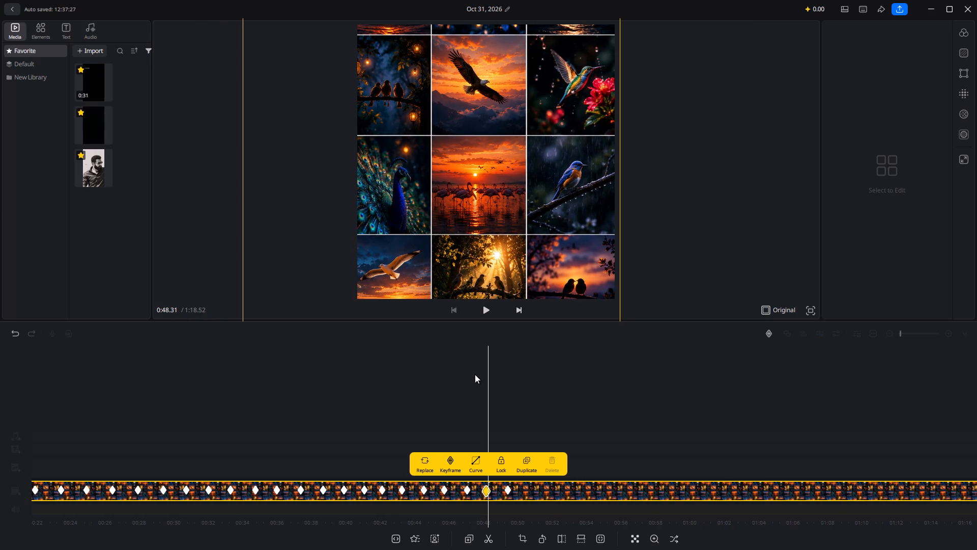
scroll(475, 374, left, 2)
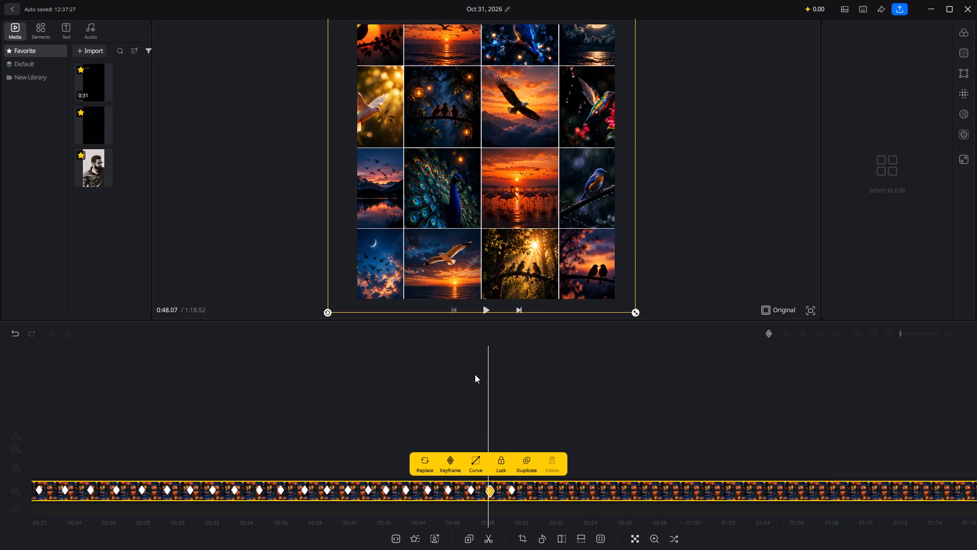
scroll(475, 374, left, 1)
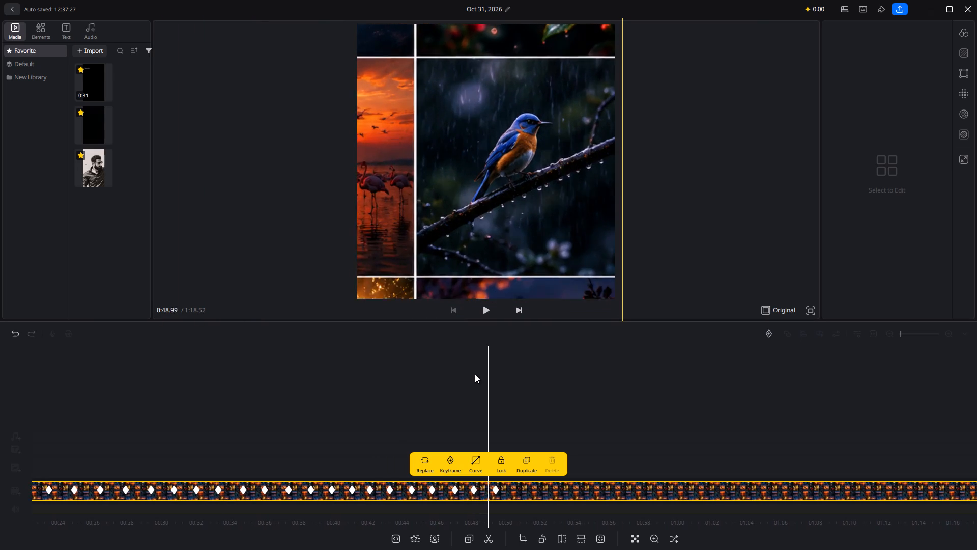
scroll(475, 374, left, 2)
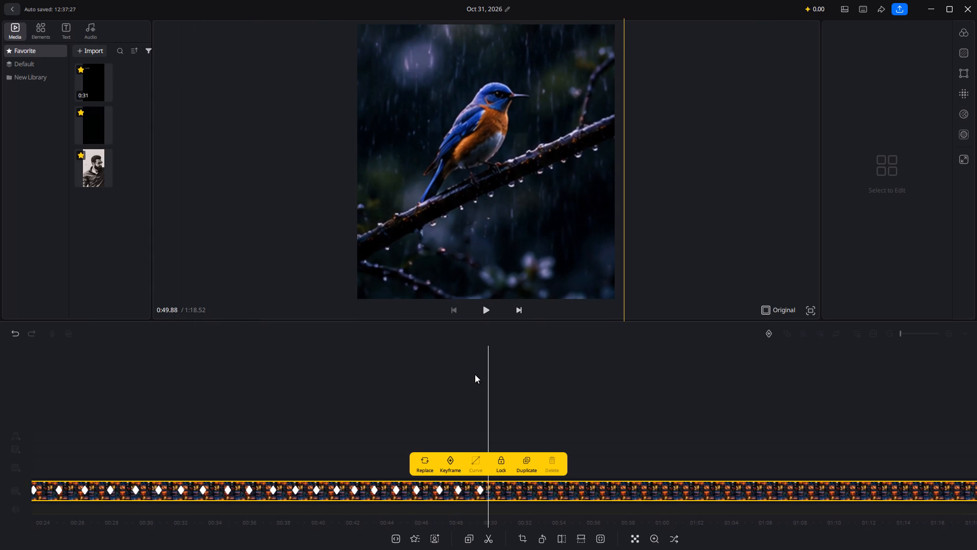
scroll(475, 374, left, 2)
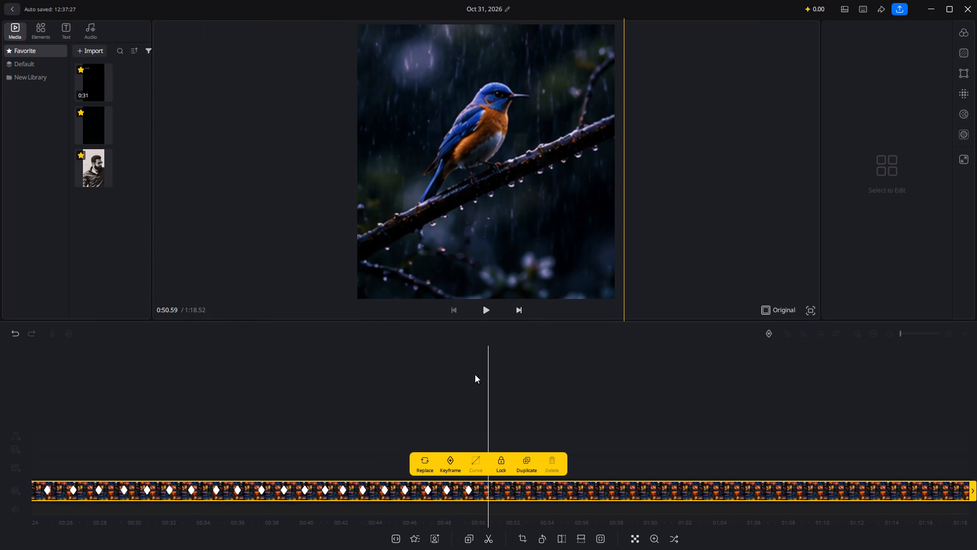
scroll(475, 374, left, 1)
click(450, 463)
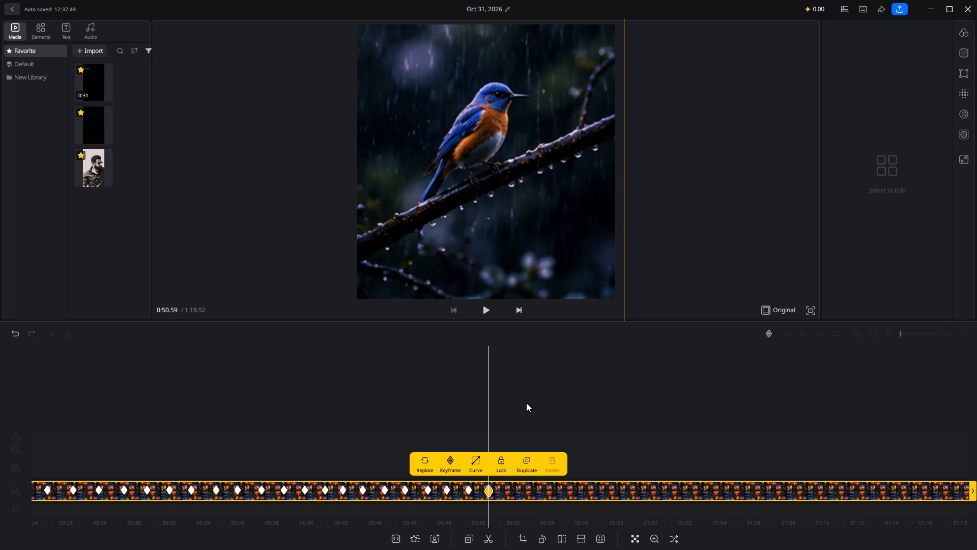
Add another keyframe for the bluebird close-up at 0:51.80.
scroll(526, 403, up, 1)
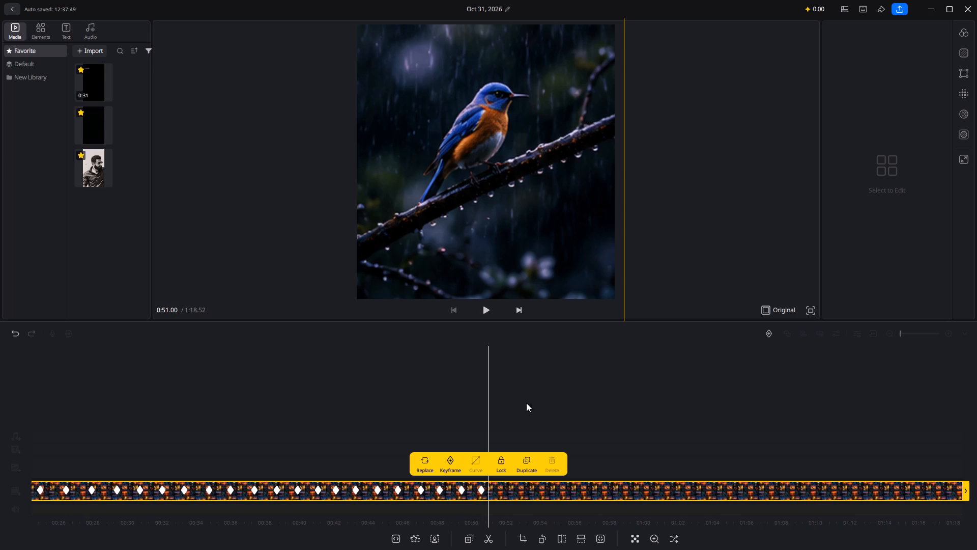
scroll(526, 403, up, 1)
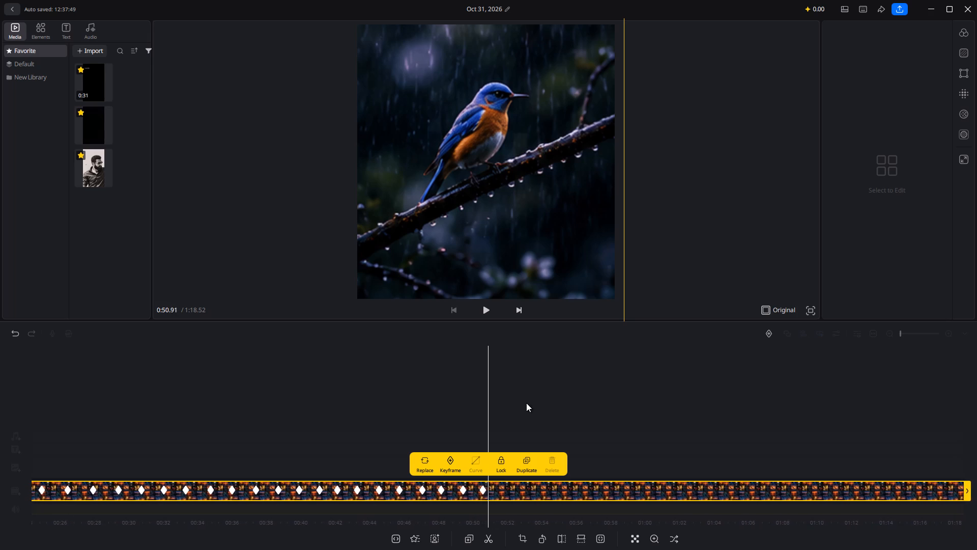
scroll(526, 403, up, 1)
scroll(526, 403, right, 2)
scroll(526, 403, left, 2)
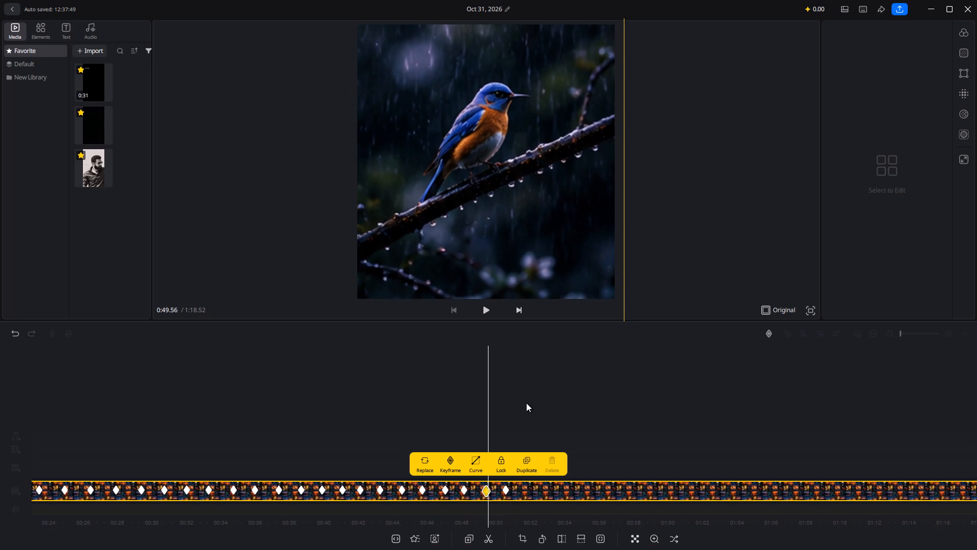
scroll(526, 403, left, 2)
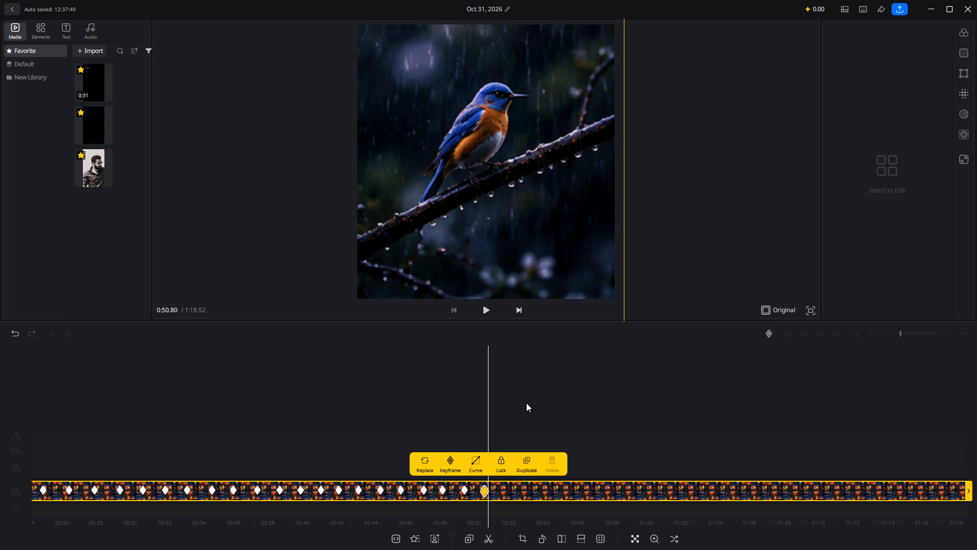
scroll(526, 403, left, 2)
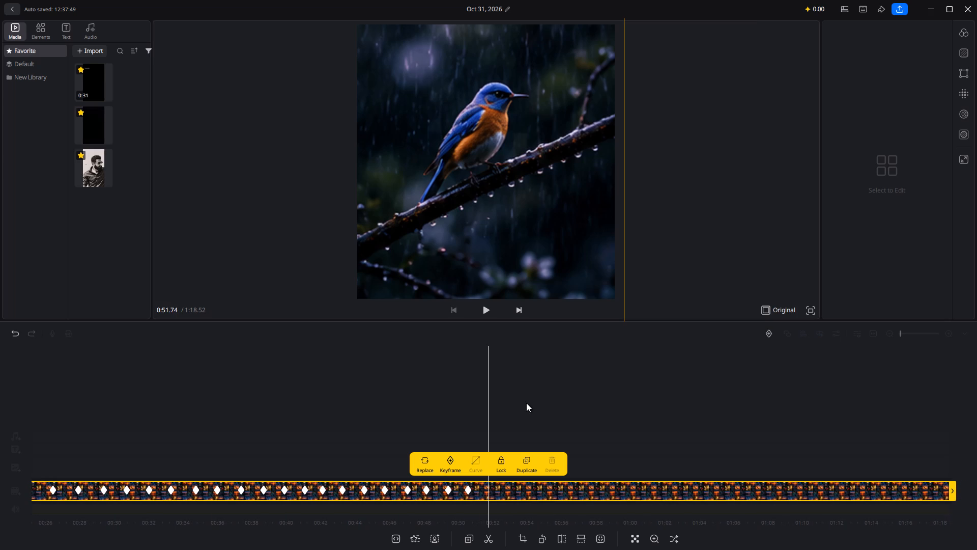
scroll(526, 403, left, 1)
click(451, 457)
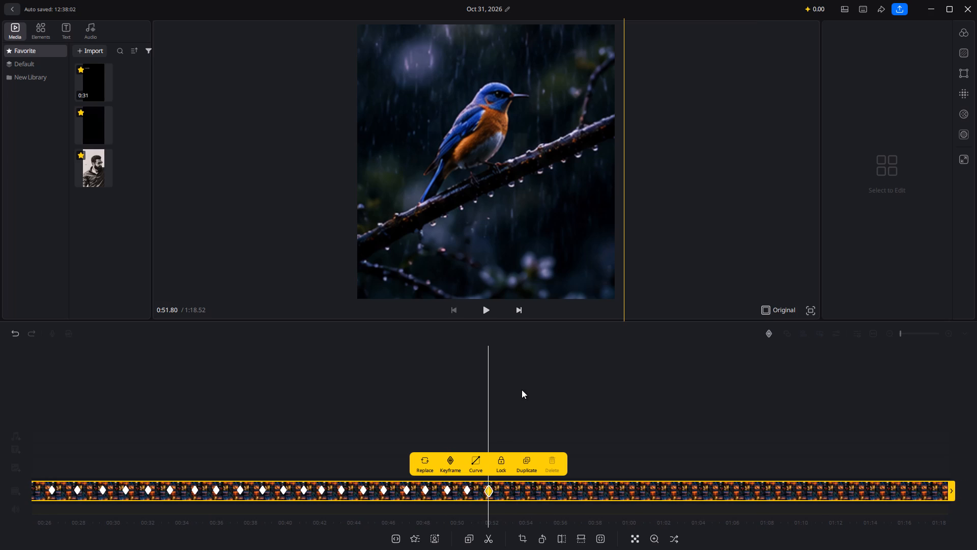
Review the animation from the flamingo close-up through the grid to the bluebird close-up, ending at the last keyframe.
scroll(522, 390, right, 6)
scroll(522, 390, left, 4)
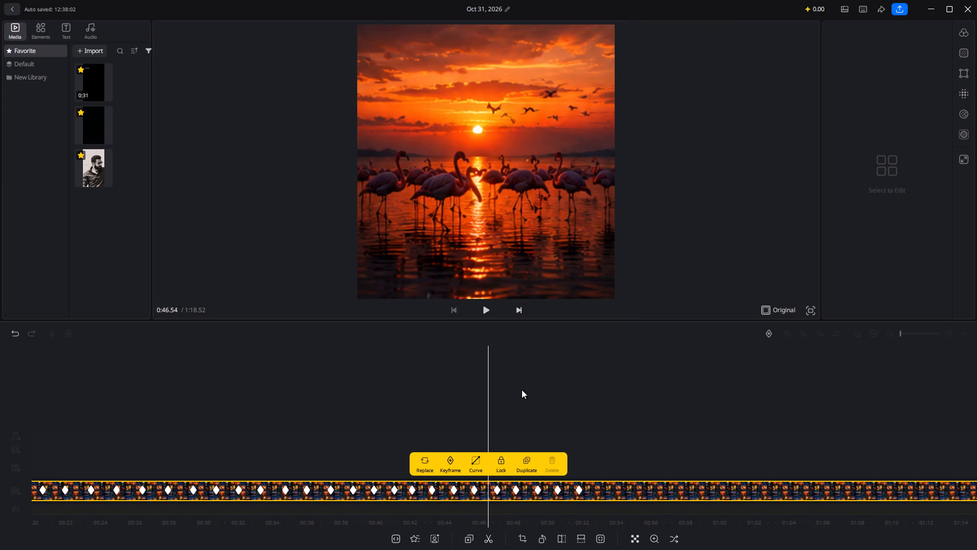
scroll(522, 390, left, 2)
scroll(522, 390, right, 2)
scroll(522, 390, left, 1)
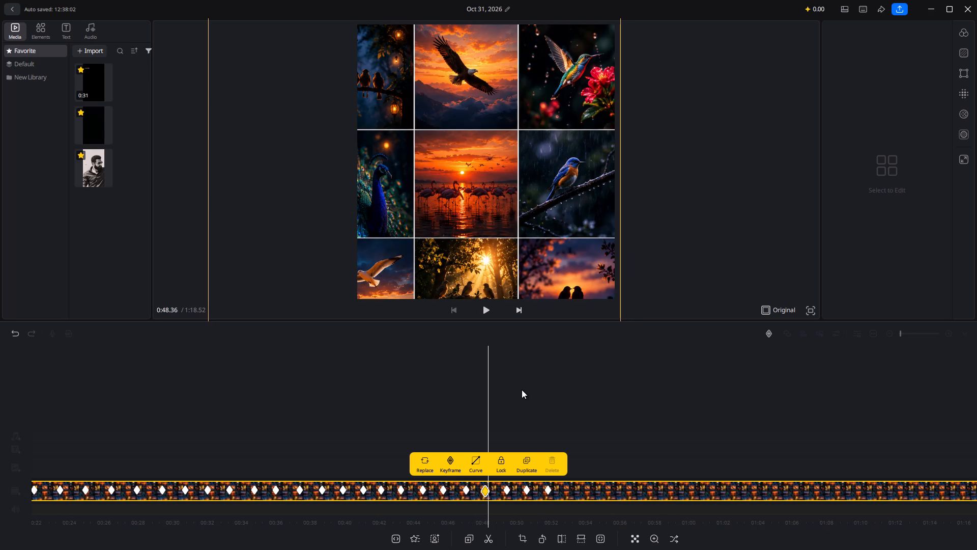
scroll(522, 390, left, 4)
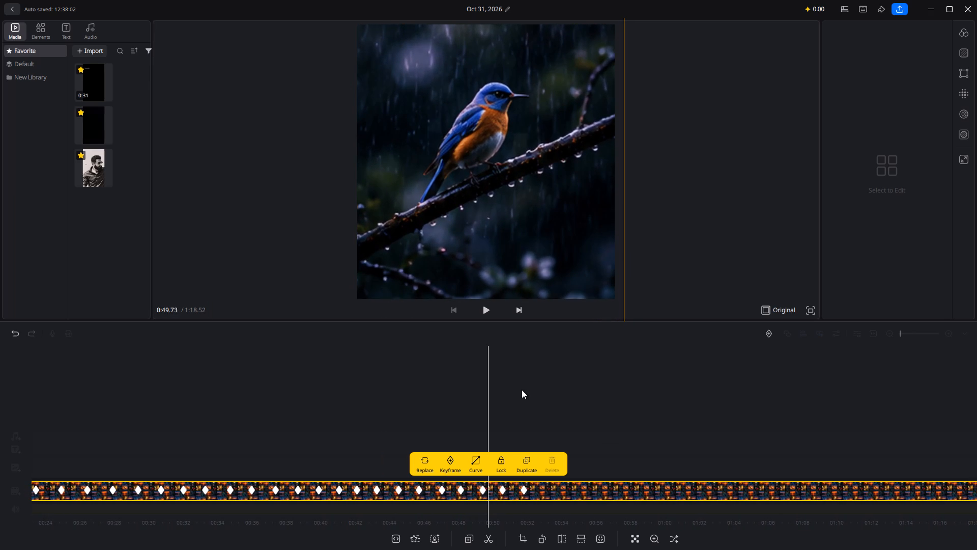
scroll(522, 390, left, 3)
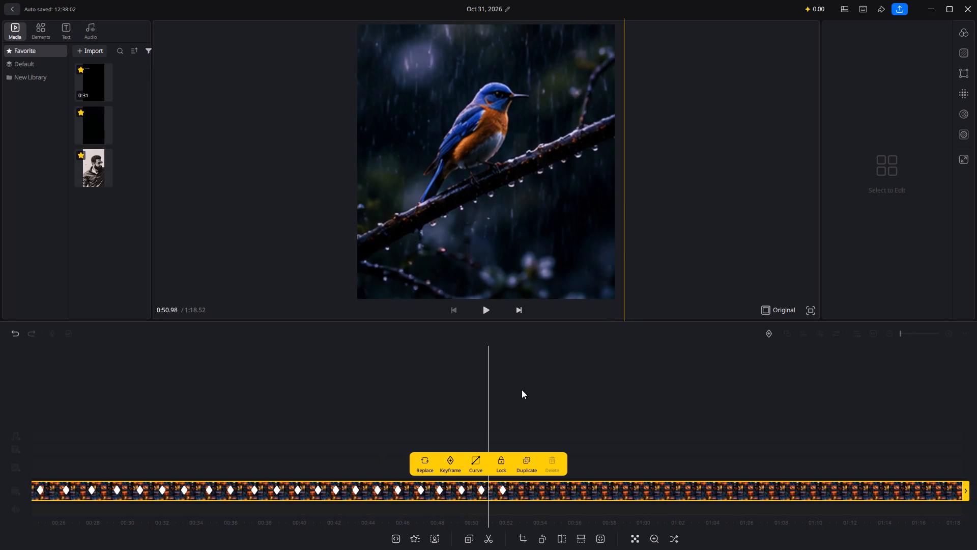
scroll(522, 390, left, 2)
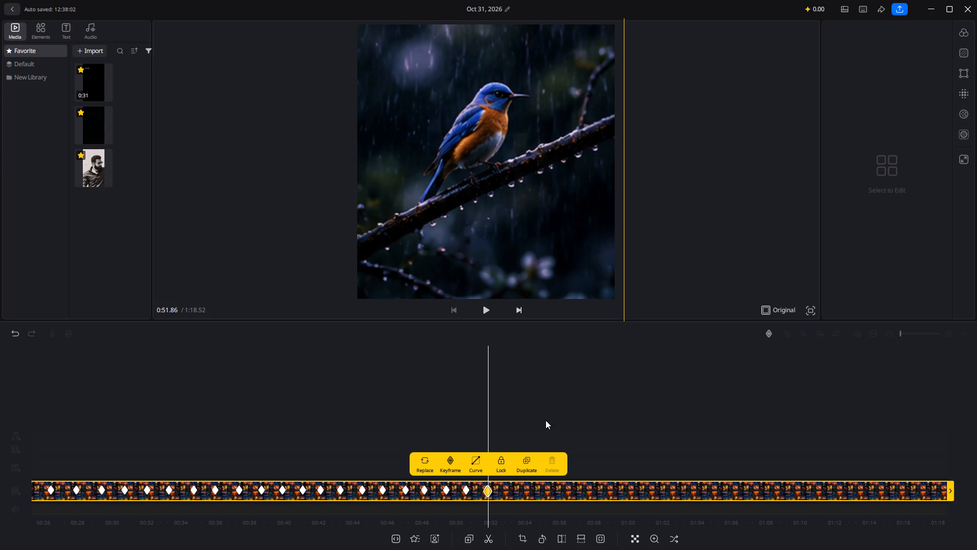
At the last keyframe, shrink the collage from the bluebird close-up until about three tile columns span the frame.
drag(563, 287, 522, 145)
drag(522, 145, 490, 0)
drag(508, 200, 600, 127)
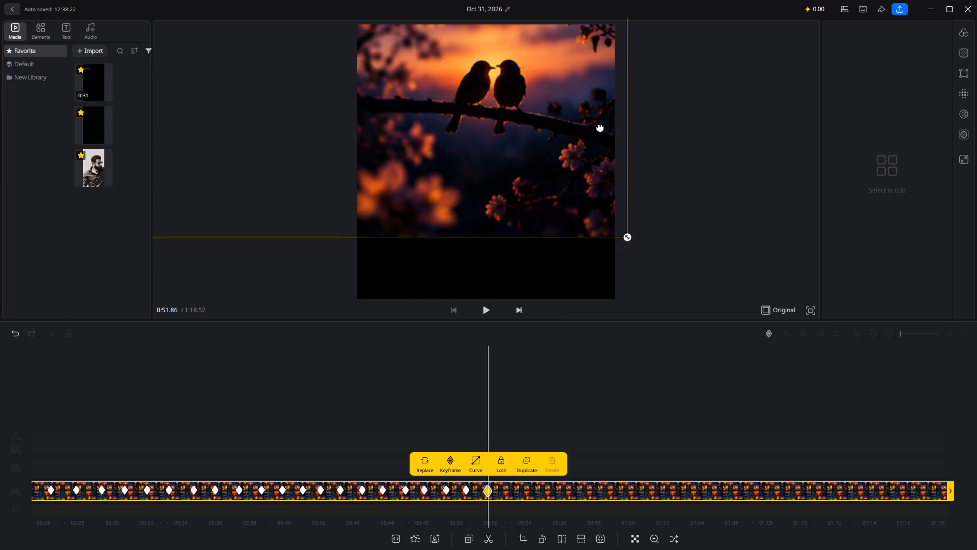
drag(600, 127, 631, 173)
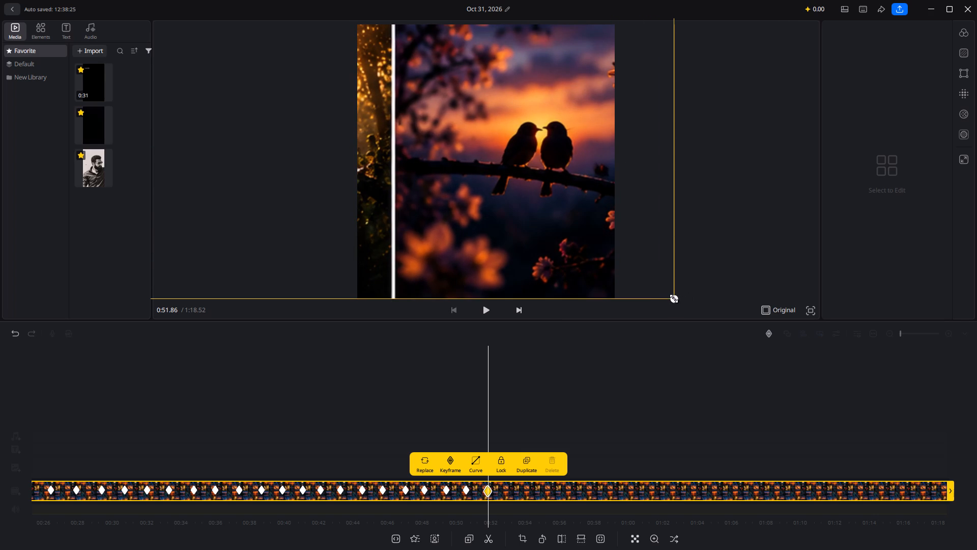
drag(674, 298, 413, 125)
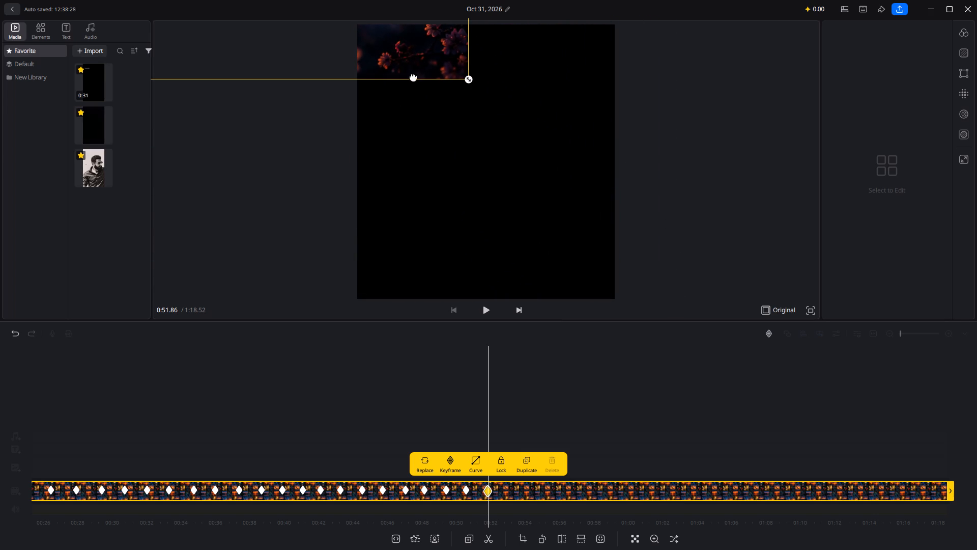
drag(414, 73, 619, 300)
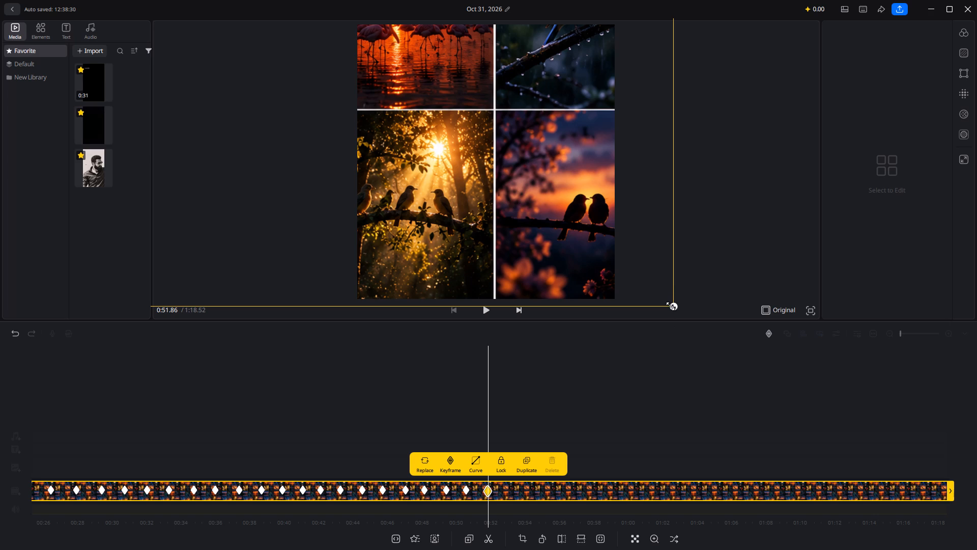
drag(670, 306, 451, 143)
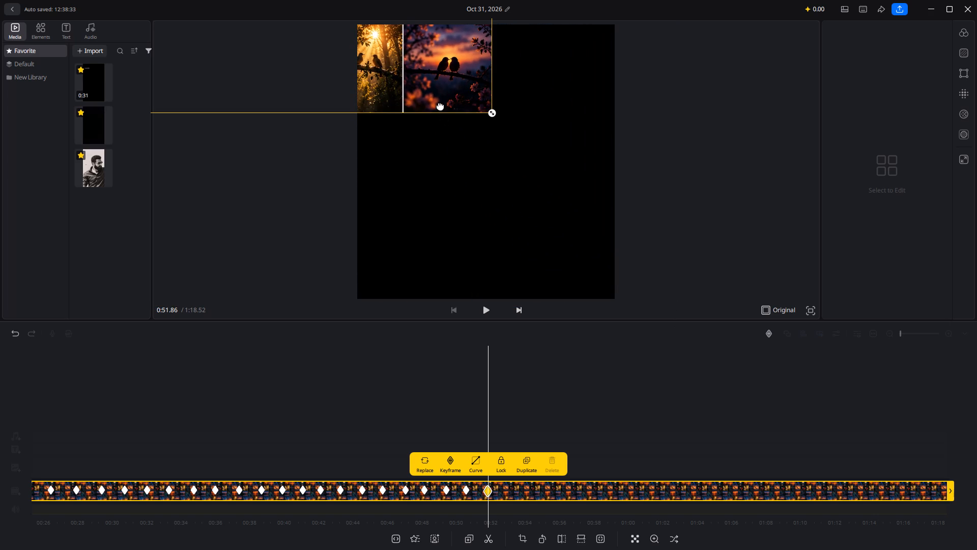
drag(440, 94, 569, 272)
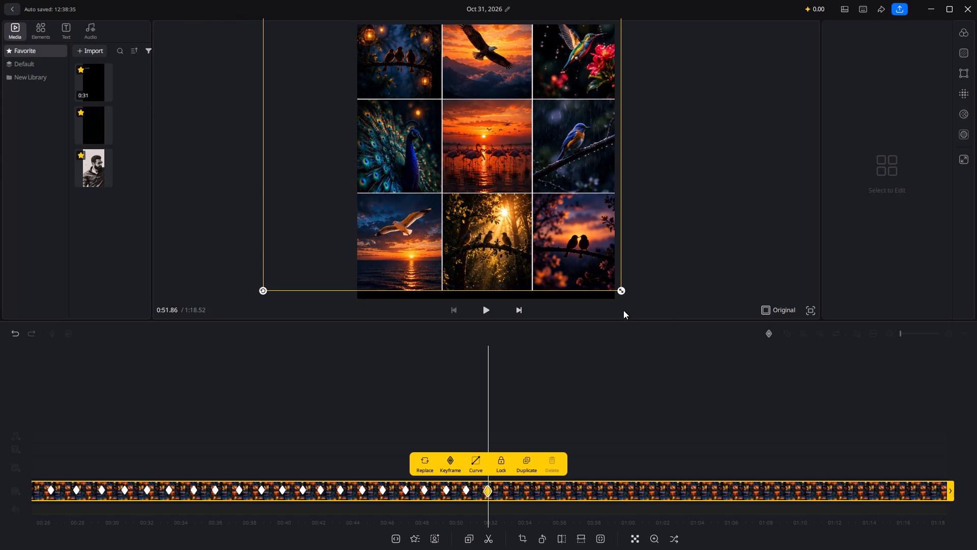
Shrink the collage further and align it so the full four-by-four grid fits the frame at the last keyframe.
drag(621, 292, 568, 251)
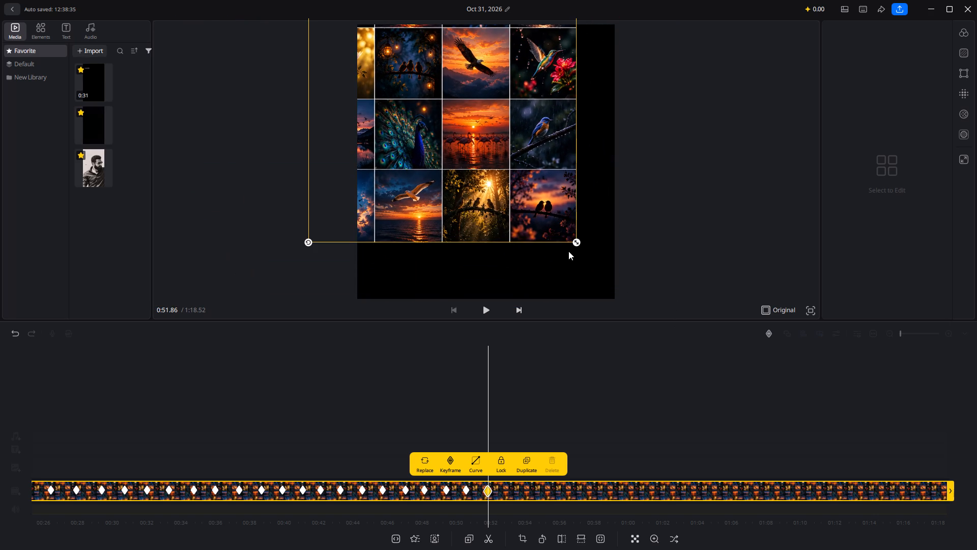
drag(522, 200, 568, 258)
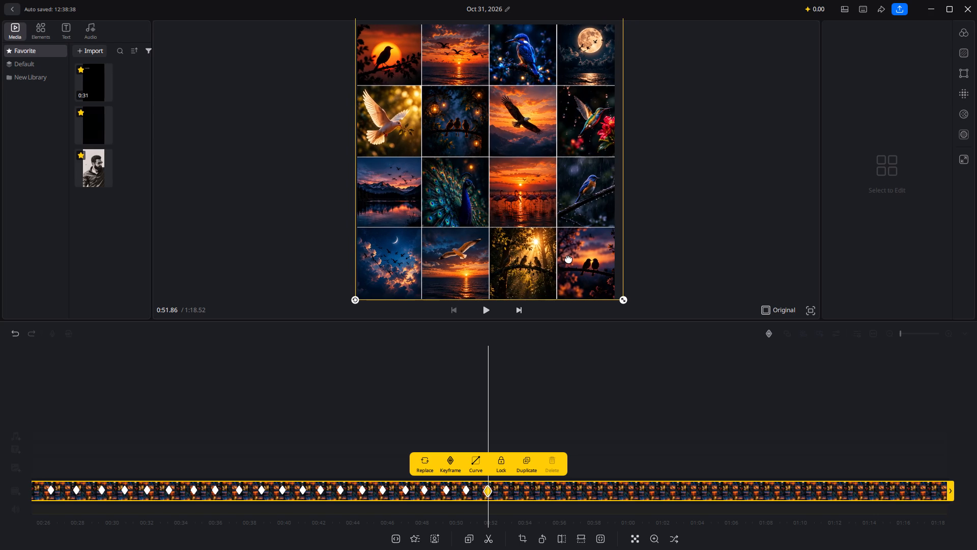
drag(568, 258, 571, 258)
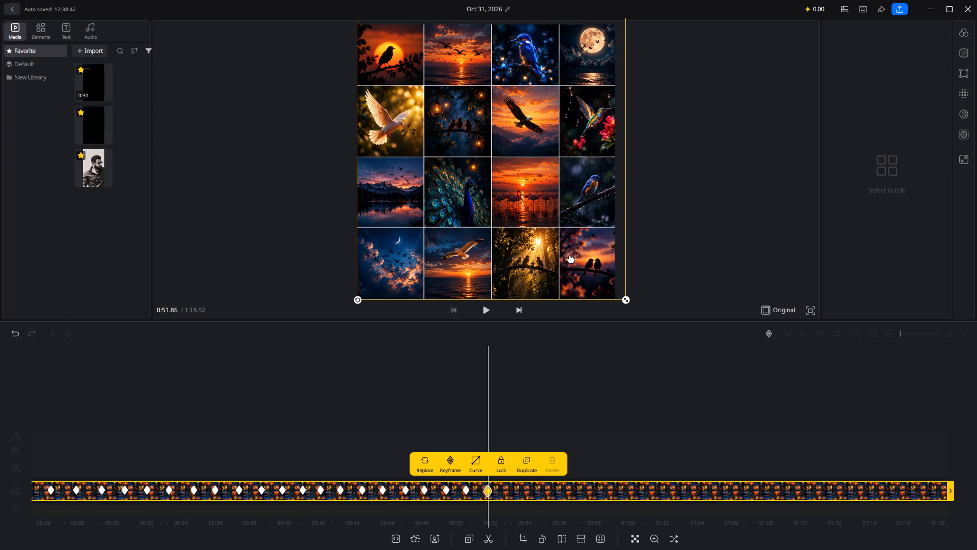
drag(626, 295, 617, 292)
drag(581, 262, 575, 265)
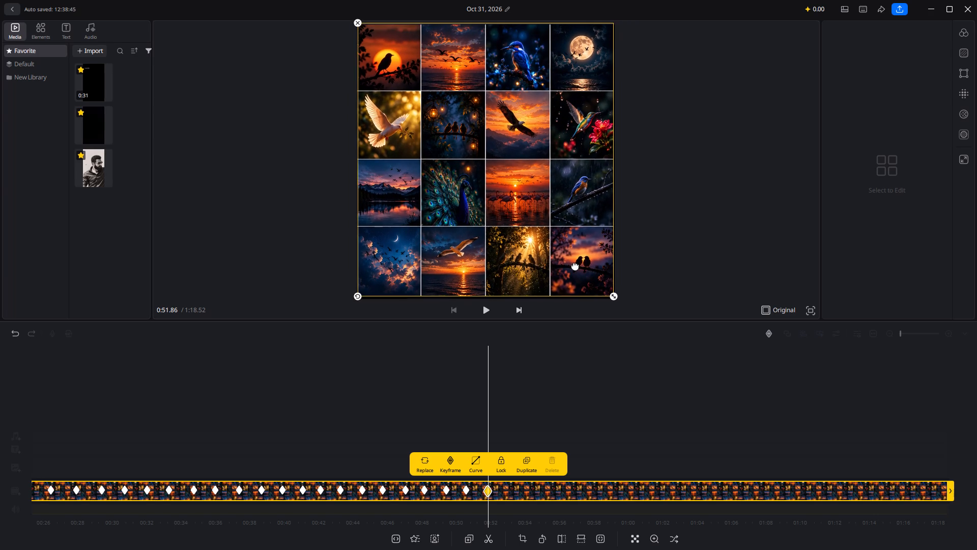
Fine-tune the collage's size and position at the 0:51.86 keyframe so the four-by-four grid fills the frame edge to edge.
drag(575, 265, 573, 262)
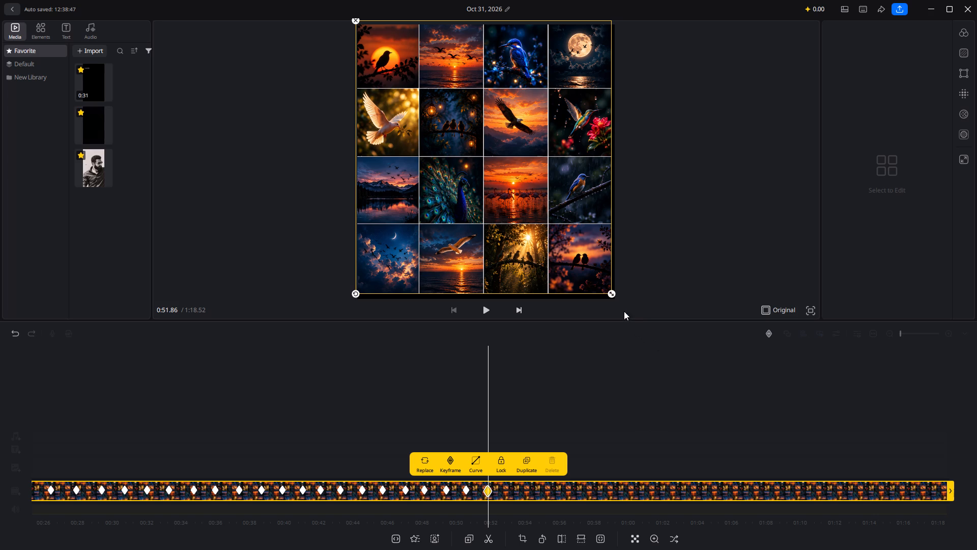
drag(613, 293, 614, 294)
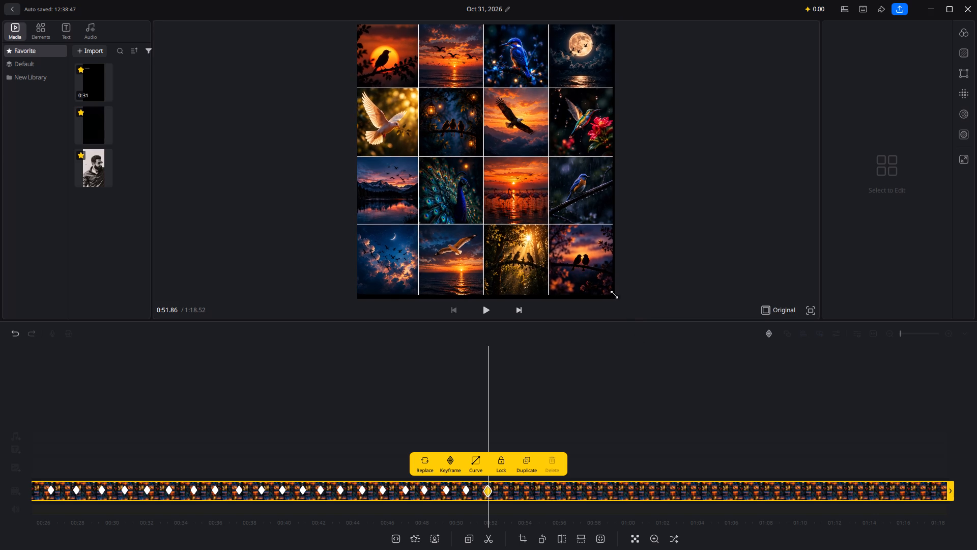
drag(614, 294, 614, 298)
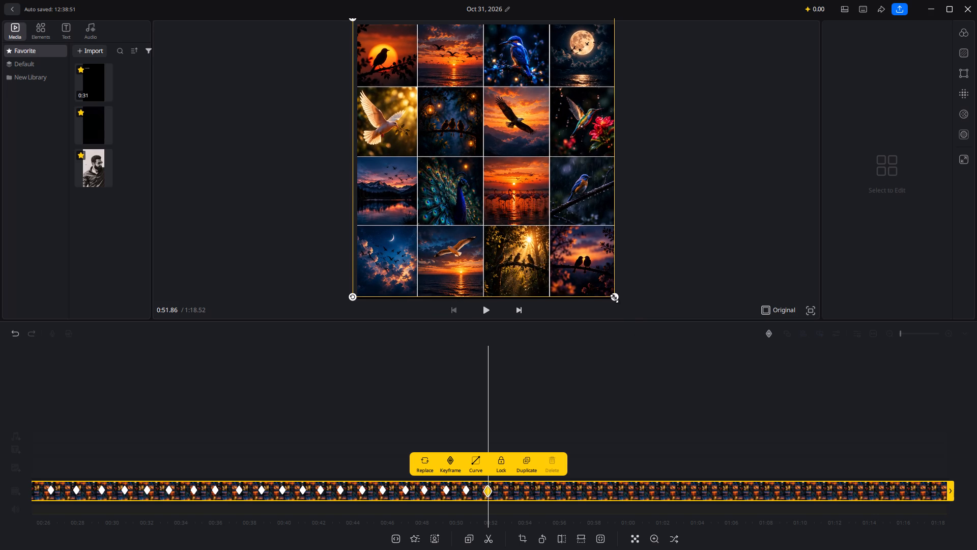
click(679, 246)
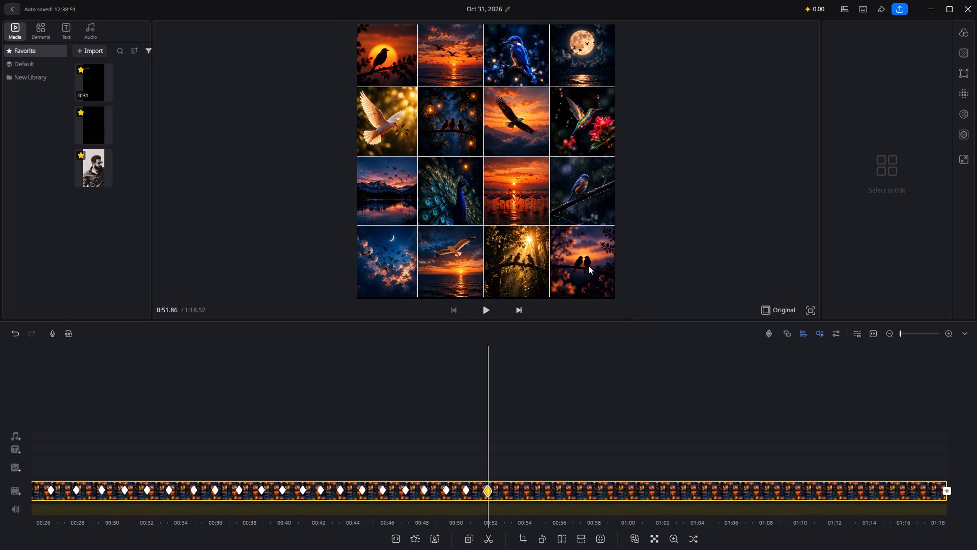
click(588, 265)
drag(612, 297, 615, 302)
Add a keyframe holding the full grid at 0:52.98.
scroll(572, 440, right, 10)
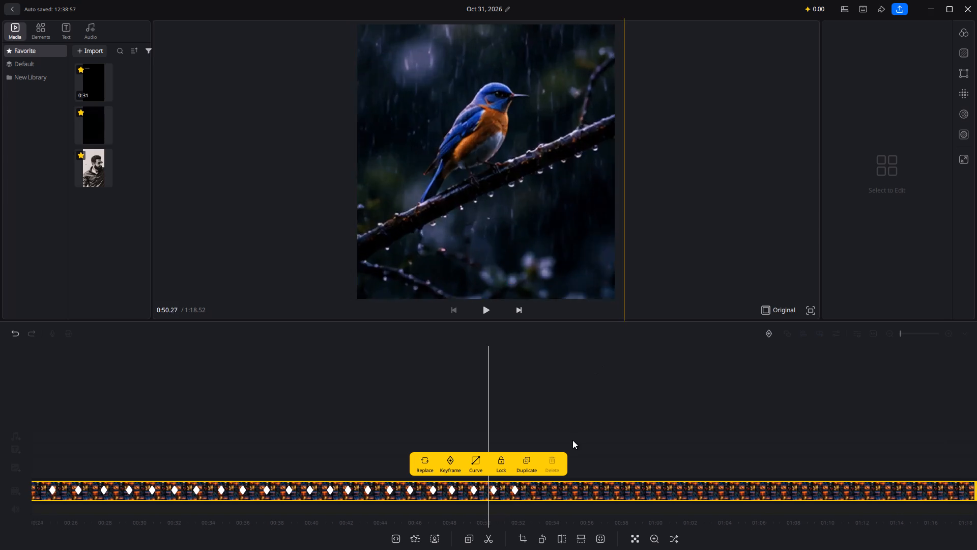
scroll(572, 440, left, 5)
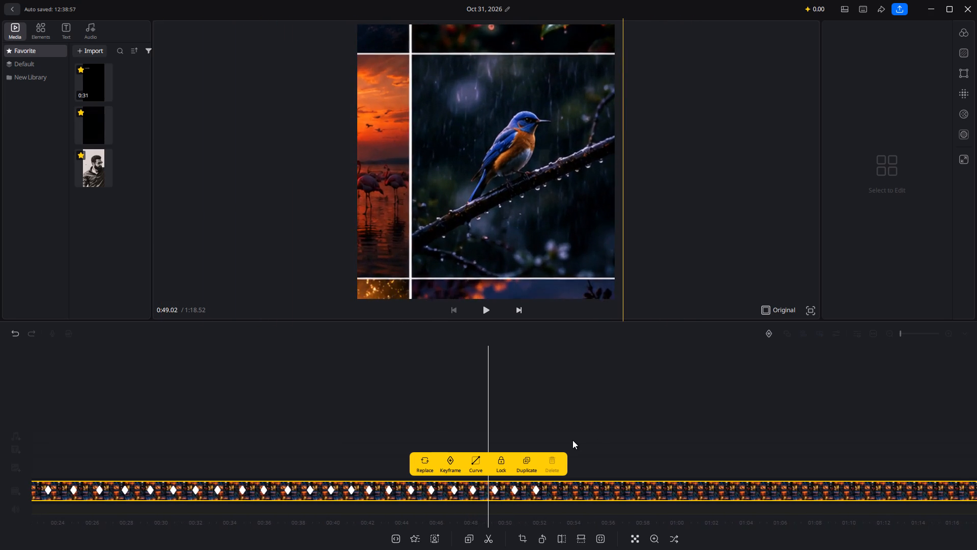
scroll(572, 440, left, 3)
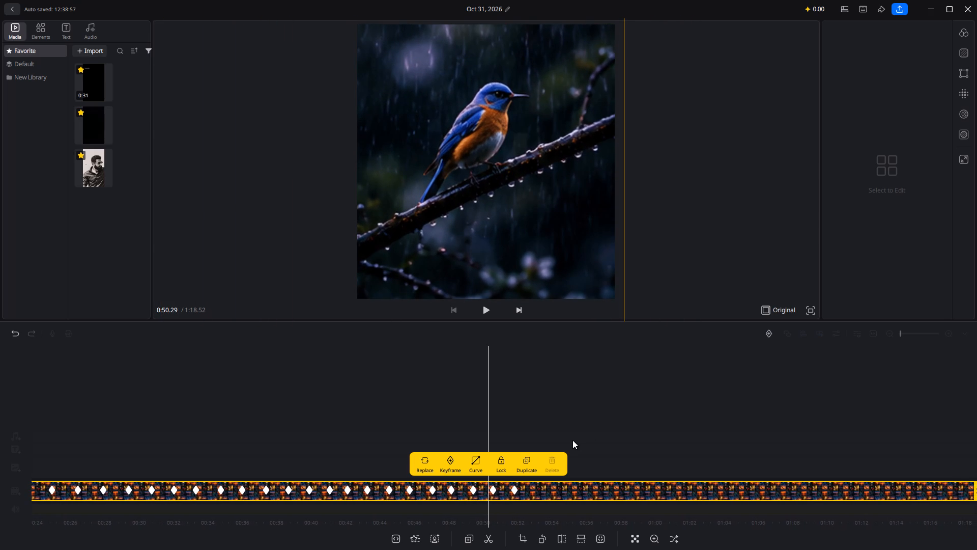
scroll(572, 440, left, 2)
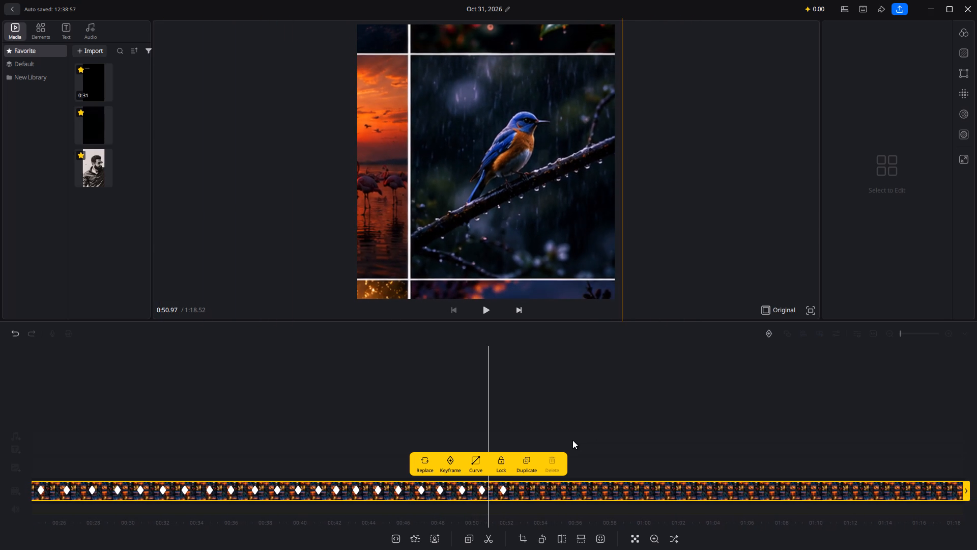
scroll(572, 440, left, 1)
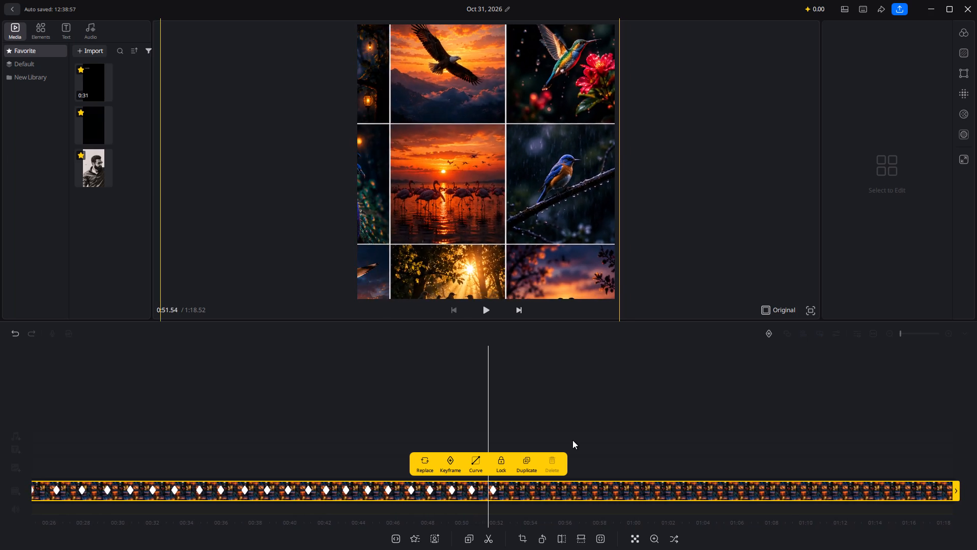
scroll(572, 440, left, 2)
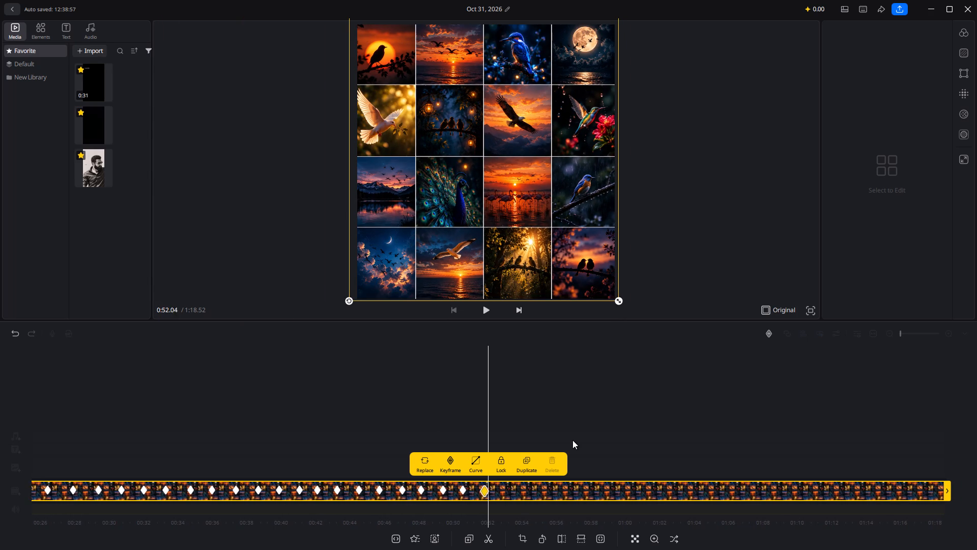
scroll(572, 440, left, 3)
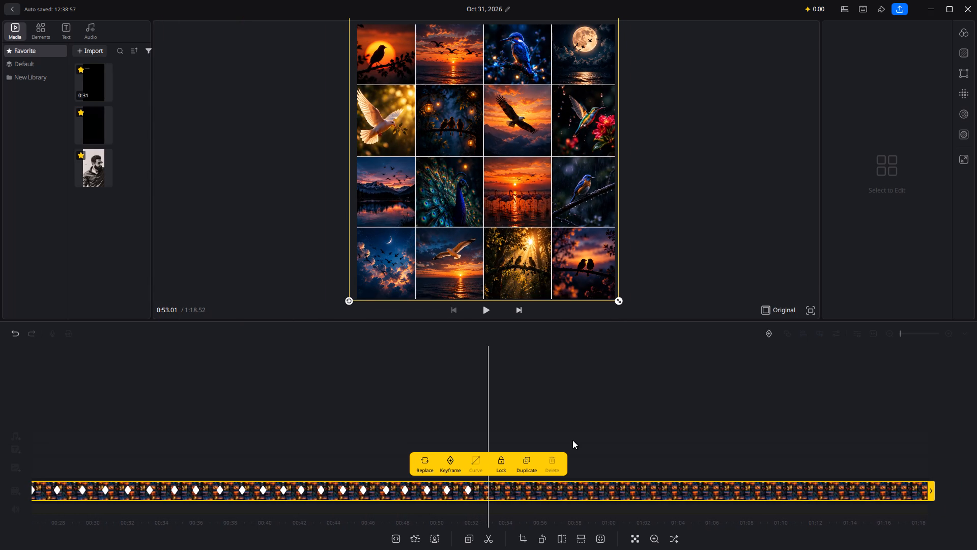
scroll(572, 440, left, 1)
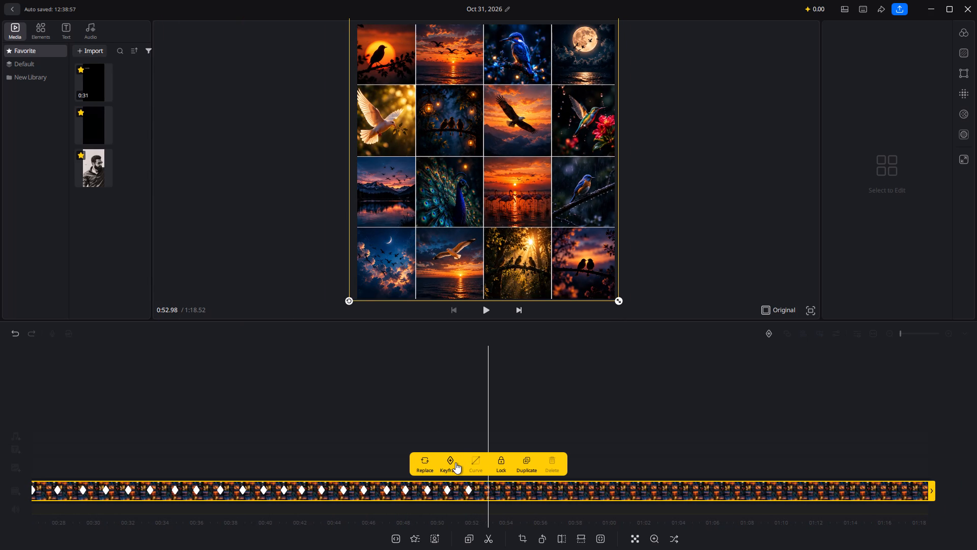
click(455, 462)
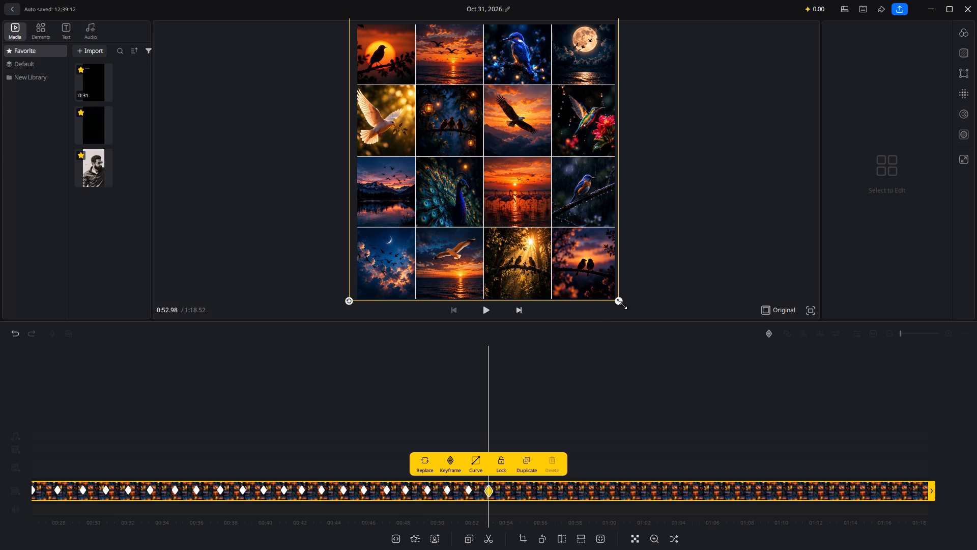
At the 0:52.98 keyframe, enlarge the collage into a close-up of the grid's bottom-right tile with two silhouetted birds.
drag(618, 300, 649, 318)
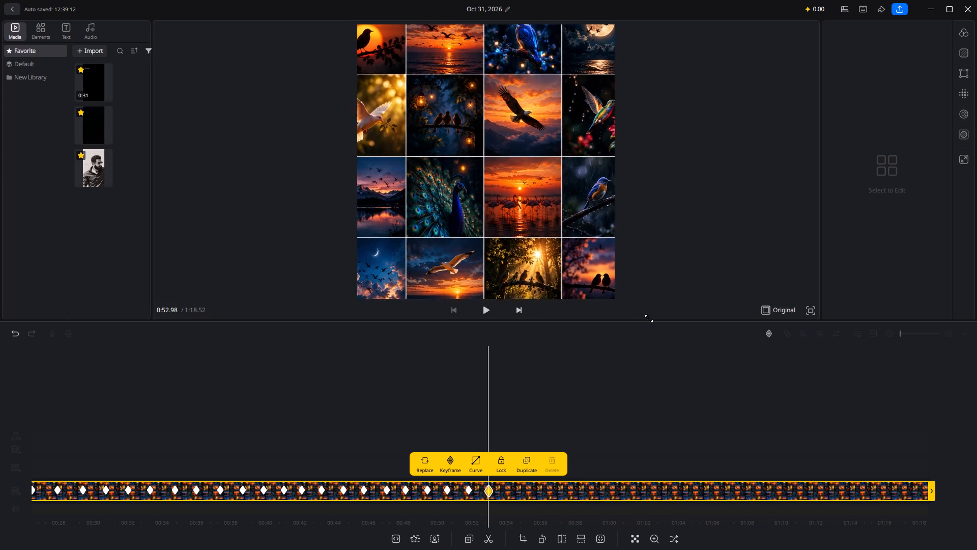
drag(649, 318, 976, 503)
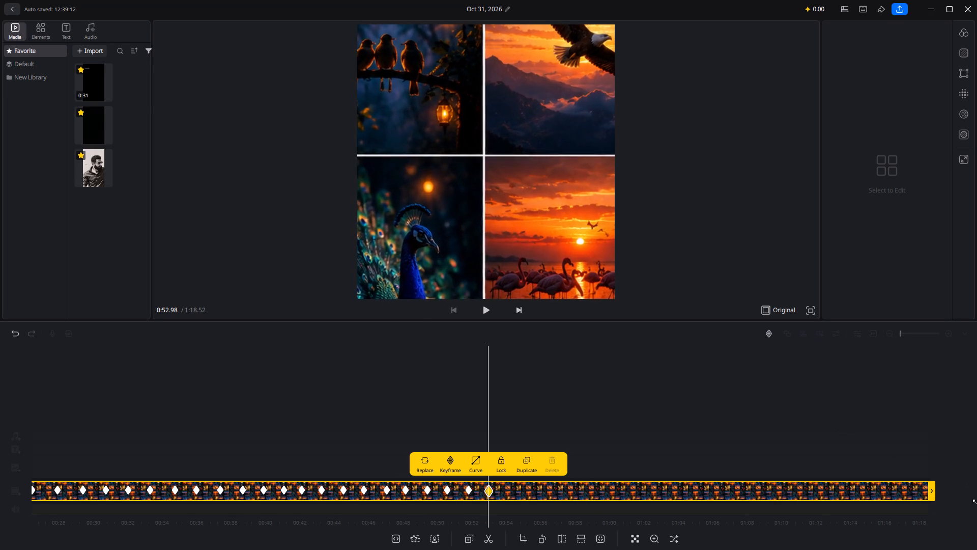
drag(976, 503, 976, 549)
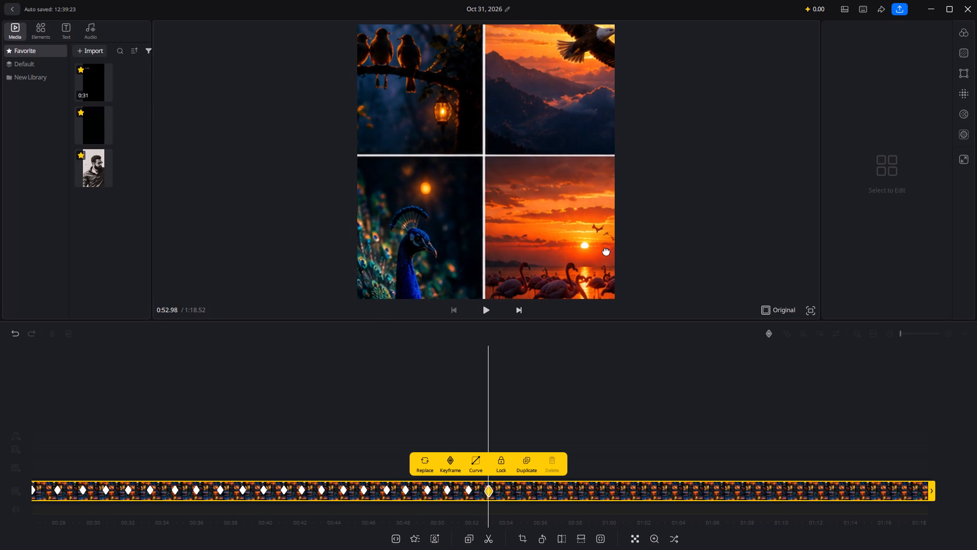
drag(591, 247, 439, 0)
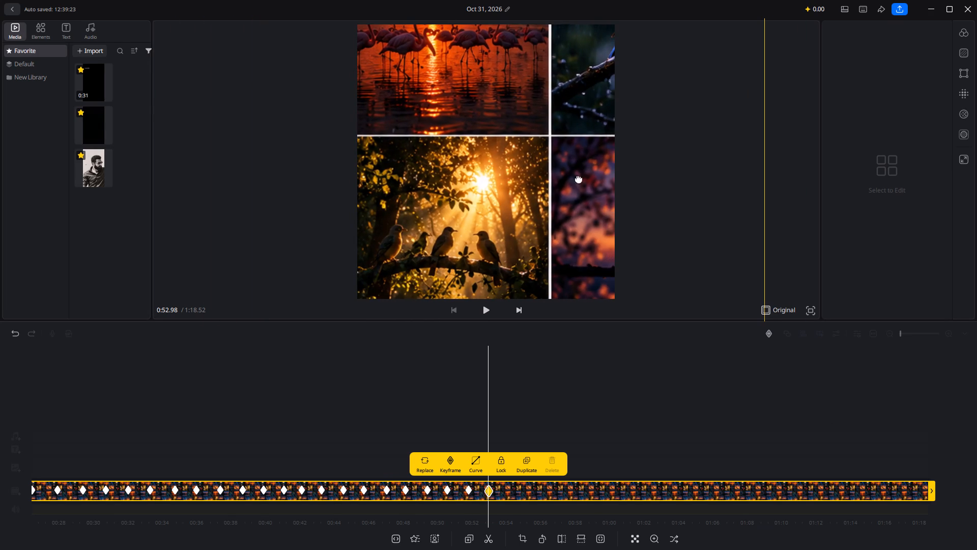
drag(586, 184, 371, 29)
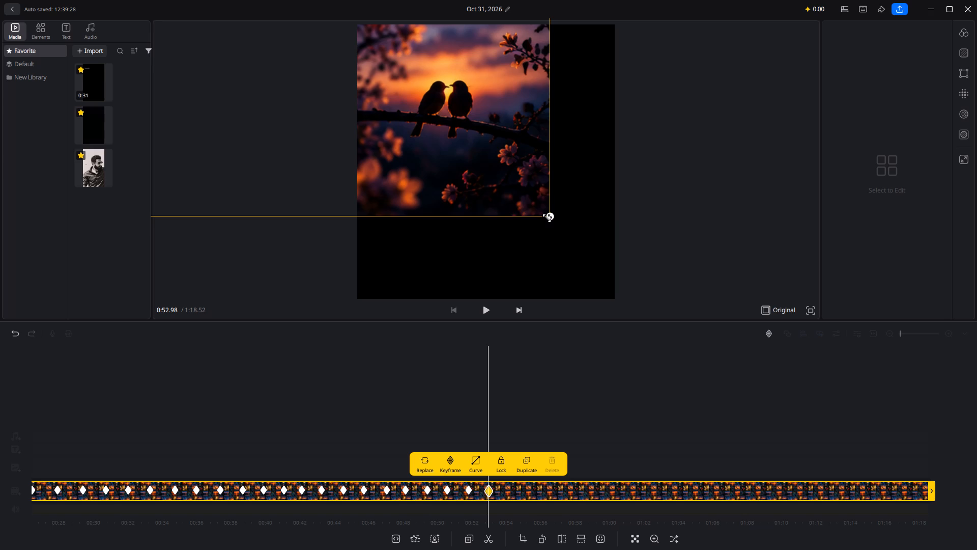
drag(548, 216, 589, 251)
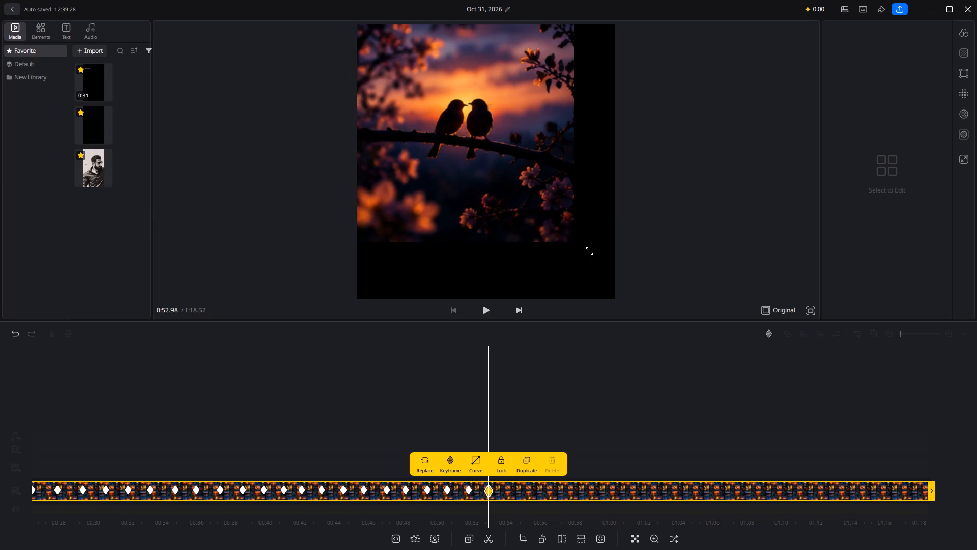
drag(589, 251, 719, 299)
drag(535, 169, 526, 164)
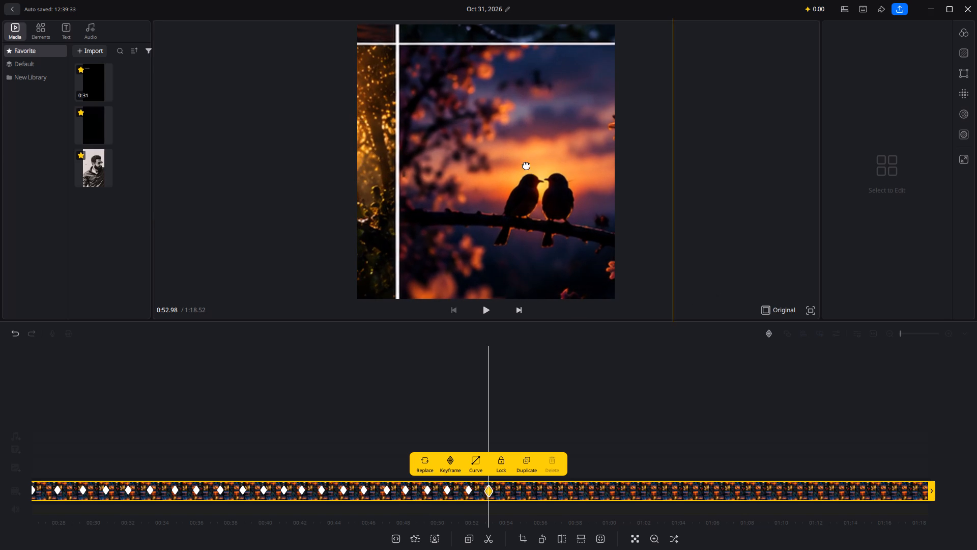
drag(526, 164, 492, 148)
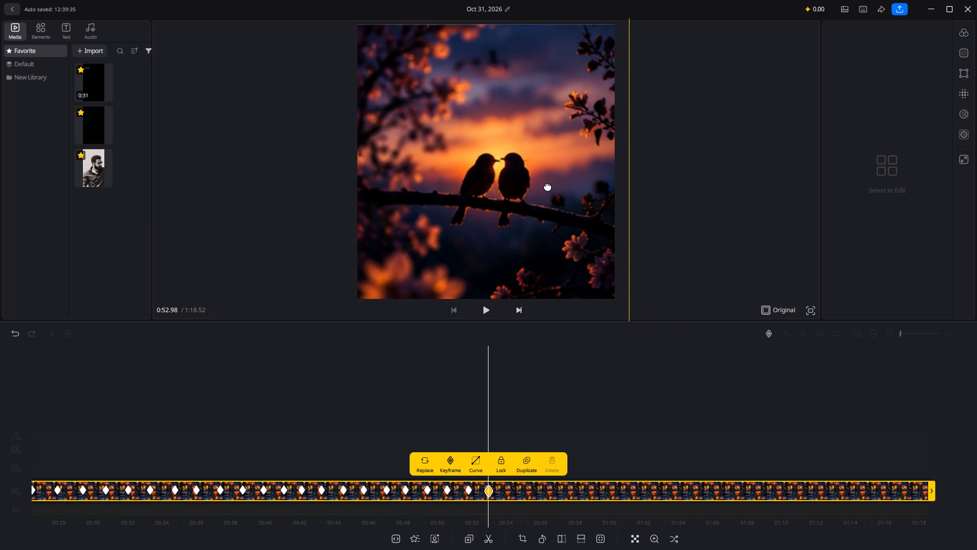
Move the close-up at the 0:52.98 keyframe to the grid's bottom-left tile with the crescent moon and flying flock.
drag(548, 186, 870, 262)
drag(573, 199, 643, 194)
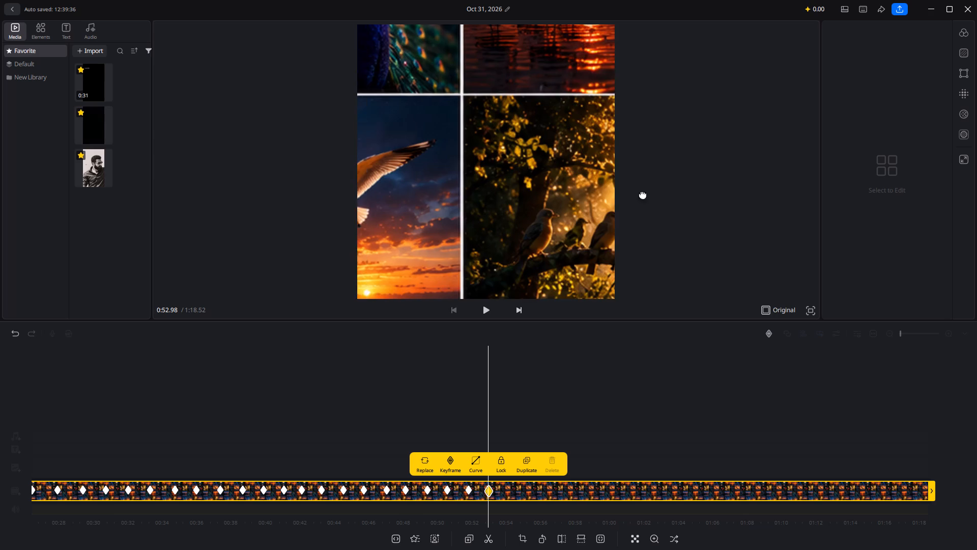
drag(643, 194, 976, 108)
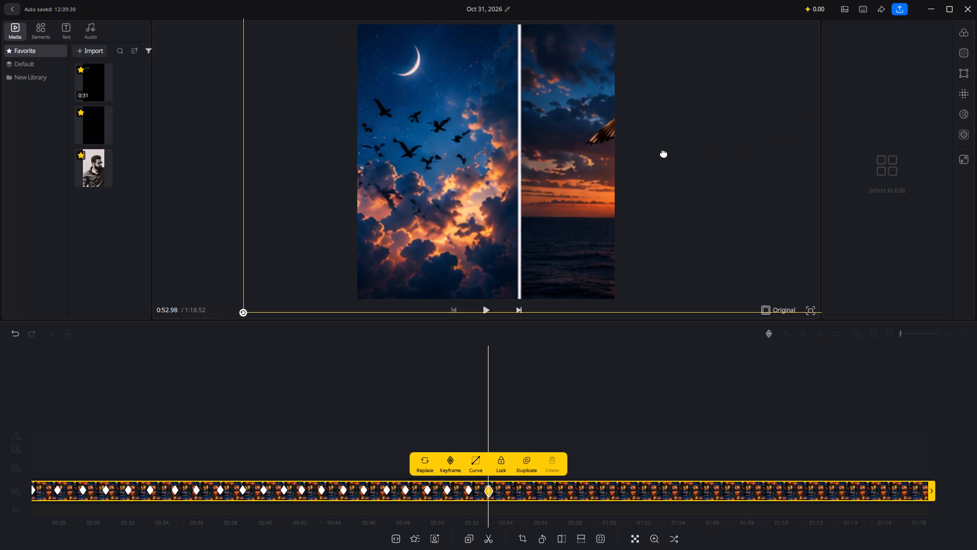
drag(591, 155, 692, 137)
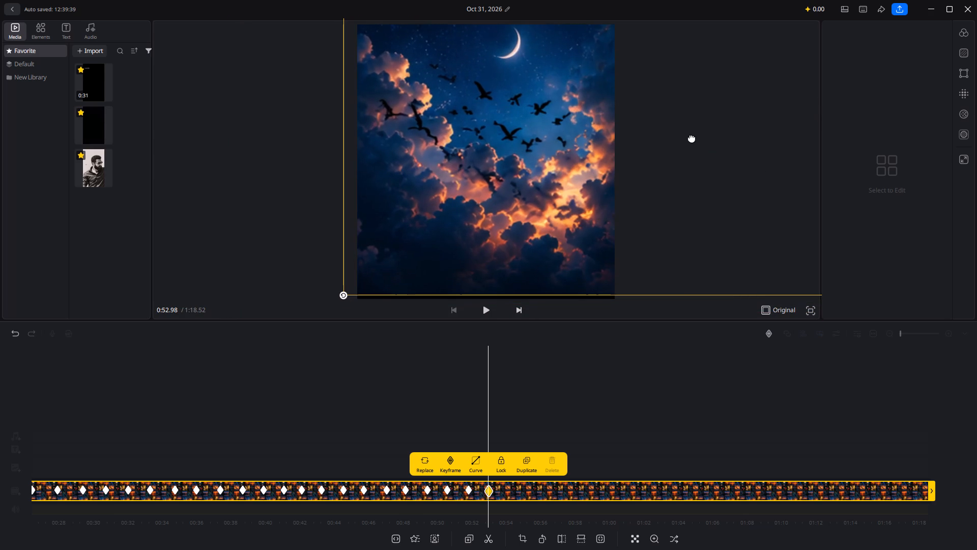
drag(692, 137, 691, 137)
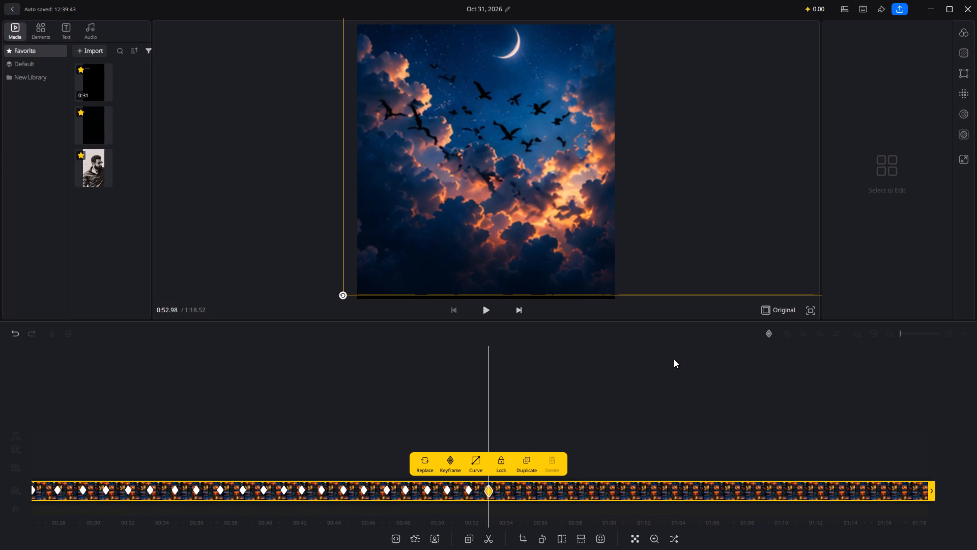
Add a keyframe holding the moonlit flock close-up at 0:54.17.
scroll(674, 359, right, 2)
scroll(674, 359, left, 1)
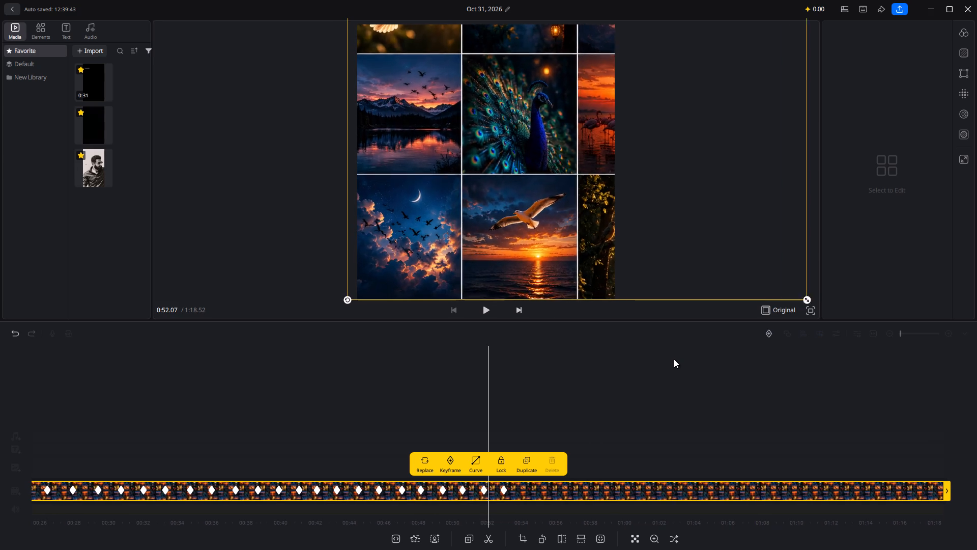
scroll(674, 359, left, 2)
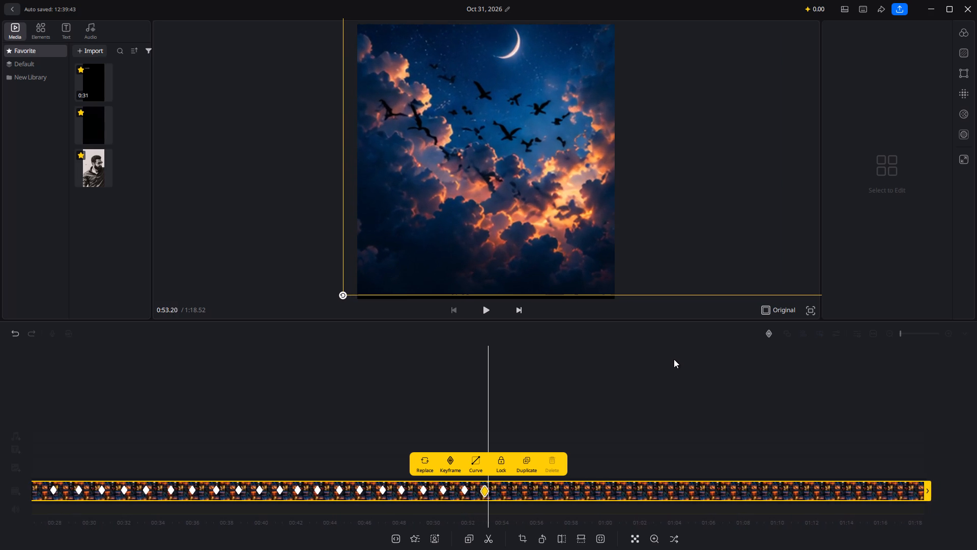
scroll(674, 359, left, 2)
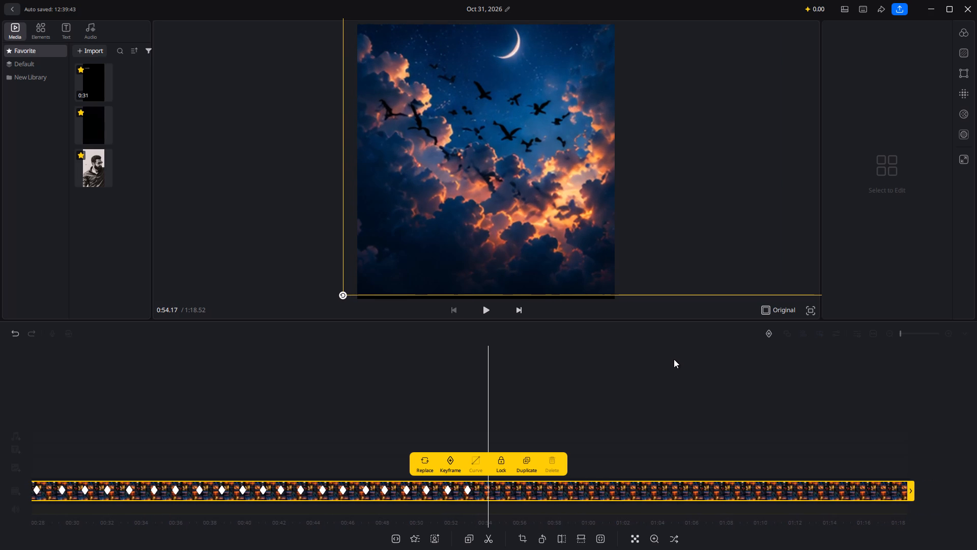
scroll(674, 359, left, 1)
click(449, 460)
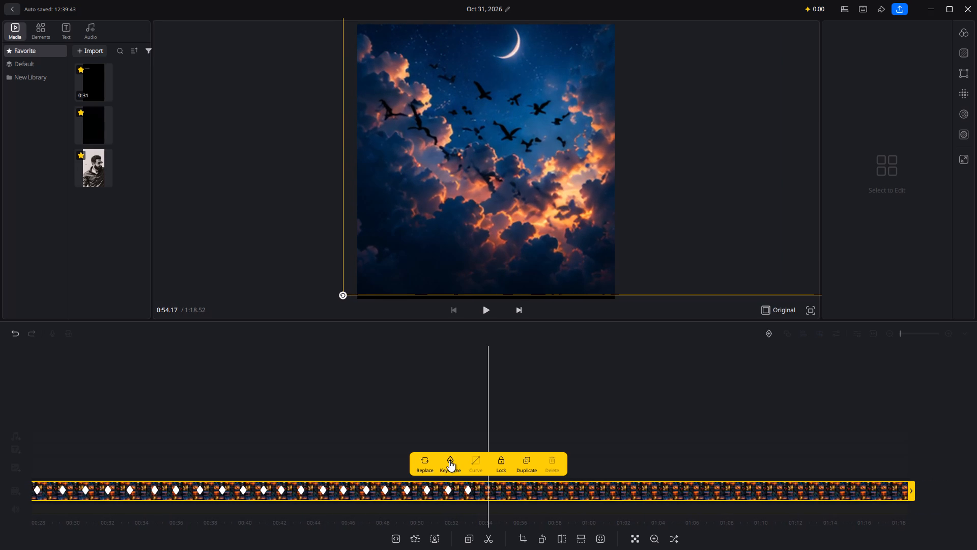
Add another keyframe for the moonlit flock close-up at 0:55.38.
scroll(471, 398, right, 5)
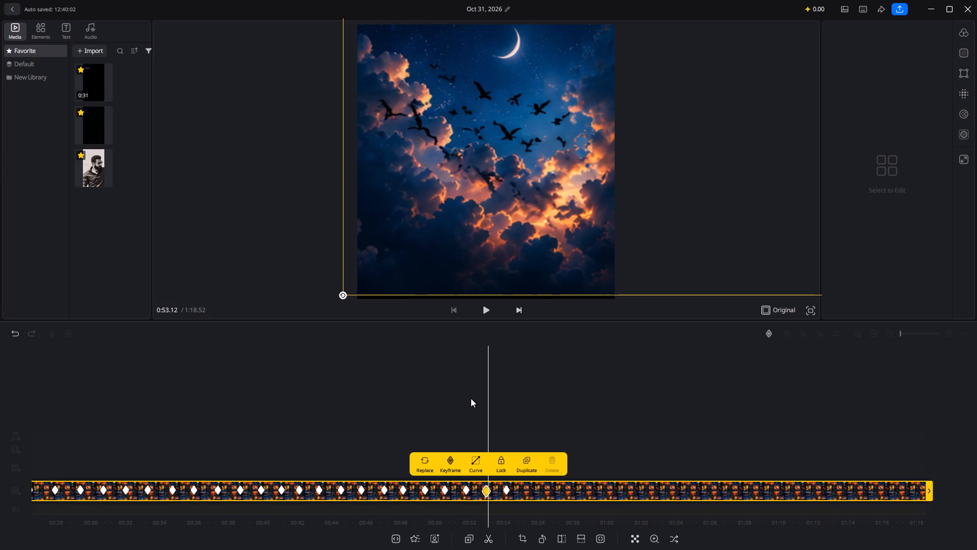
scroll(471, 398, right, 2)
scroll(471, 398, left, 1)
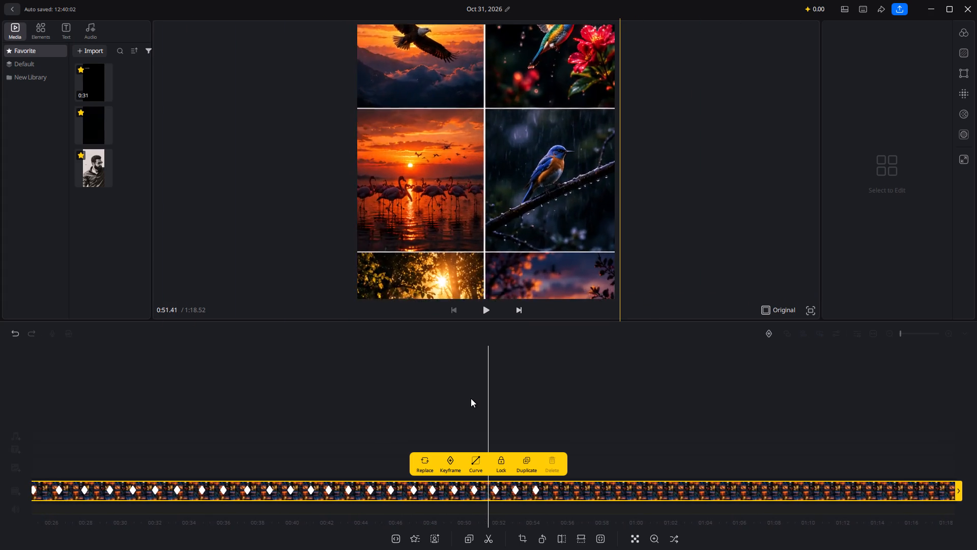
scroll(471, 398, left, 1)
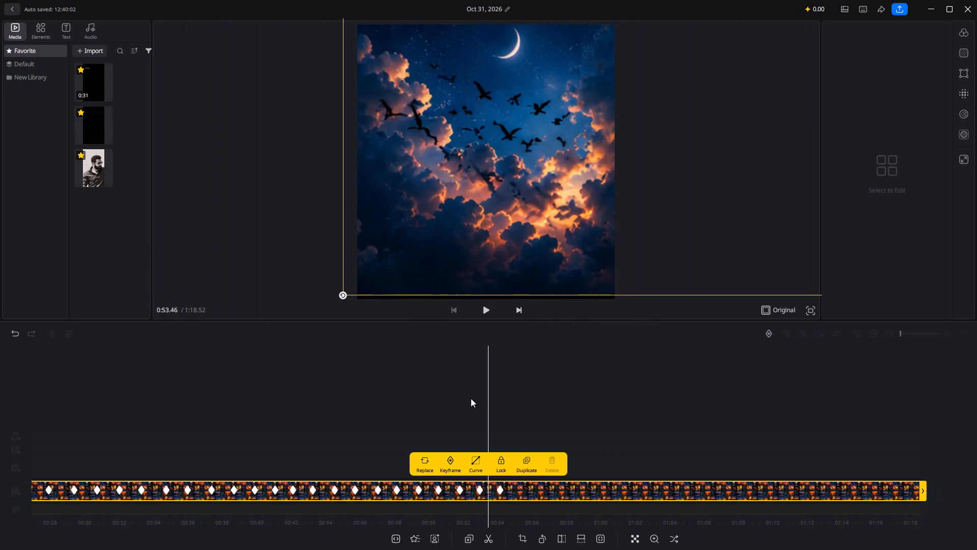
scroll(471, 398, left, 1)
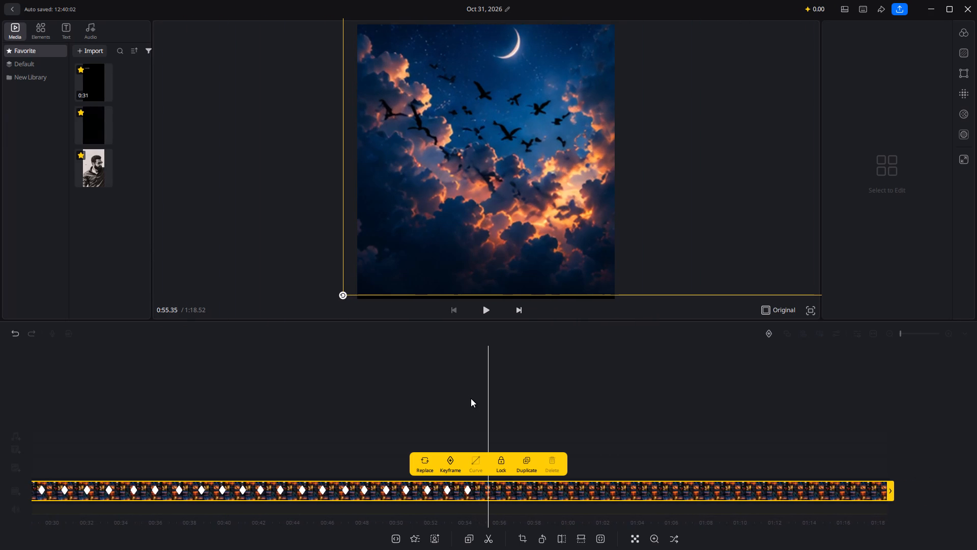
scroll(471, 398, left, 1)
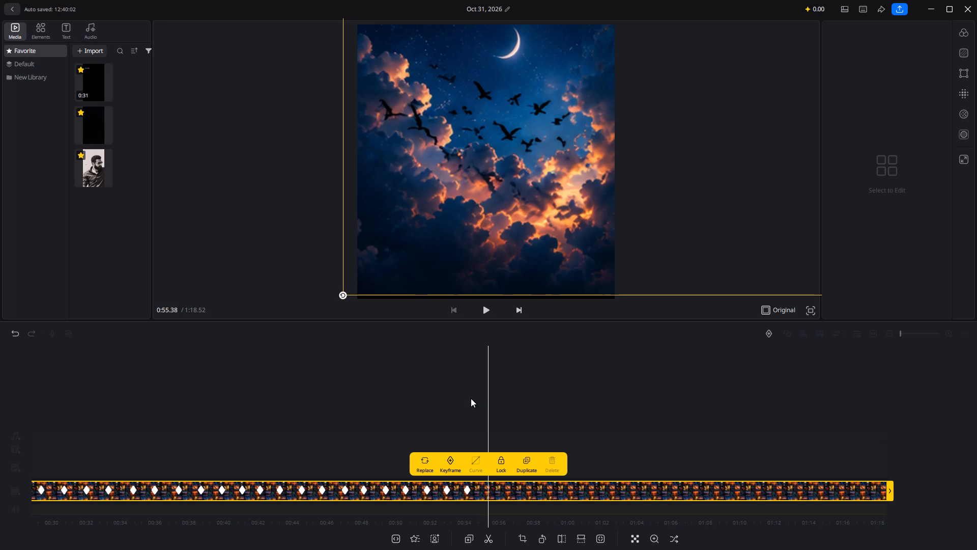
click(452, 464)
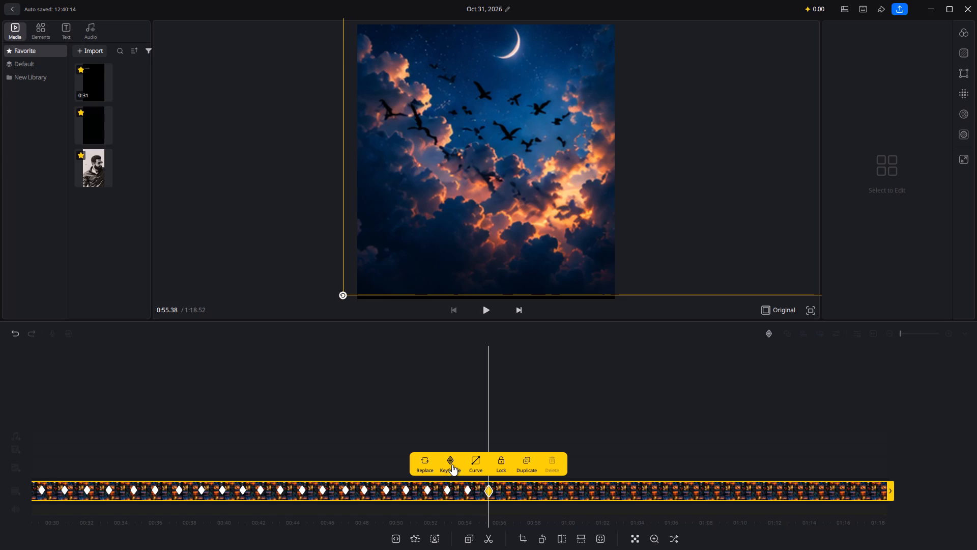
Scrub the timeline between about 0:51.5 and 0:55.4 to review the keyframed zoom from the full grid to the moonlit flock close-up.
scroll(452, 464, right, 1)
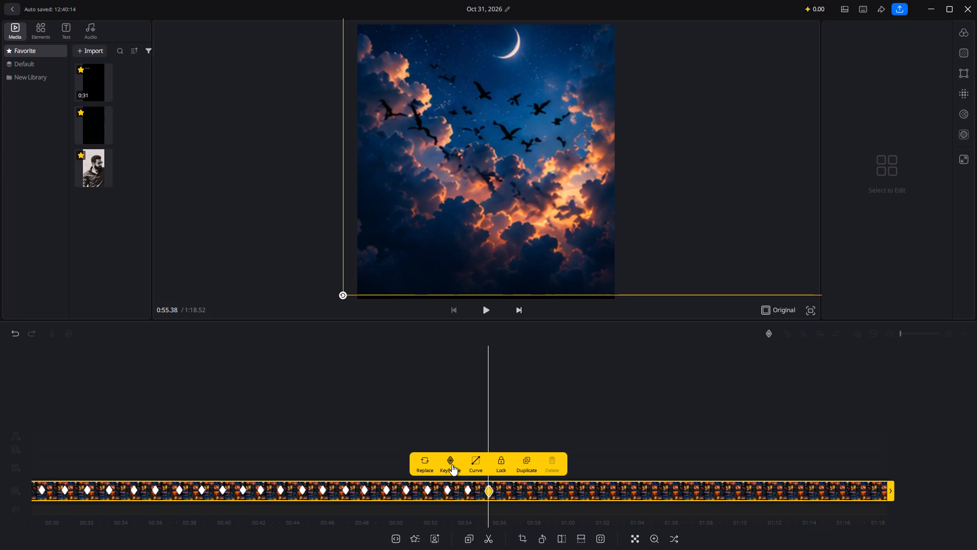
scroll(452, 464, right, 7)
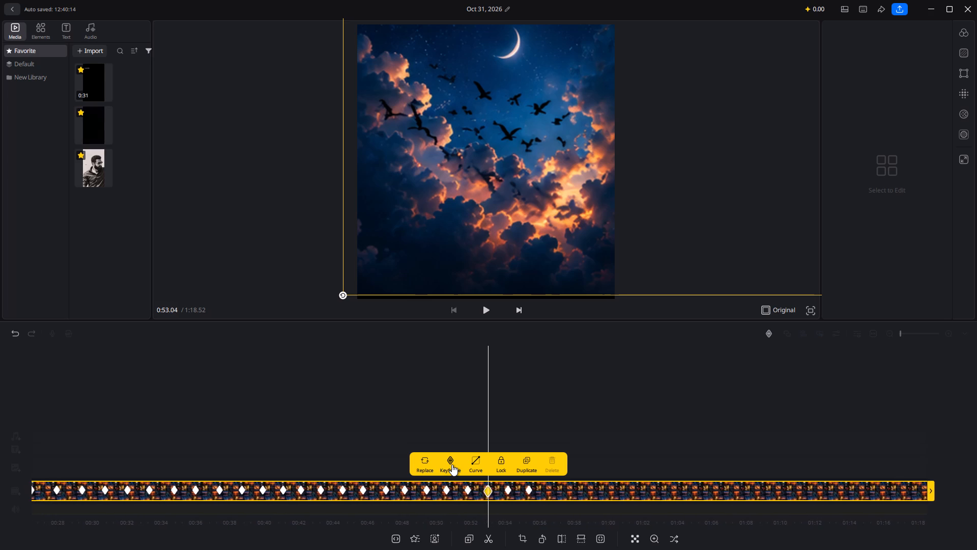
scroll(452, 464, right, 2)
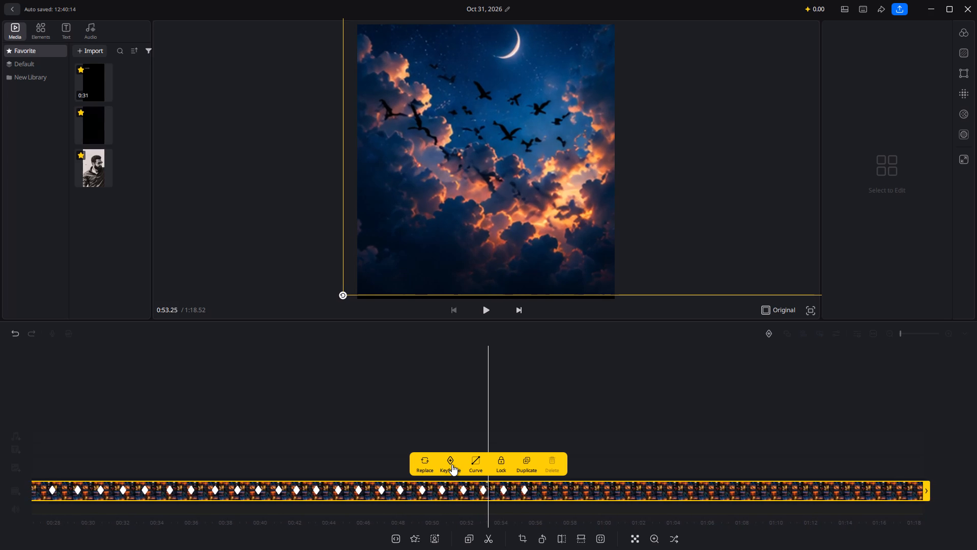
scroll(452, 464, right, 4)
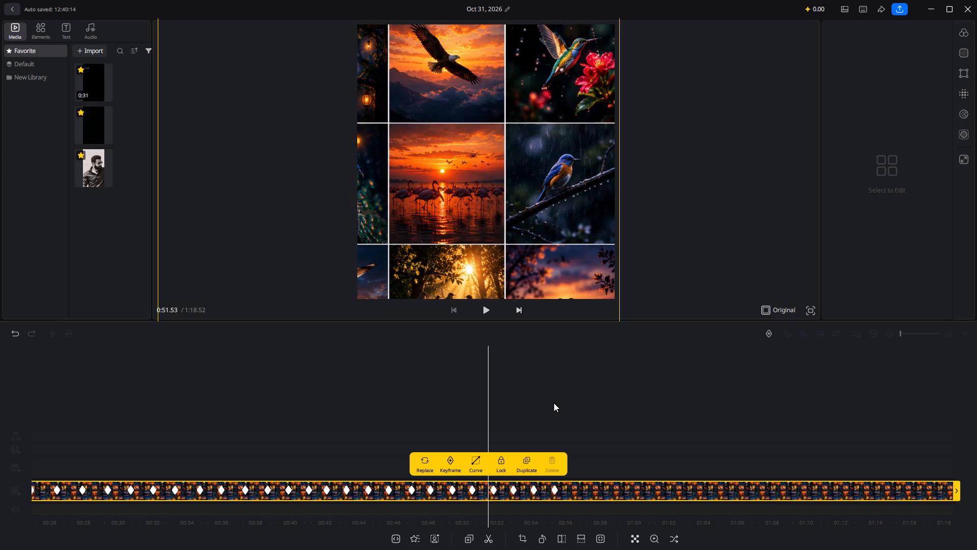
scroll(554, 403, left, 1)
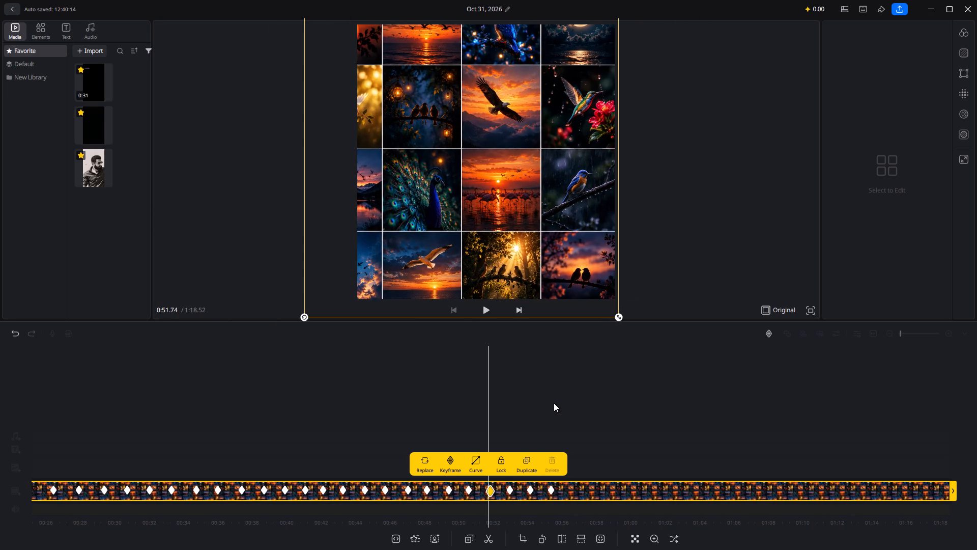
scroll(554, 403, left, 1)
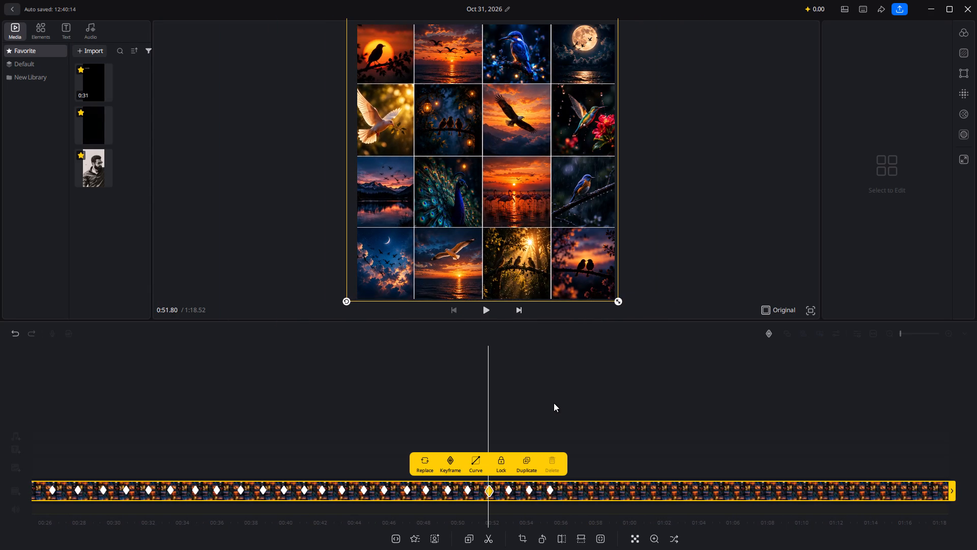
scroll(554, 403, left, 1)
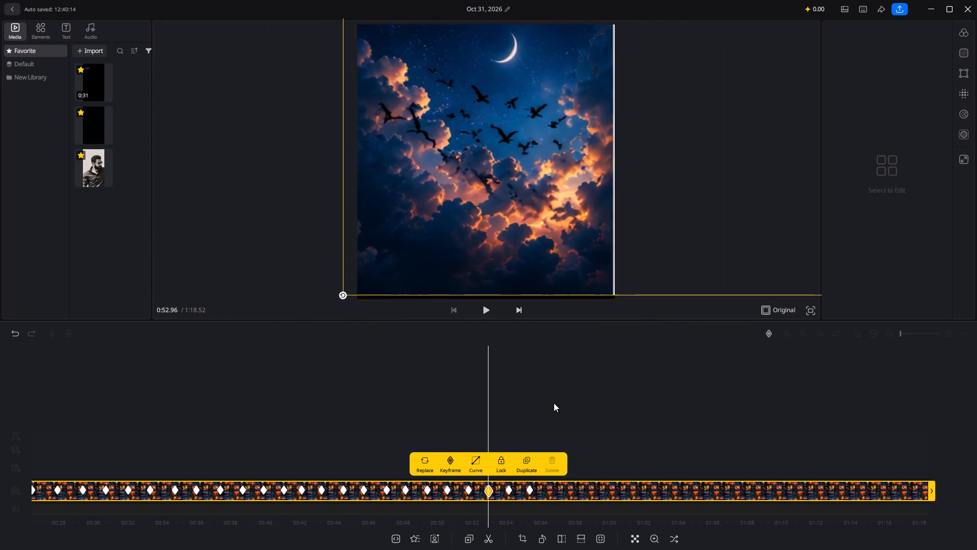
scroll(554, 403, left, 4)
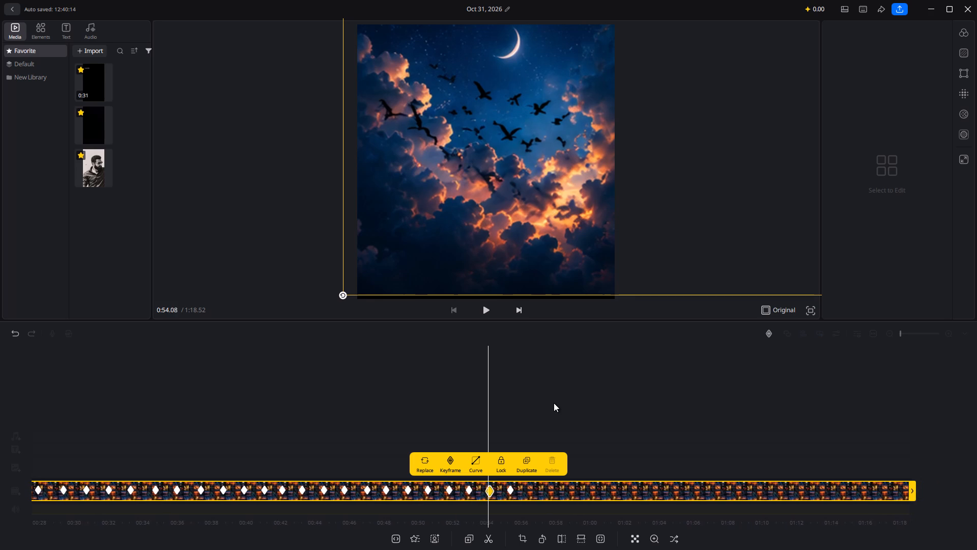
scroll(554, 403, left, 3)
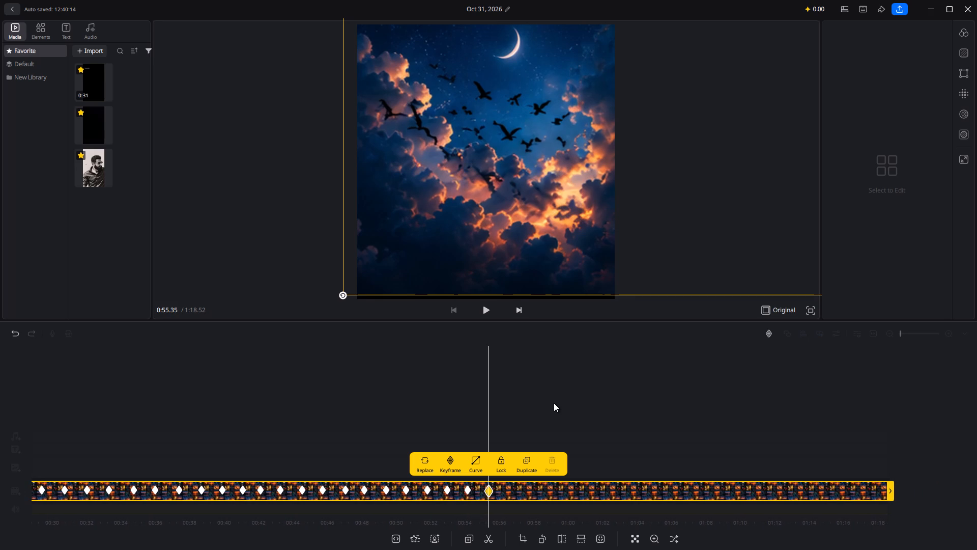
scroll(554, 403, left, 1)
At the keyframe near 0:55.35, move the enlarged collage to the bottom-right tile with two silhouetted birds, exposing the collage's corner.
drag(636, 281, 353, 163)
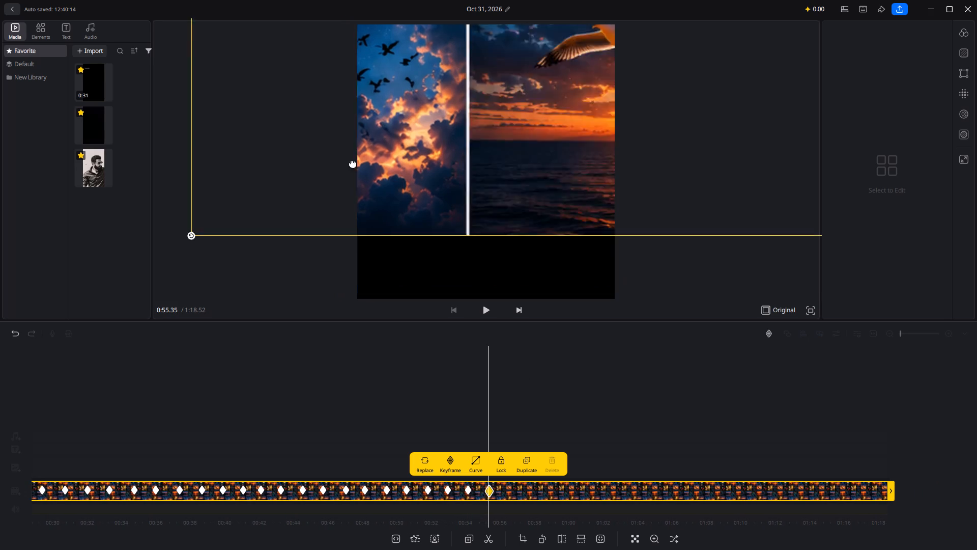
drag(353, 163, 135, 173)
drag(482, 174, 95, 257)
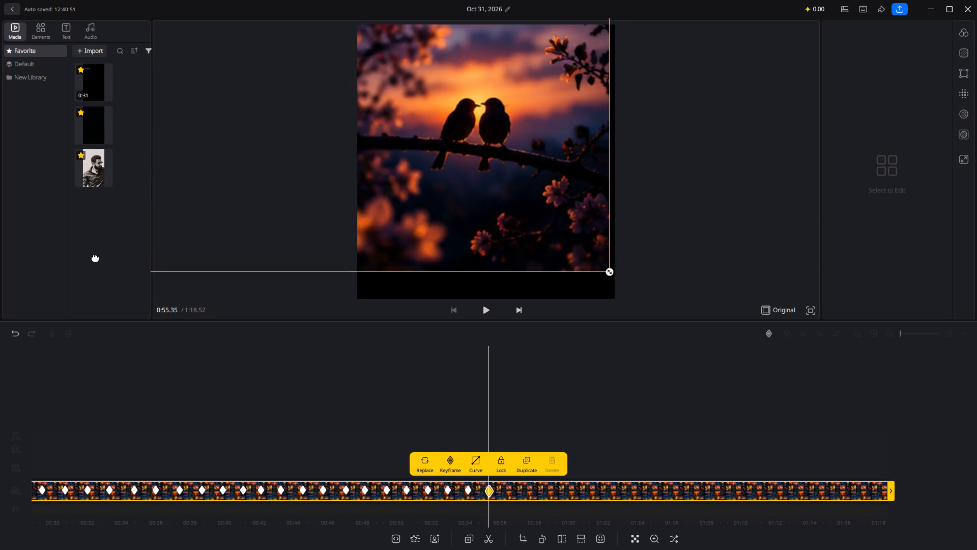
drag(95, 257, 72, 239)
drag(538, 206, 591, 255)
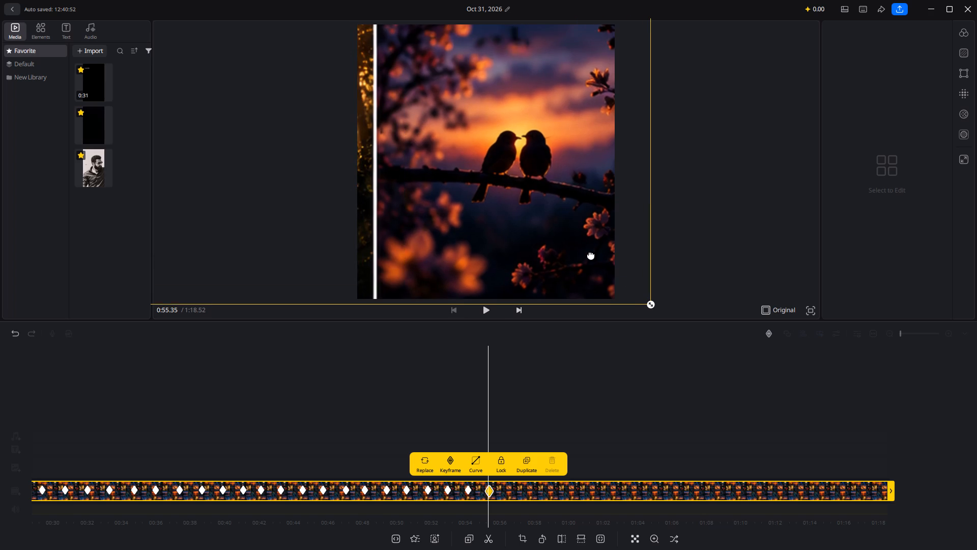
drag(591, 255, 590, 254)
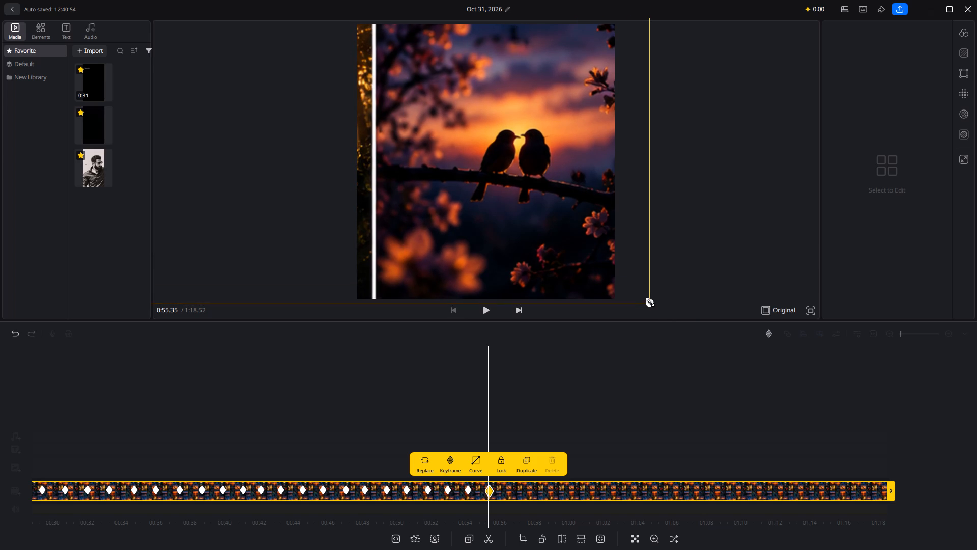
Shrink the collage at the 0:55.35 keyframe until all four columns of the bird grid fit within the frame width.
drag(650, 302, 386, 145)
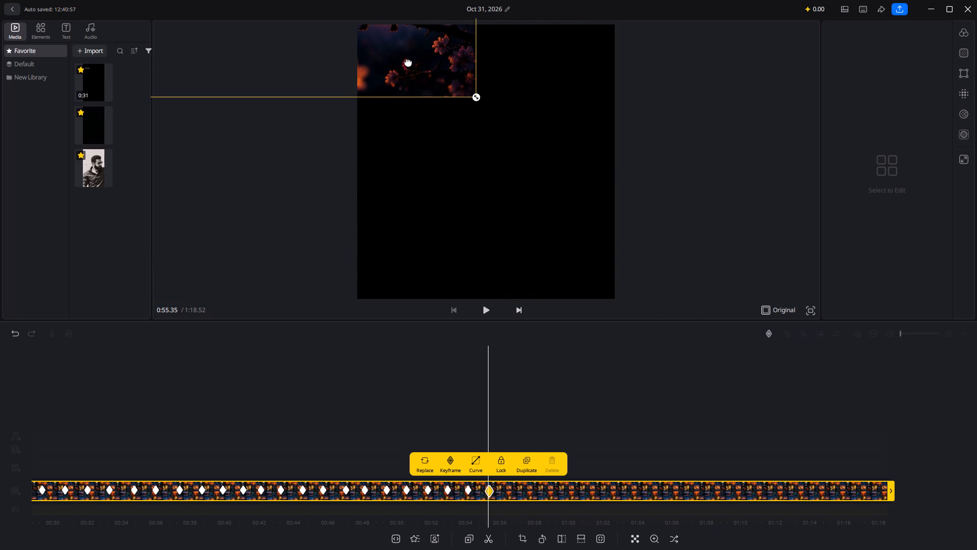
drag(408, 62, 596, 276)
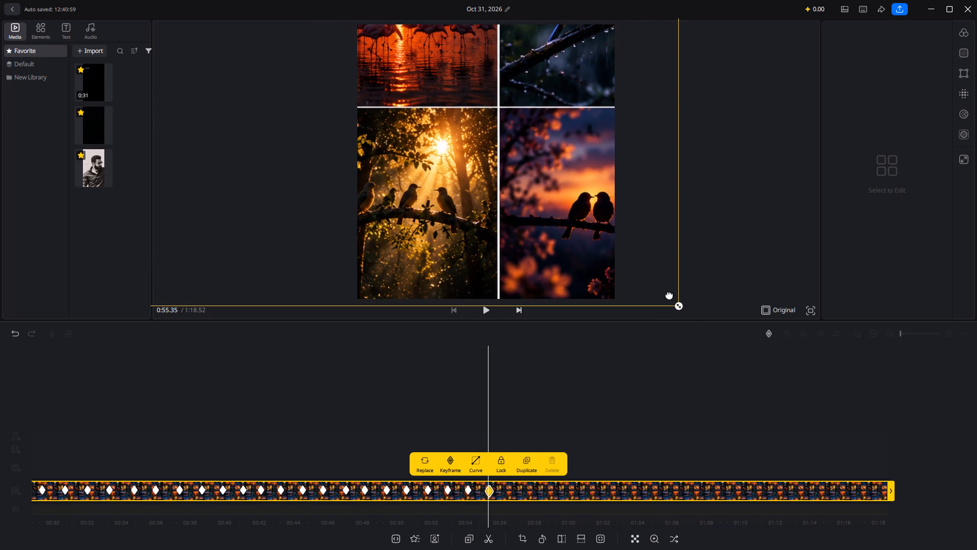
drag(679, 306, 460, 168)
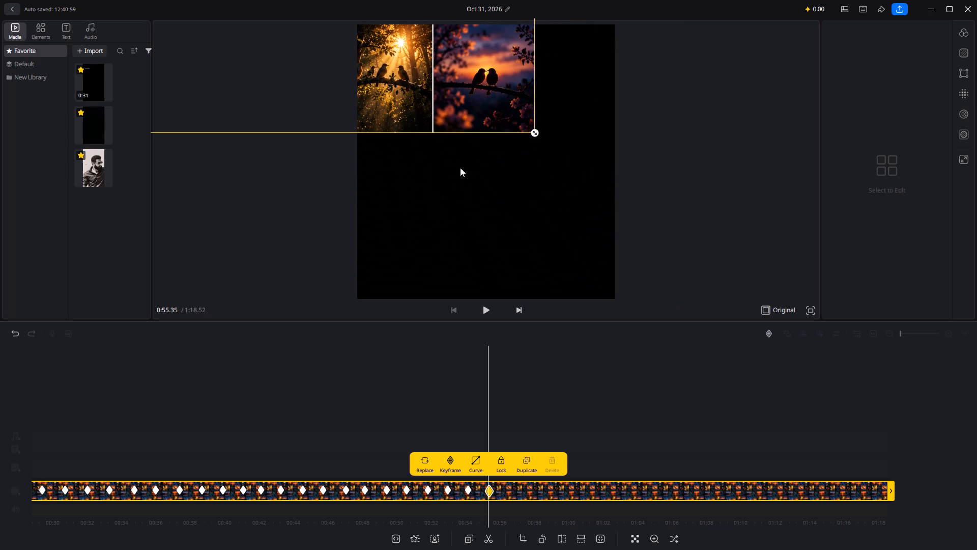
drag(446, 118, 366, 131)
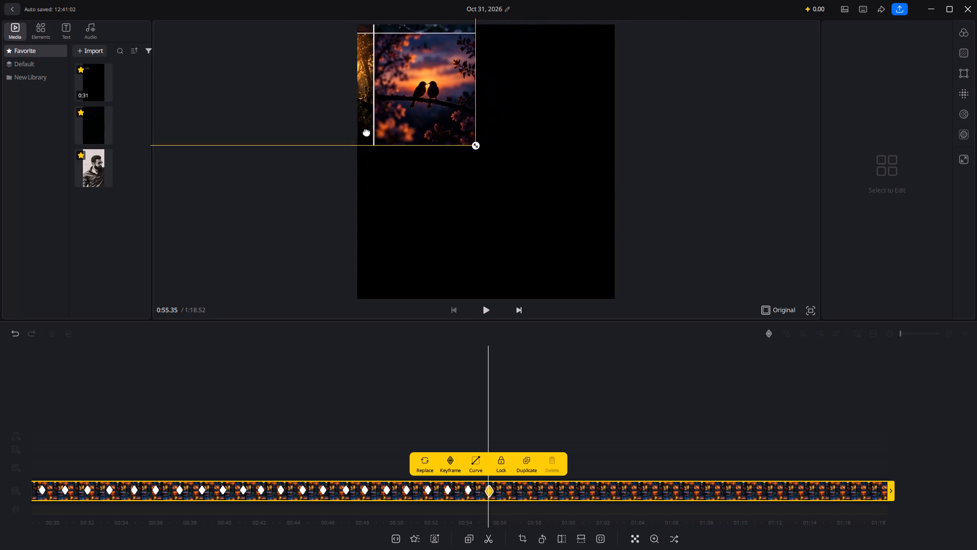
drag(366, 131, 320, 84)
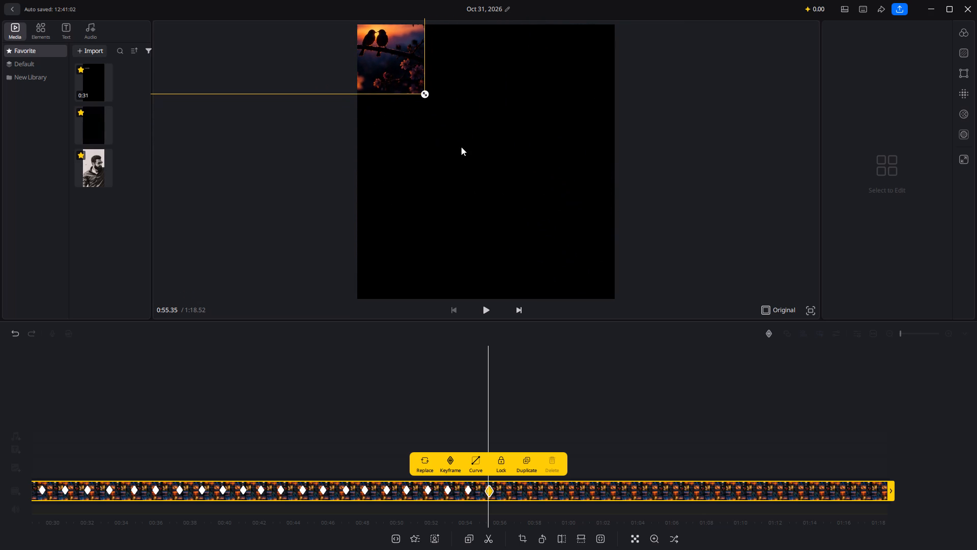
drag(411, 85, 547, 193)
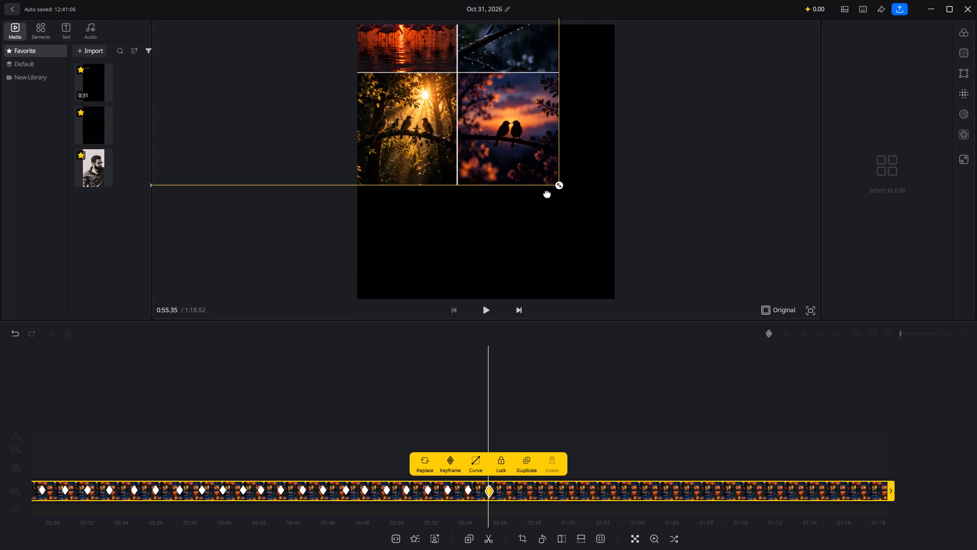
drag(547, 193, 647, 296)
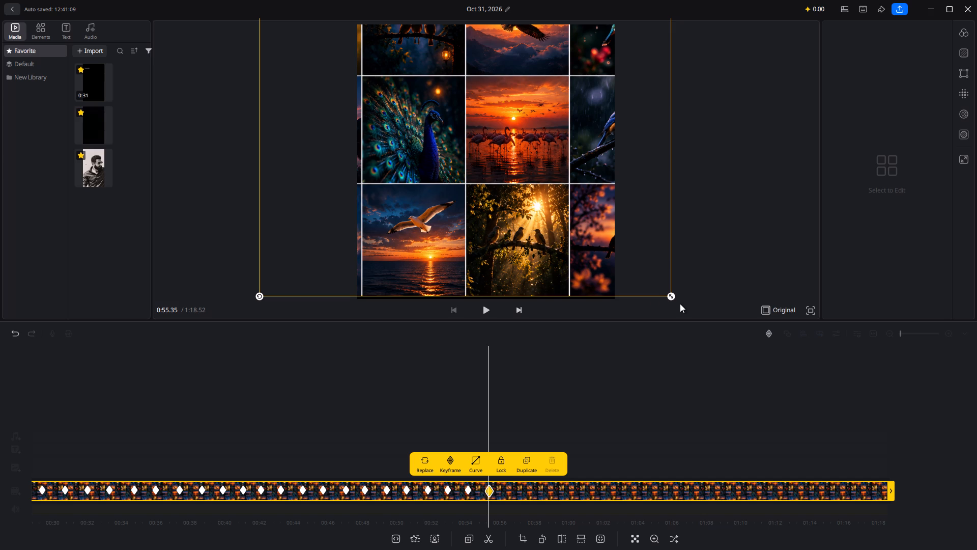
drag(672, 296, 526, 200)
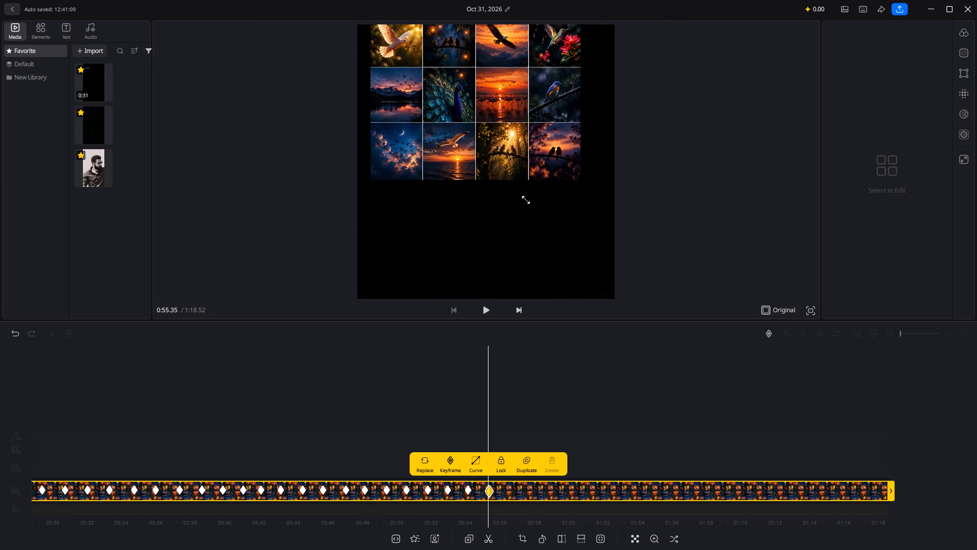
drag(526, 200, 557, 228)
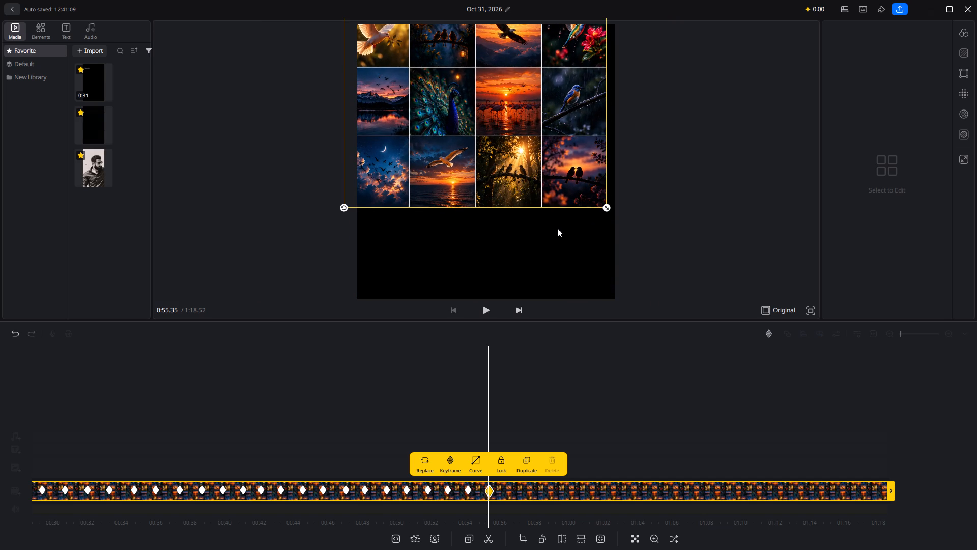
Reposition the reduced collage at the 0:55.35 keyframe so the full four-by-four grid covers the frame from top to bottom.
drag(482, 167, 485, 172)
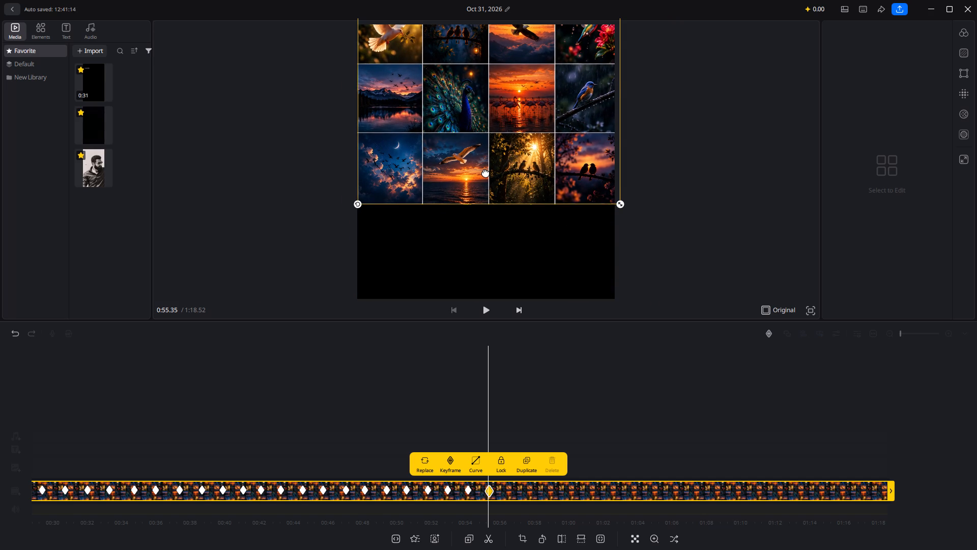
drag(485, 172, 480, 272)
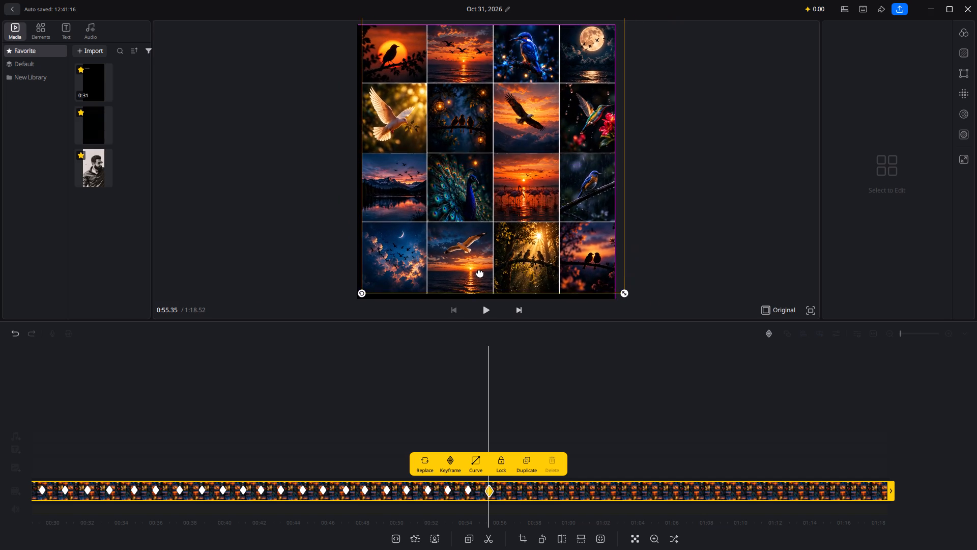
drag(480, 272, 477, 280)
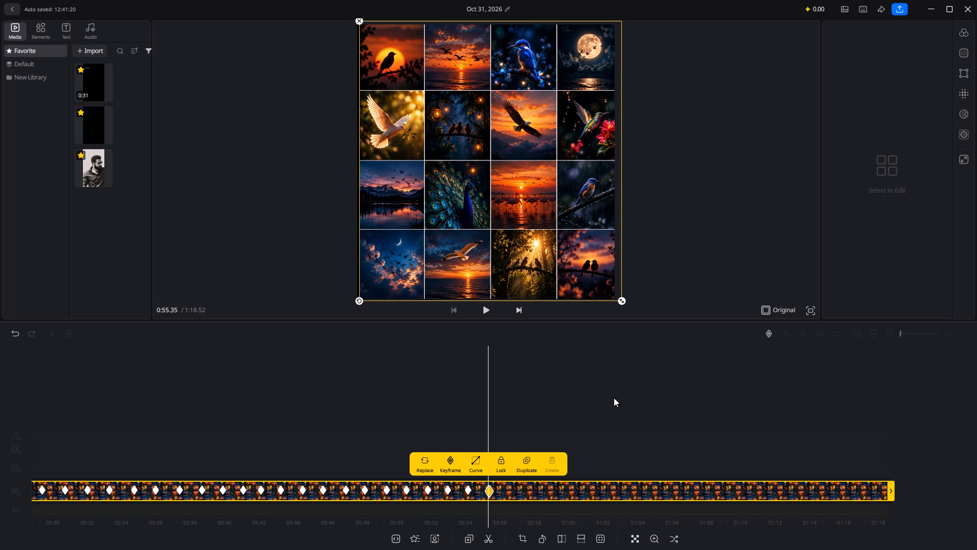
Add a keyframe holding the full-grid view at 0:56.65.
scroll(614, 398, right, 4)
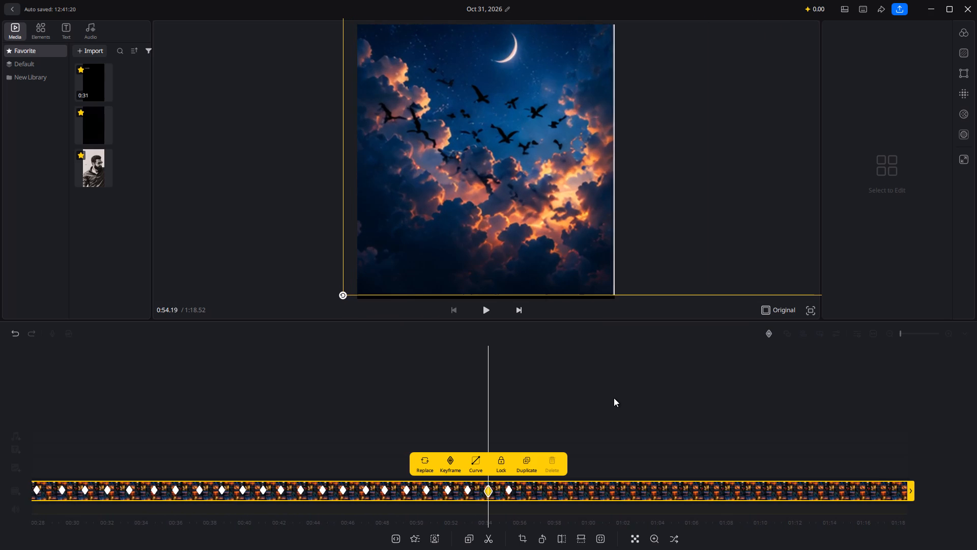
scroll(614, 398, left, 2)
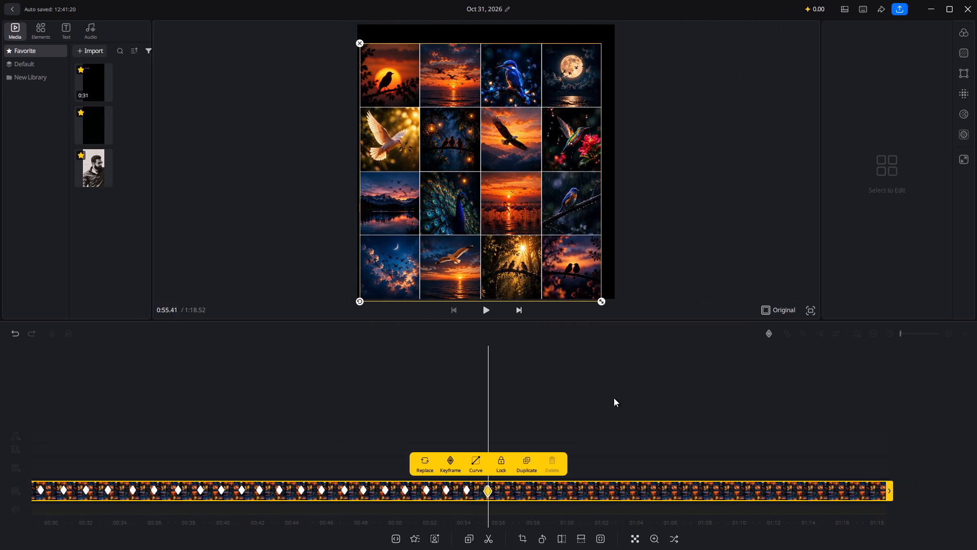
scroll(614, 398, left, 1)
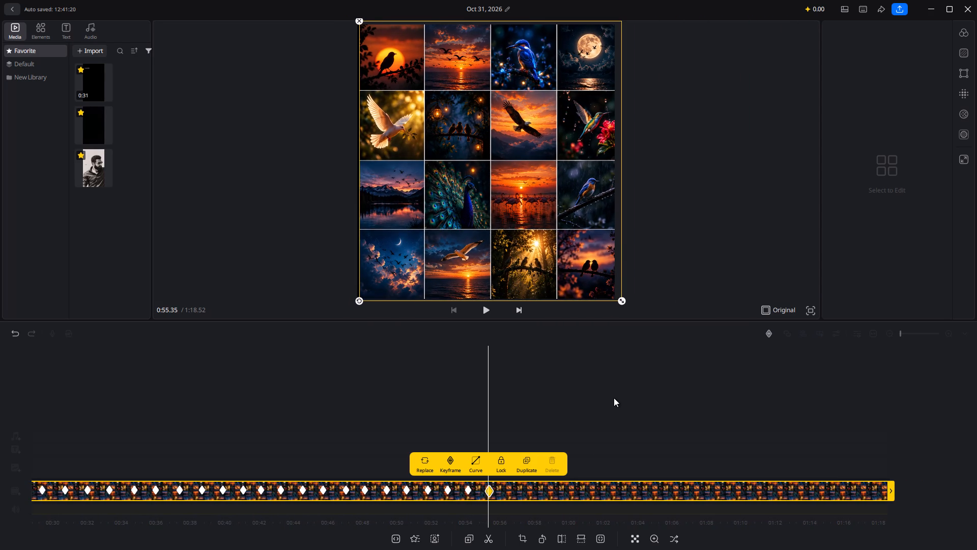
scroll(614, 398, left, 2)
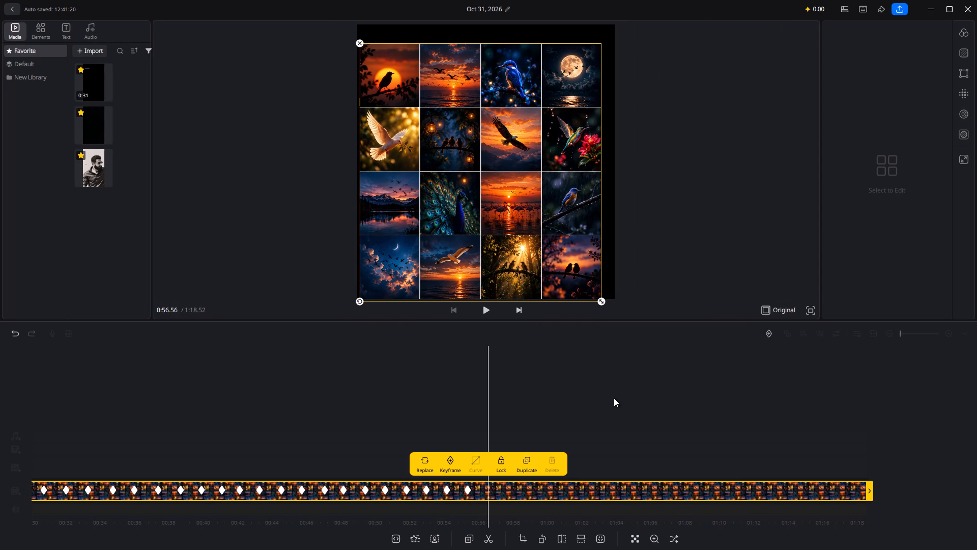
scroll(614, 398, left, 2)
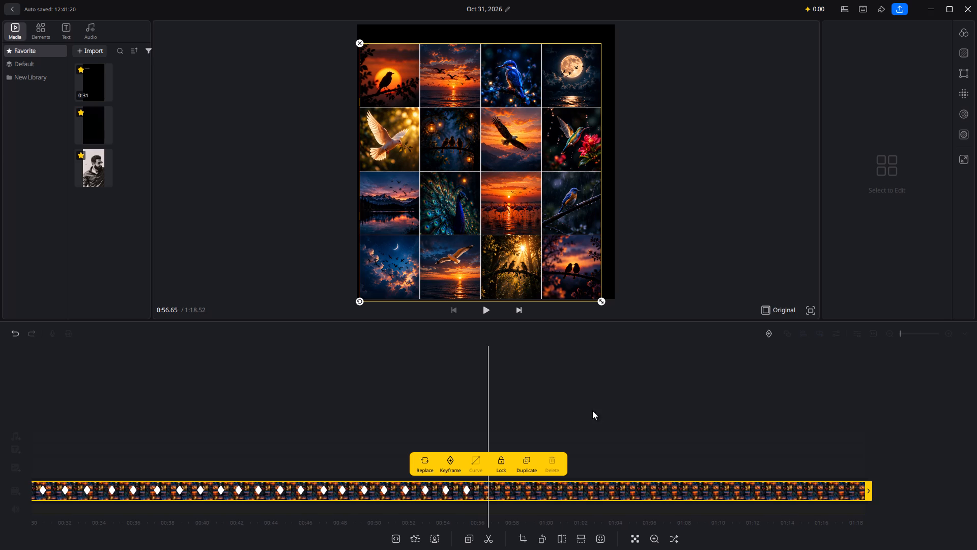
click(446, 459)
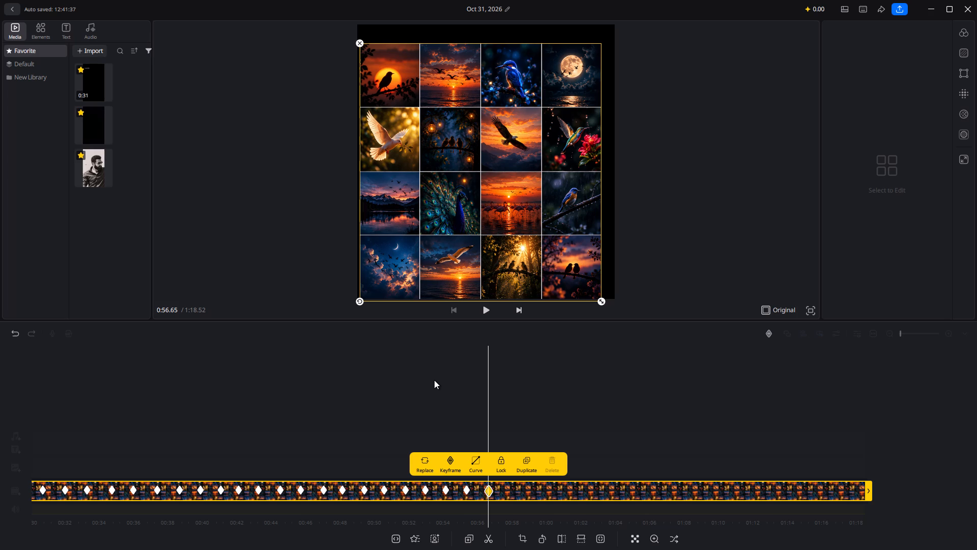
Enlarge the collage at the keyframe near 0:56.6 until a single bird tile nearly fills the frame.
scroll(438, 446, right, 2)
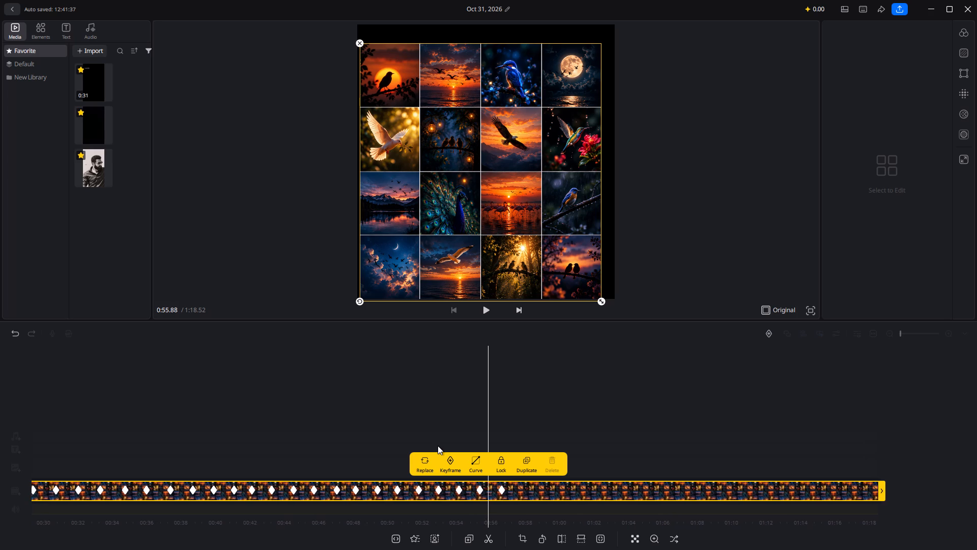
scroll(438, 446, right, 3)
scroll(438, 446, left, 1)
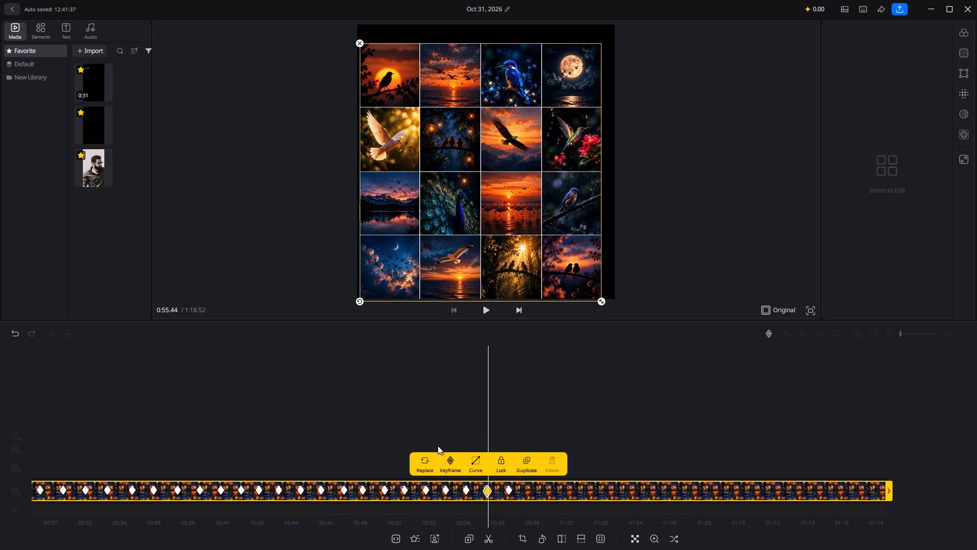
scroll(438, 446, left, 4)
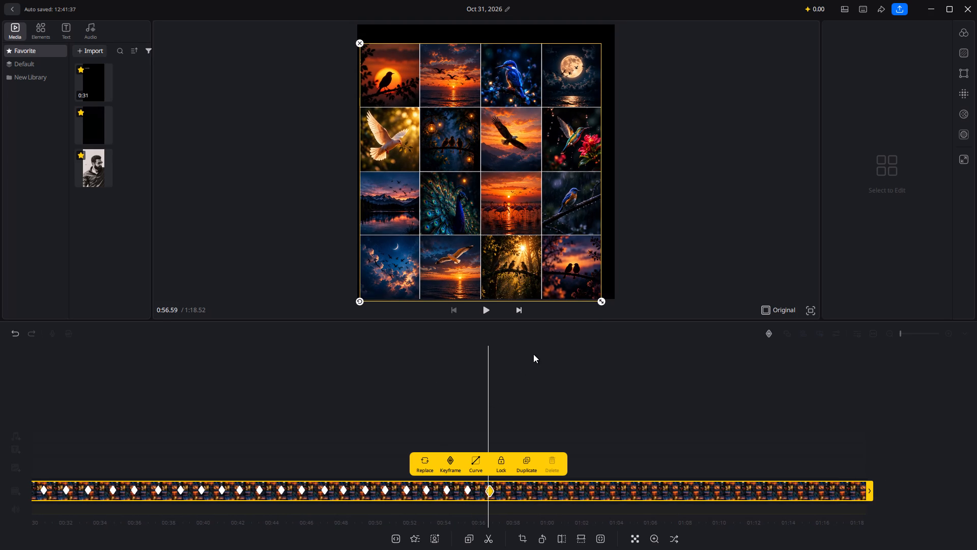
drag(600, 301, 930, 533)
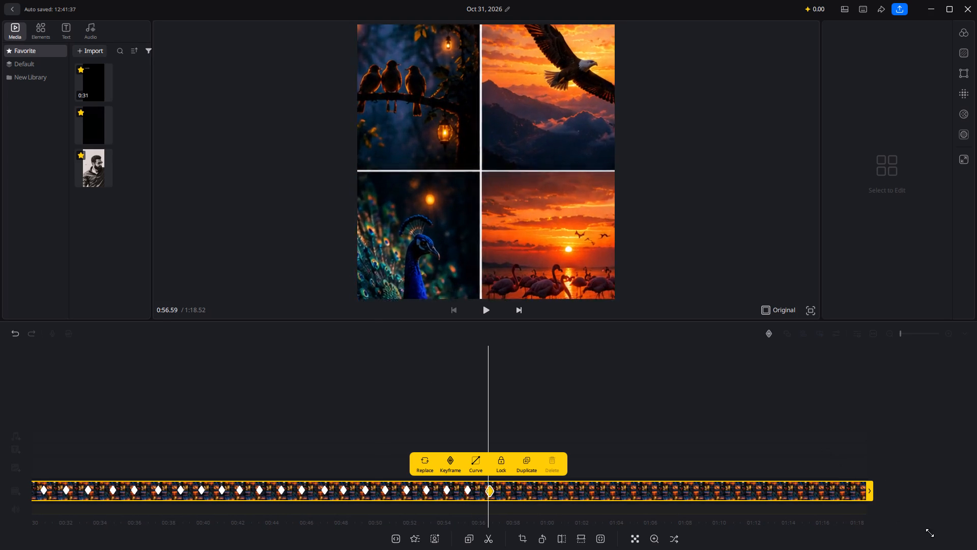
drag(930, 533, 976, 548)
drag(565, 200, 666, 0)
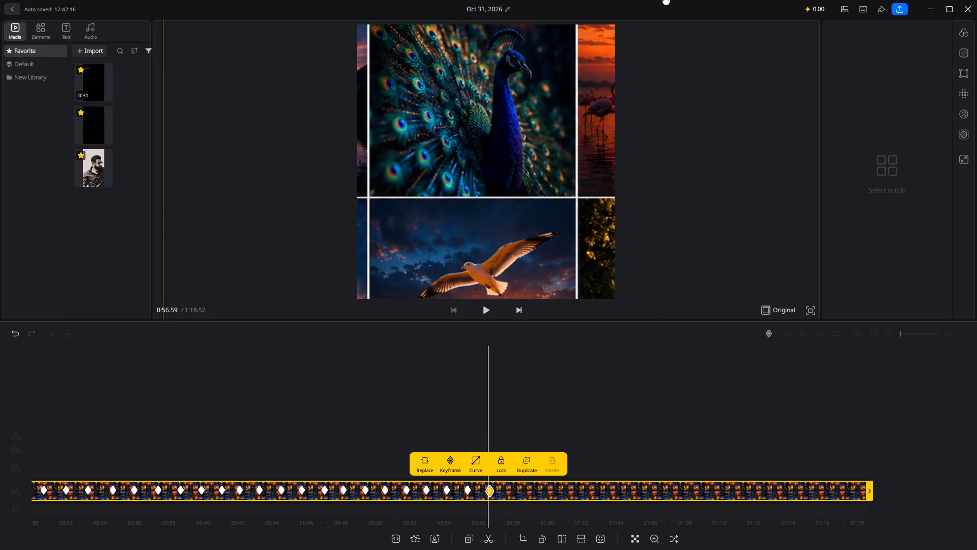
drag(666, 0, 501, 0)
drag(552, 218, 392, 0)
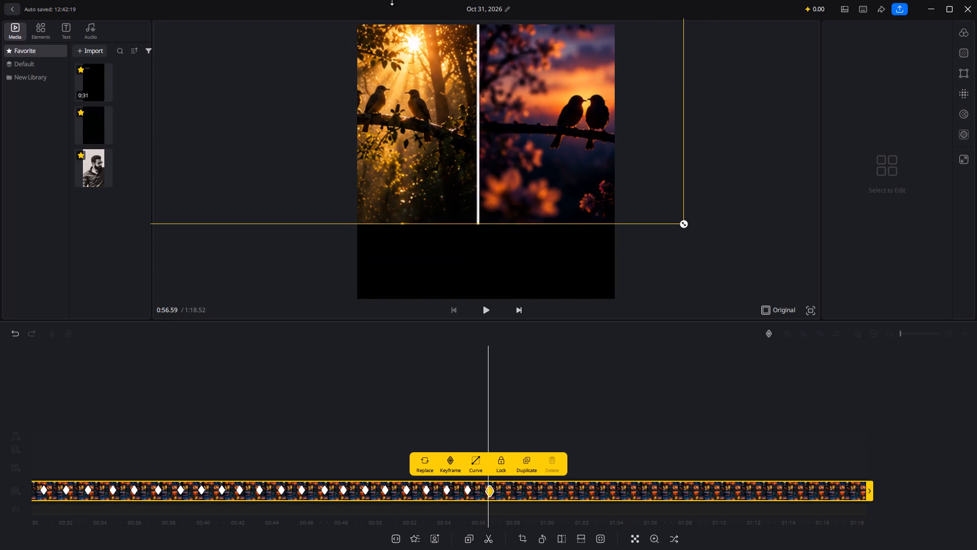
drag(684, 222, 686, 224)
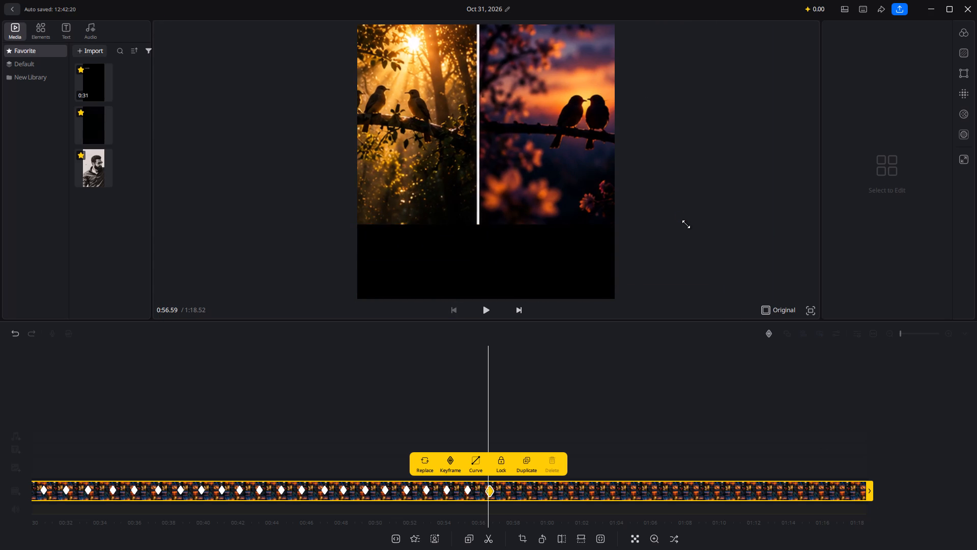
drag(686, 224, 847, 294)
drag(635, 276, 598, 120)
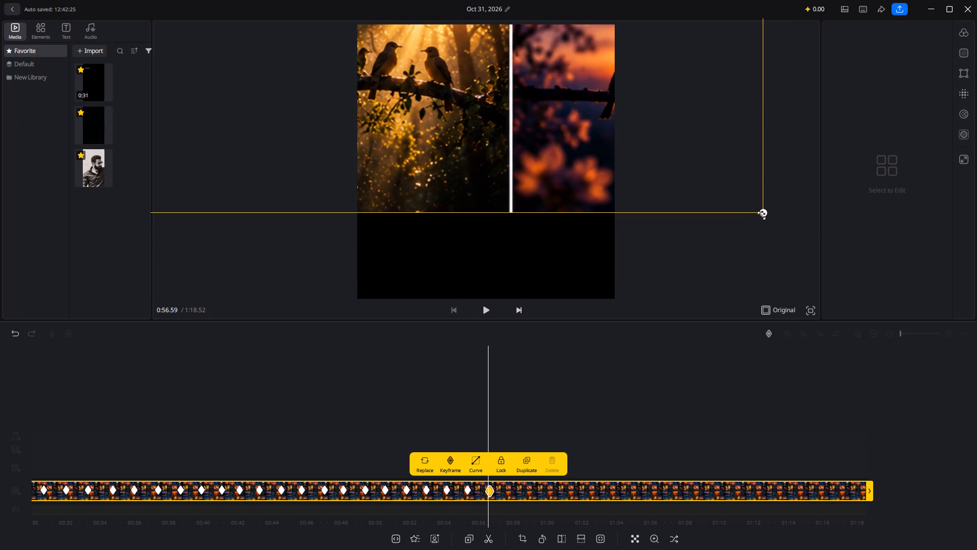
drag(763, 213, 860, 252)
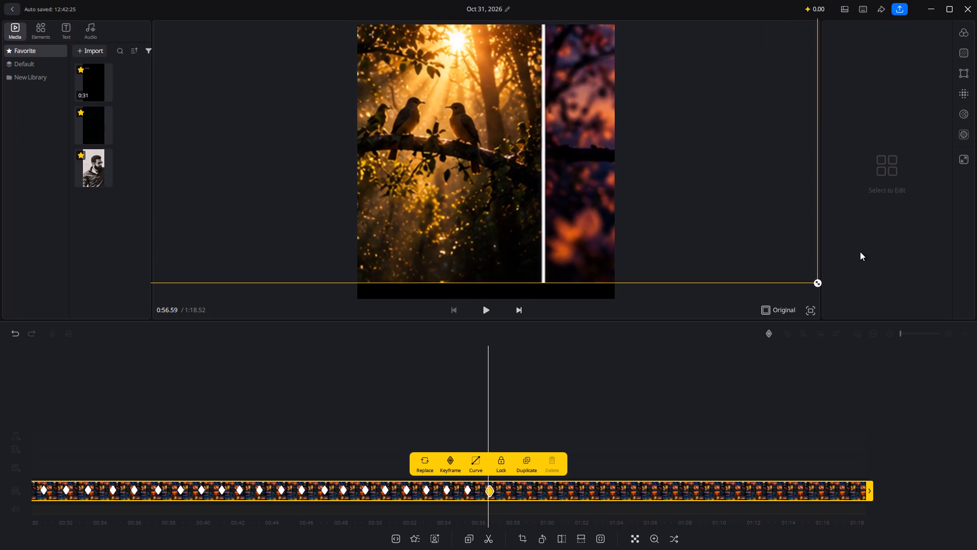
Reposition the enlarged collage at the 0:56.6 keyframe so the seagull-over-sunset-sea tile fills the frame without showing the white dividers.
click(617, 213)
drag(643, 220, 693, 220)
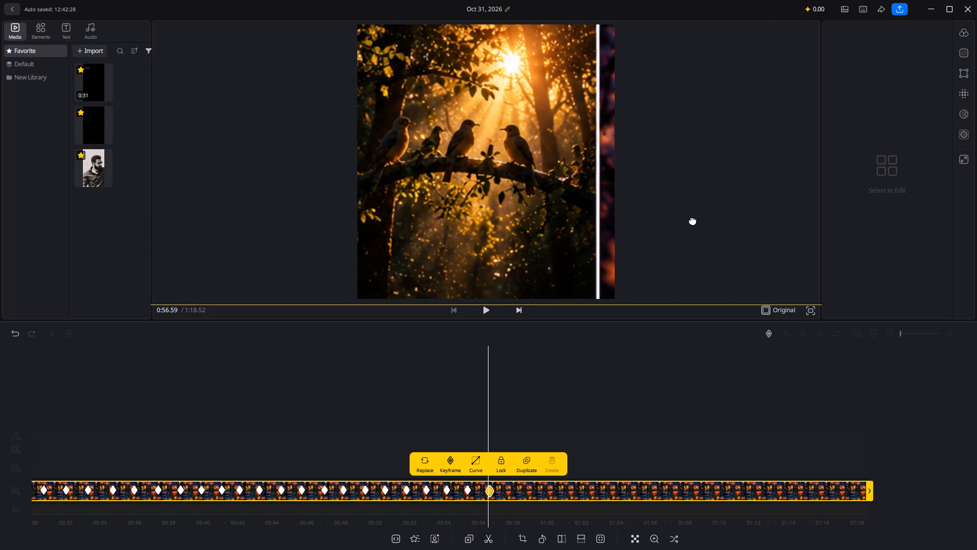
drag(693, 220, 713, 222)
click(450, 212)
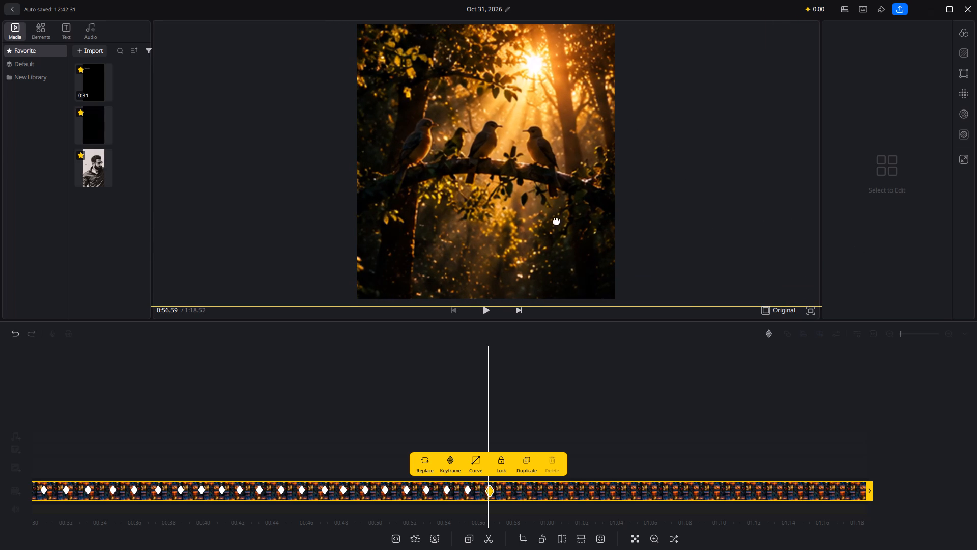
drag(526, 187, 795, 198)
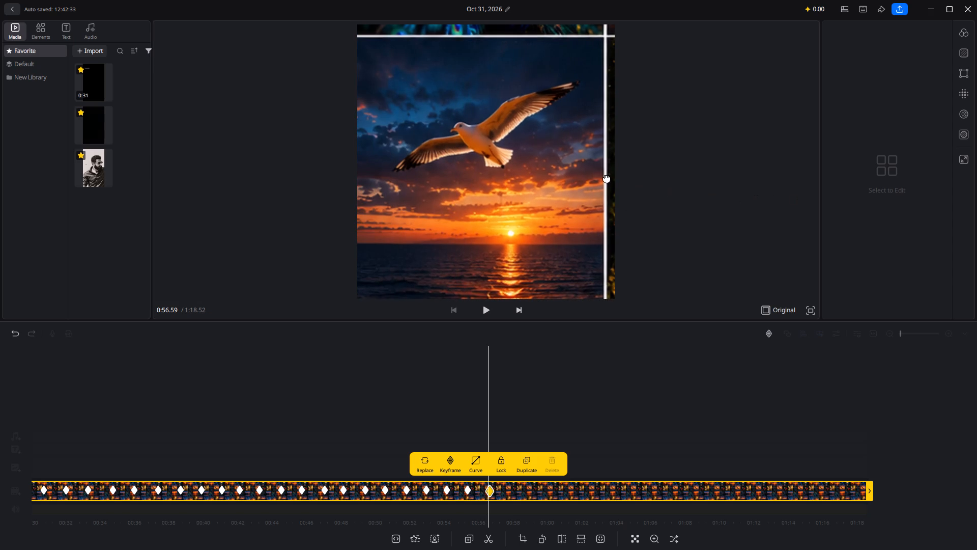
drag(584, 177, 596, 143)
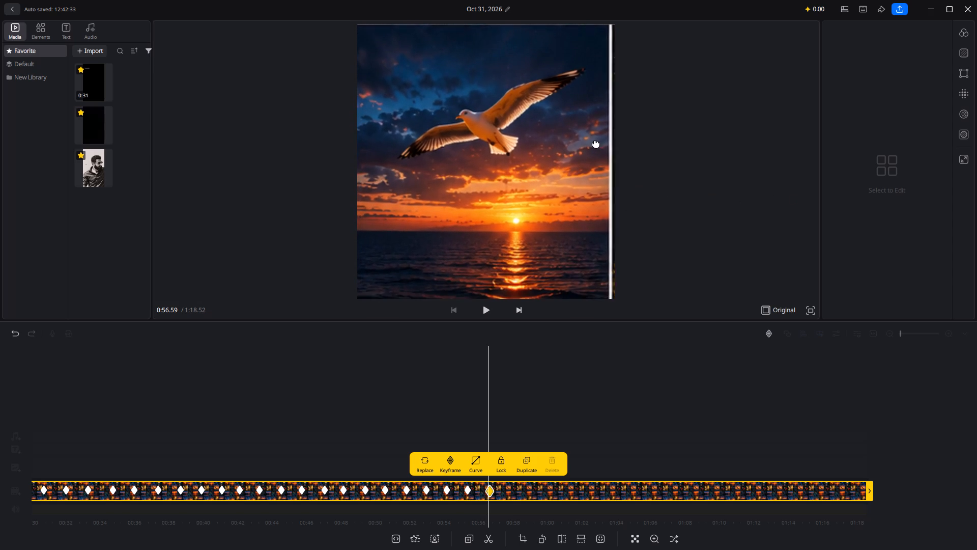
drag(596, 143, 601, 142)
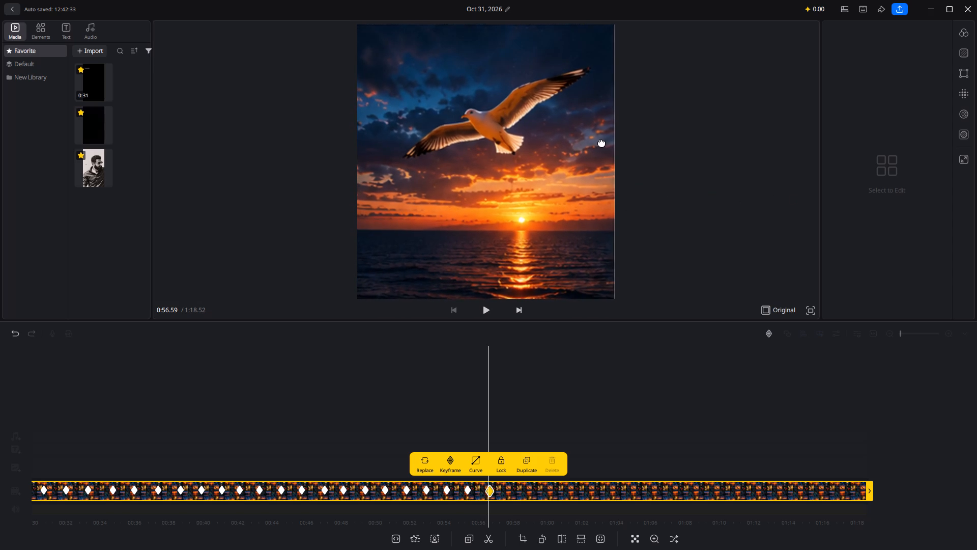
drag(601, 142, 601, 143)
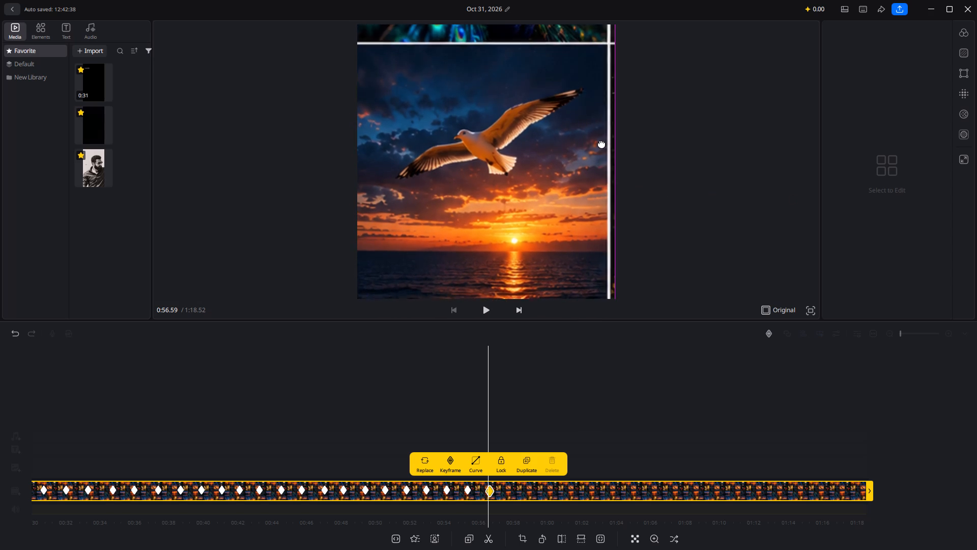
drag(601, 143, 609, 118)
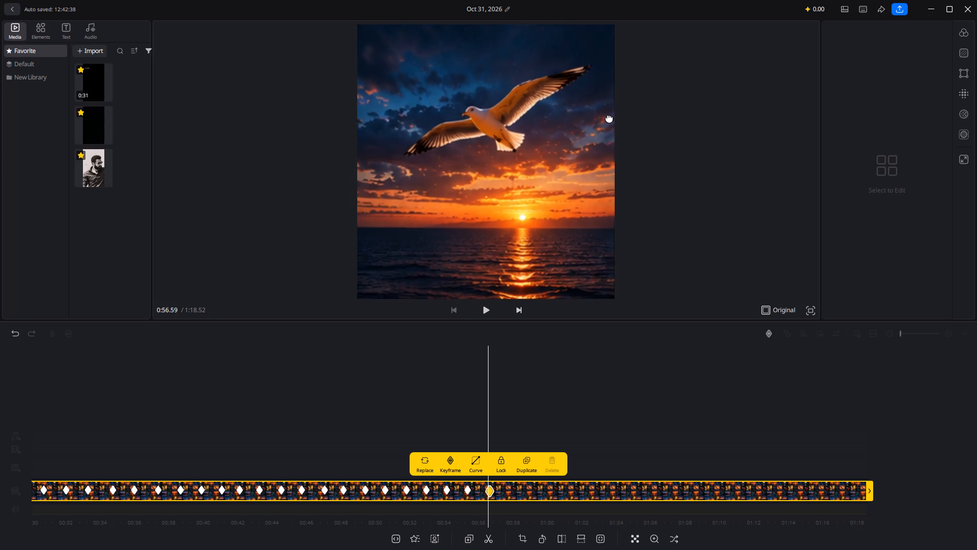
drag(609, 118, 609, 117)
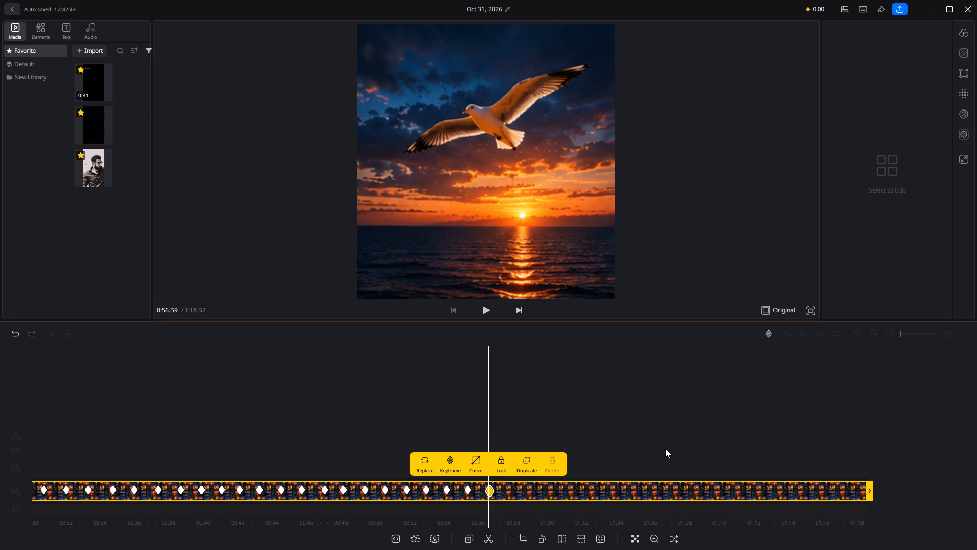
Add a keyframe holding the seagull close-up at 0:57.87.
scroll(665, 449, left, 3)
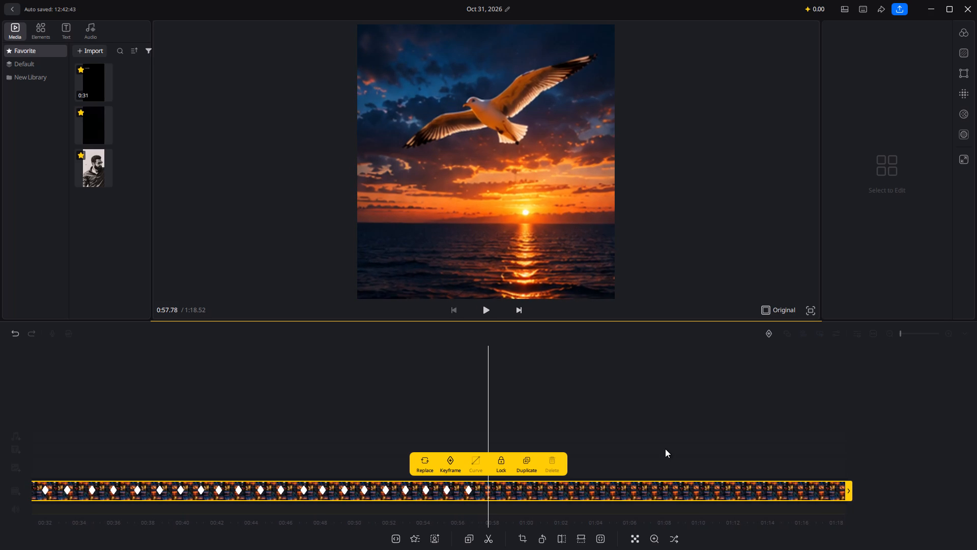
scroll(665, 449, left, 1)
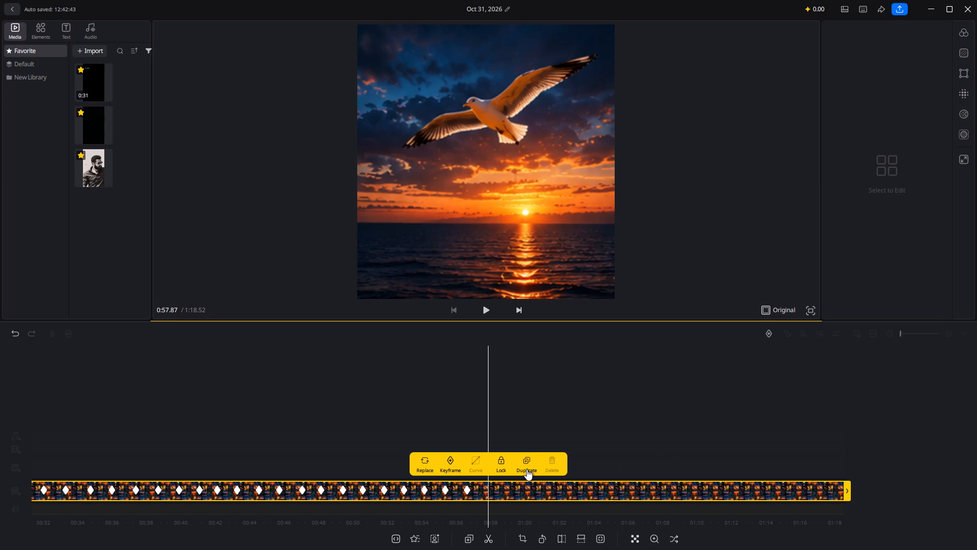
click(453, 460)
Add another keyframe on the collage clip at 0:59.07.
scroll(687, 320, left, 2)
scroll(695, 371, left, 1)
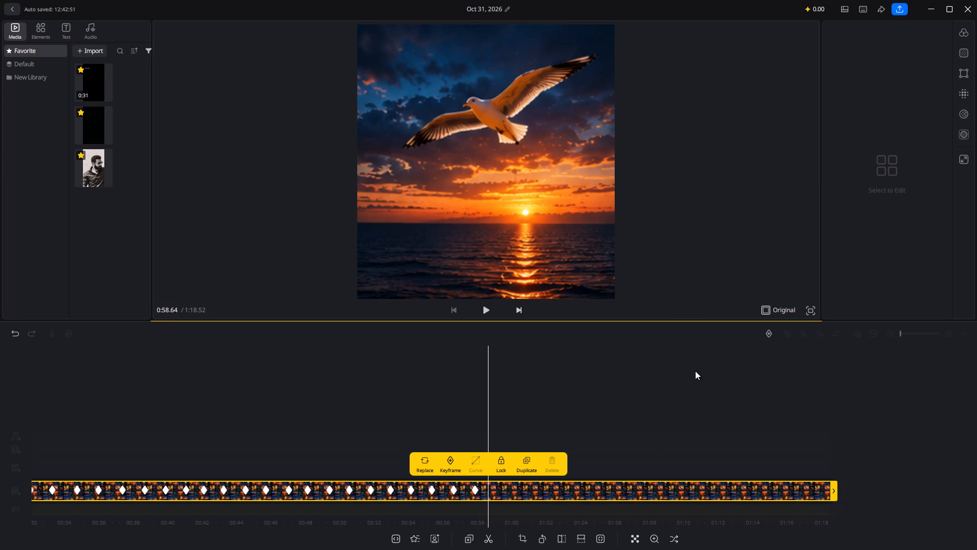
scroll(695, 371, left, 1)
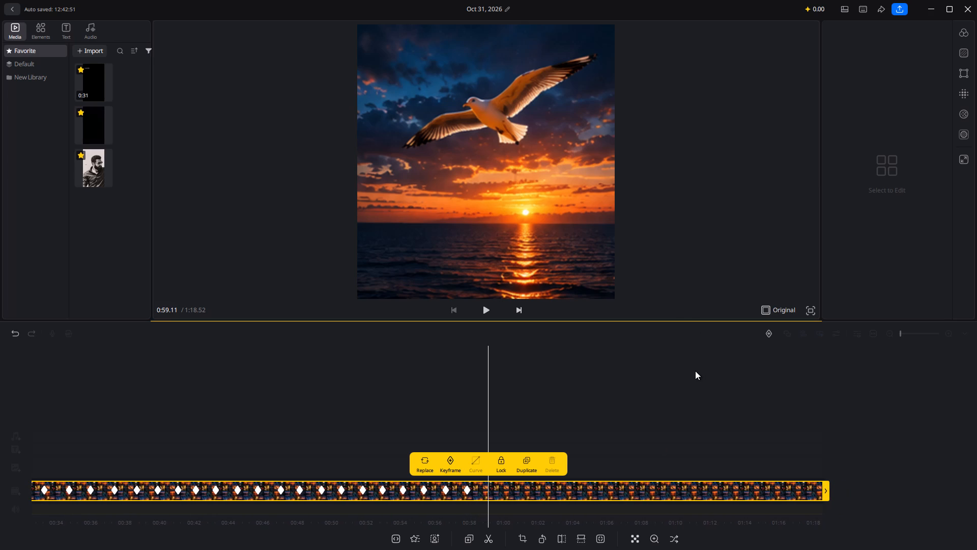
scroll(695, 371, left, 1)
click(448, 465)
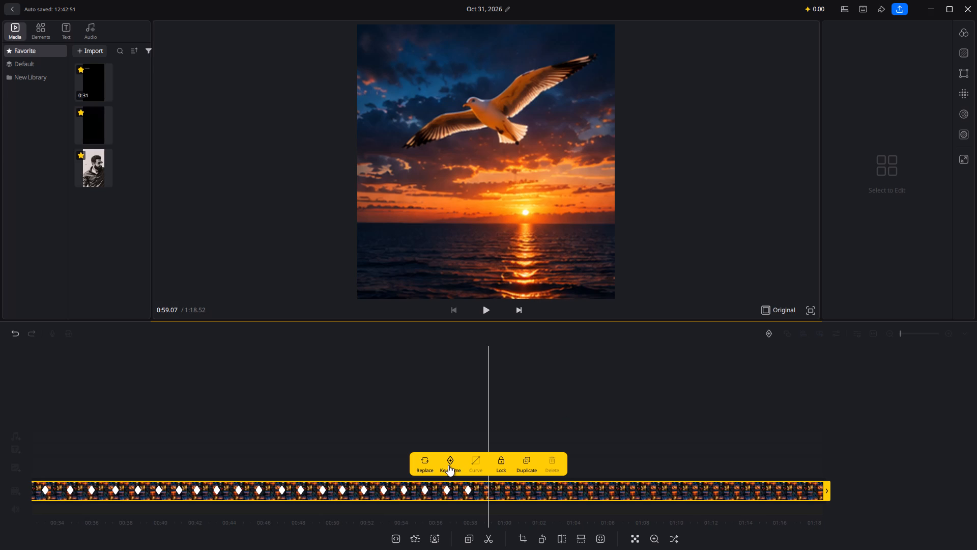
At the 0:59.07 keyframe, move the enlarged collage to the bottom-right tile with two silhouetted birds, exposing the collage's corner.
drag(528, 255, 320, 121)
drag(613, 144, 285, 278)
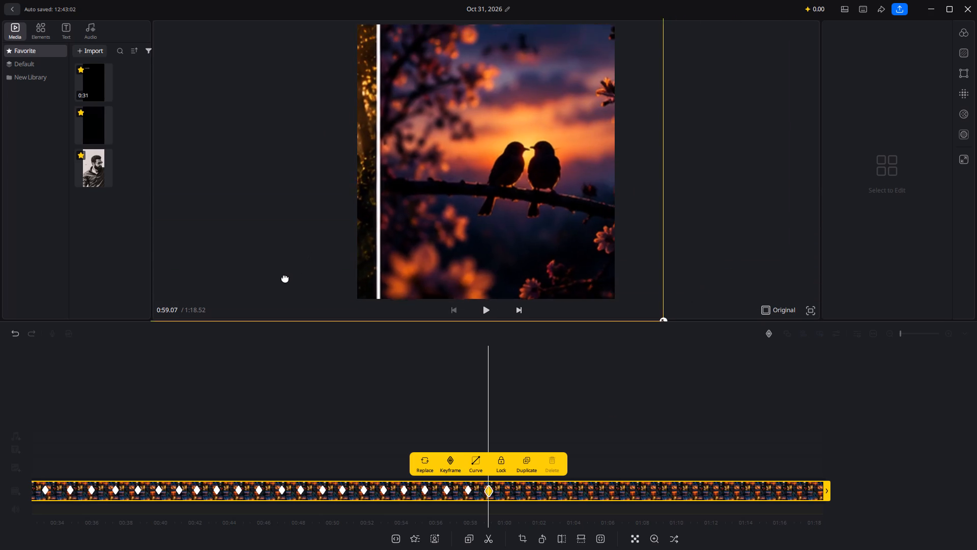
drag(285, 278, 292, 269)
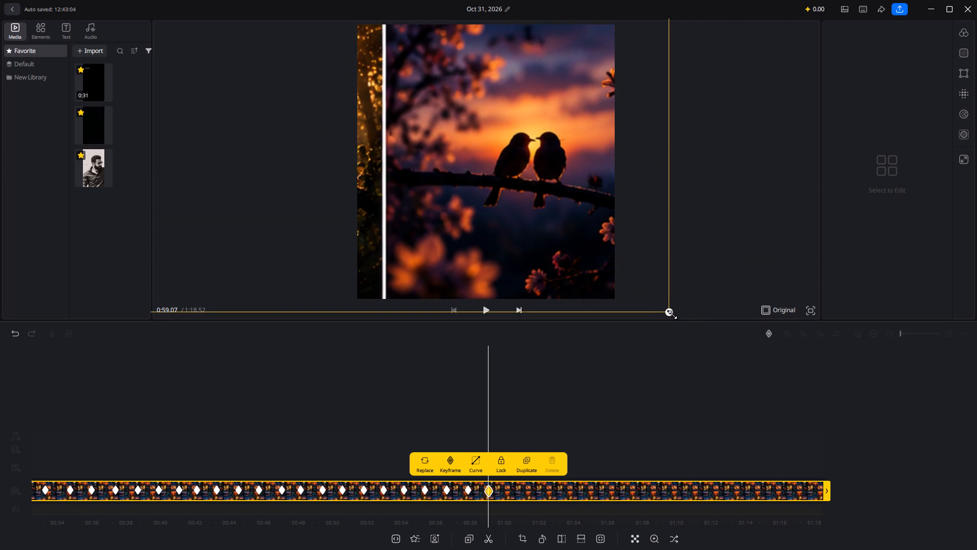
At the 0:59.07 keyframe, shrink the enlarged collage and move it back over the frame so most of the four-column grid shows.
drag(670, 314, 461, 162)
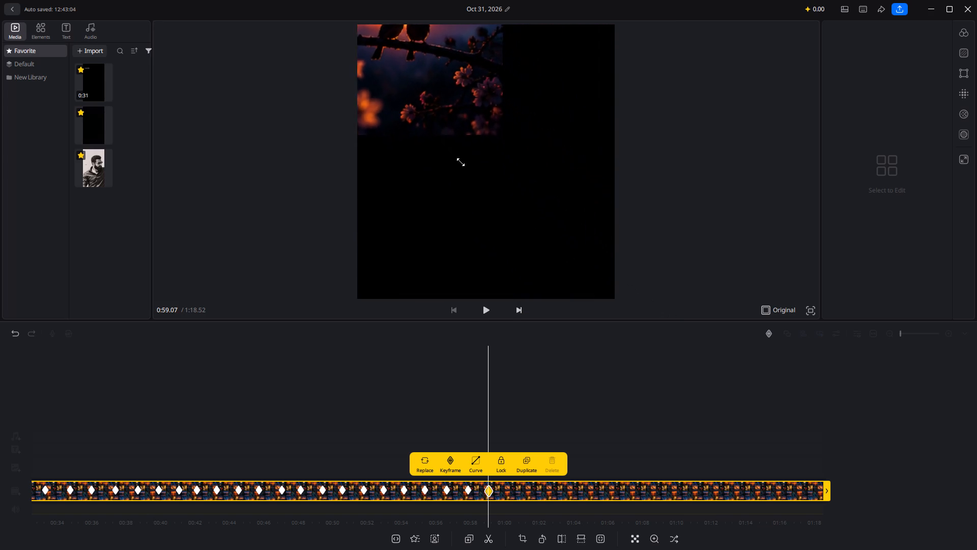
drag(461, 162, 394, 104)
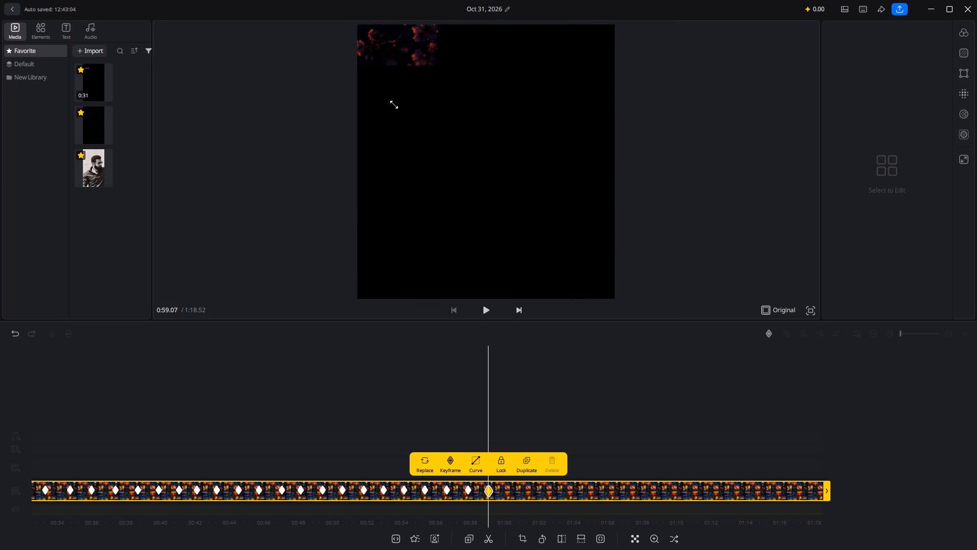
drag(394, 104, 397, 107)
drag(396, 59, 621, 291)
drag(669, 304, 661, 299)
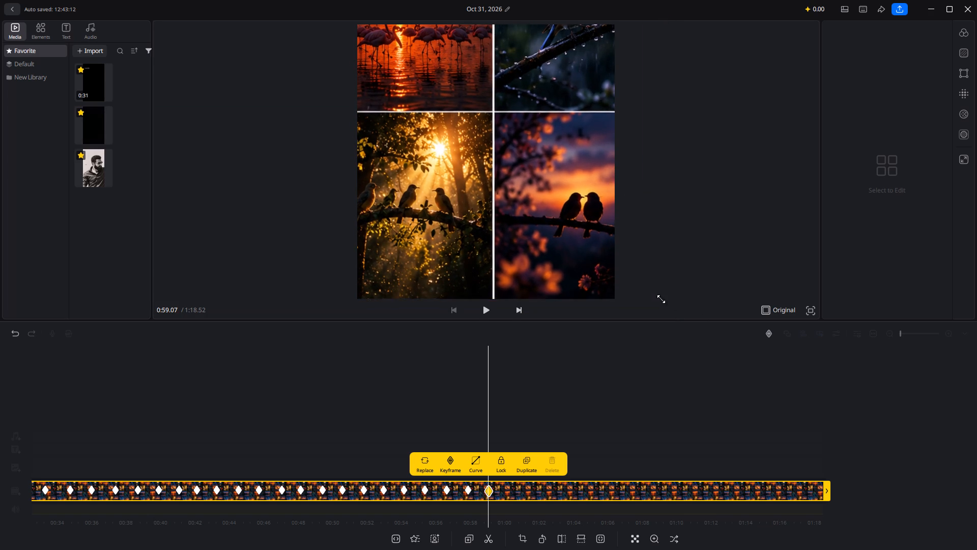
drag(661, 299, 496, 175)
drag(441, 99, 571, 222)
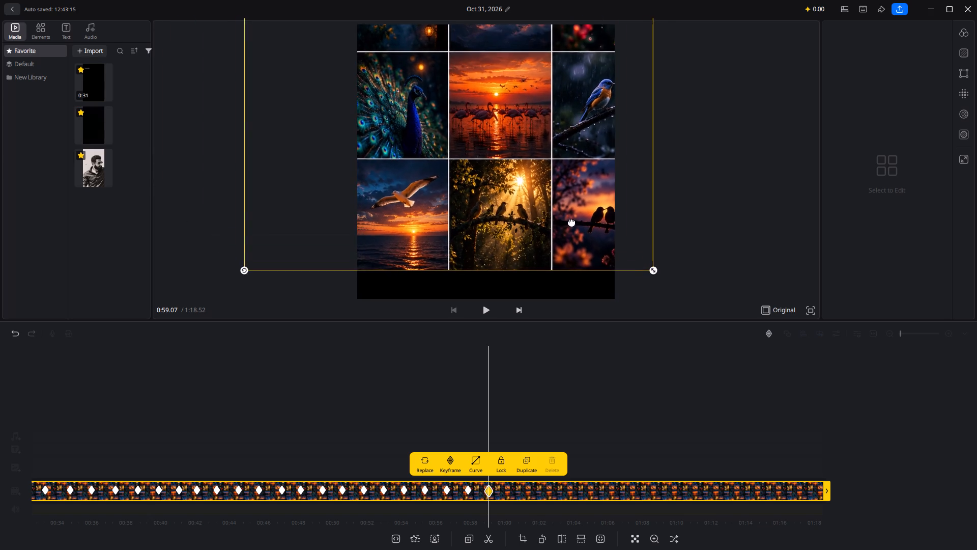
drag(571, 222, 586, 247)
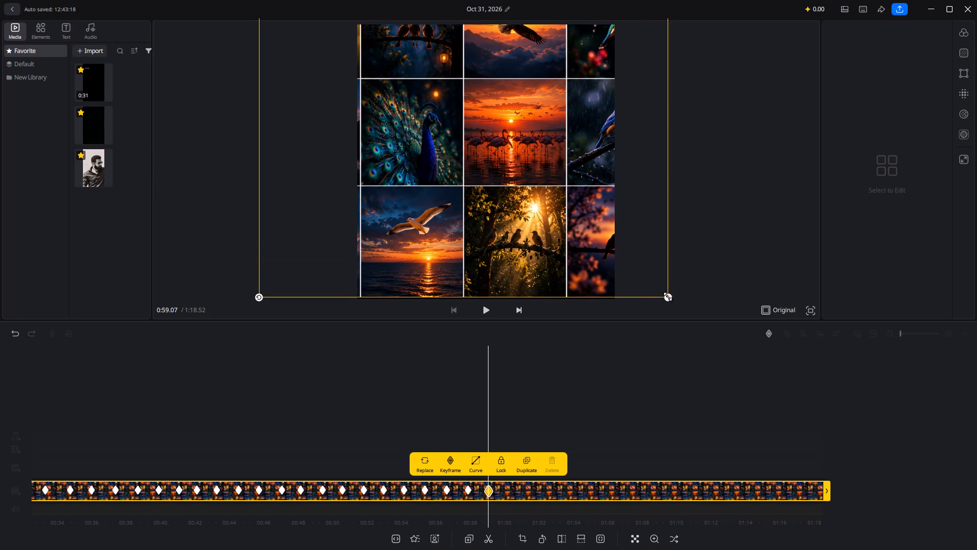
drag(670, 297, 598, 246)
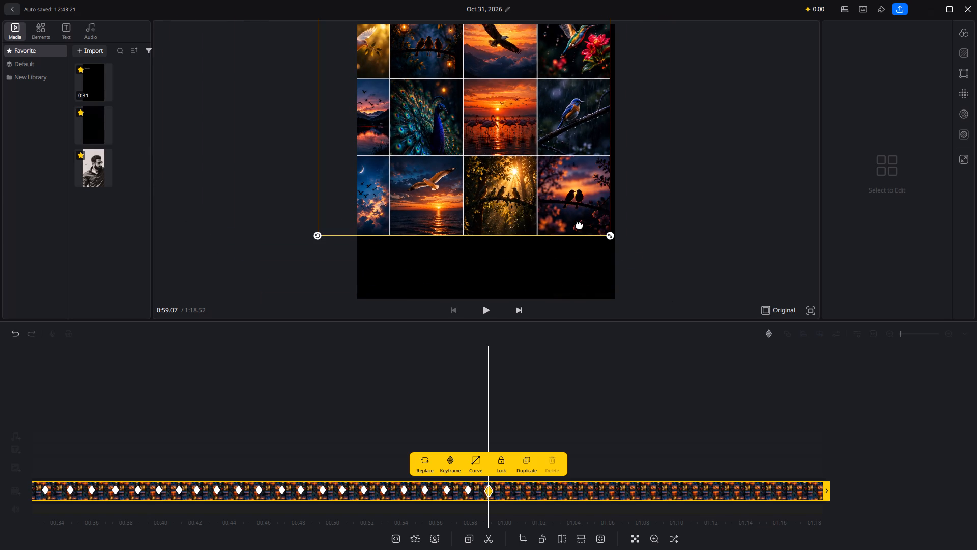
drag(579, 224, 615, 297)
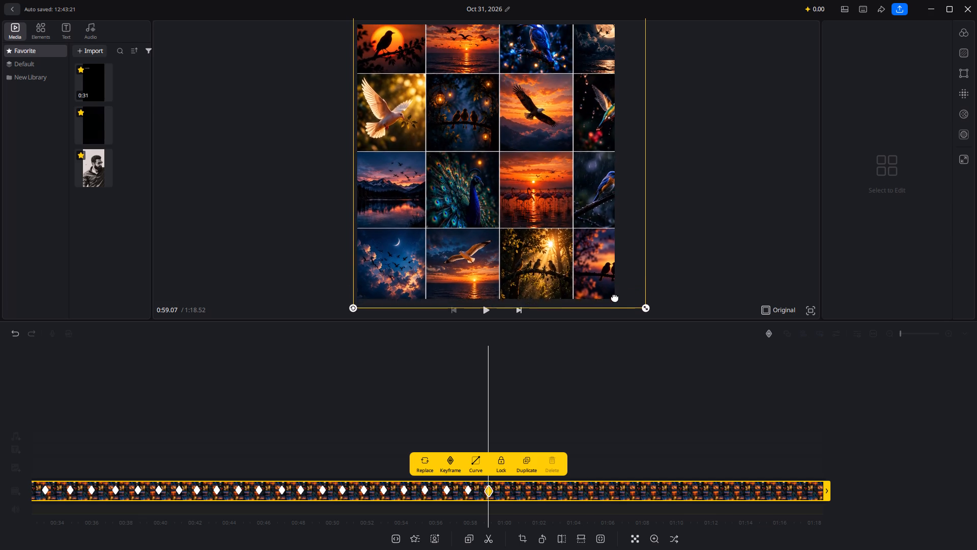
drag(615, 297, 616, 293)
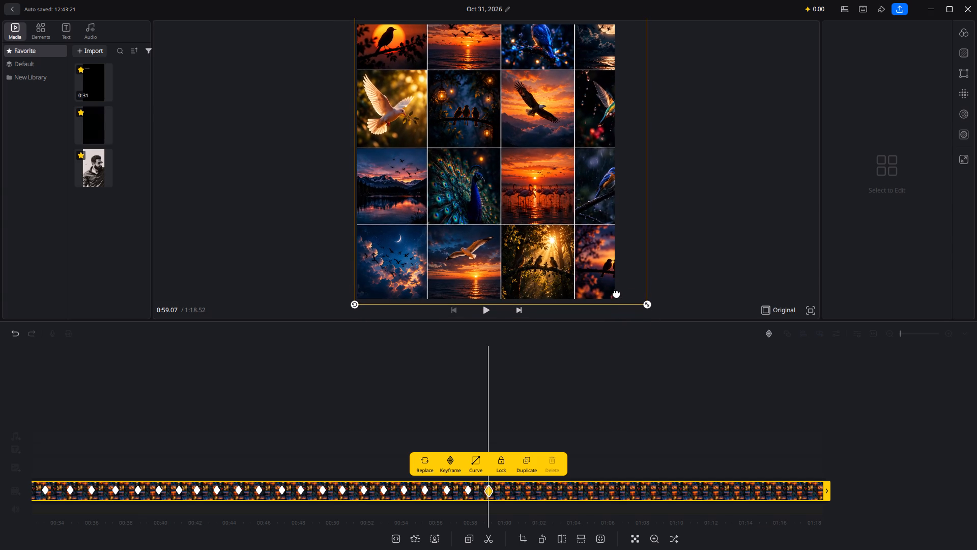
Fine-tune the collage's size and position at 0:59.07 so all four columns of the bird grid fit the frame's width.
click(646, 302)
drag(646, 302, 639, 296)
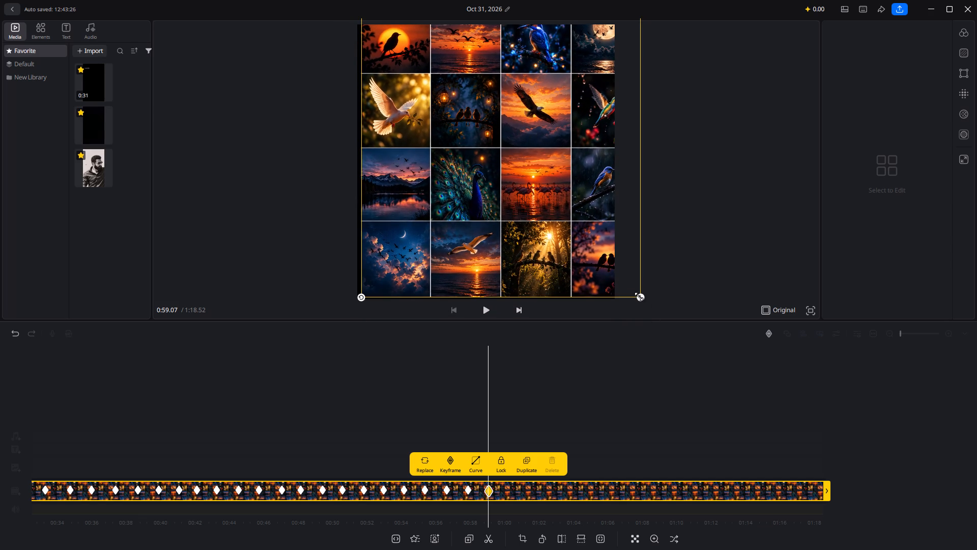
drag(588, 265, 579, 288)
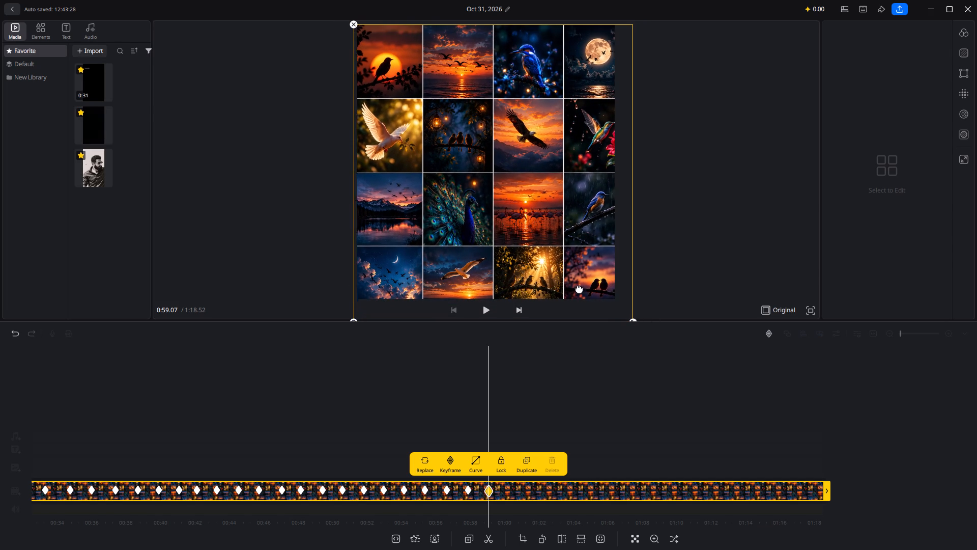
drag(579, 288, 580, 287)
drag(636, 318, 626, 310)
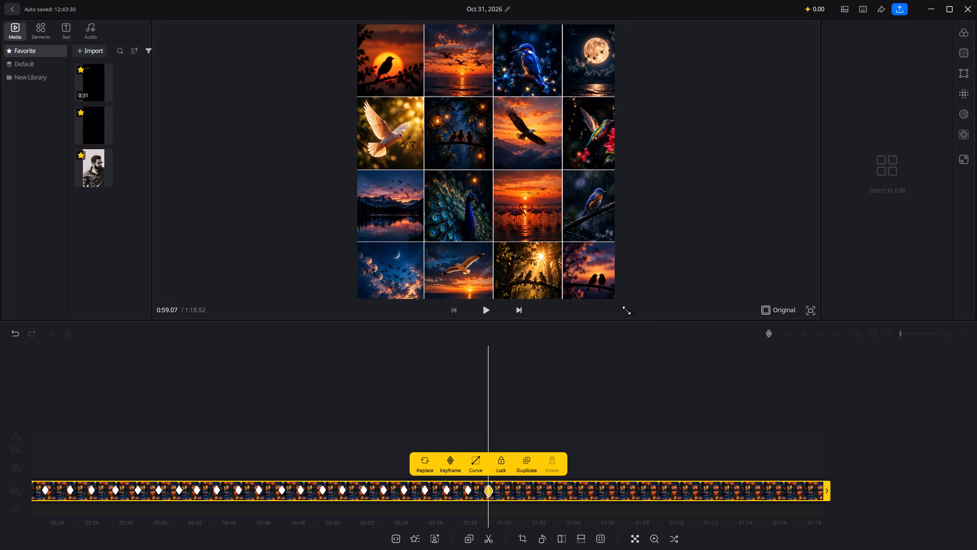
drag(626, 310, 618, 299)
drag(569, 266, 548, 252)
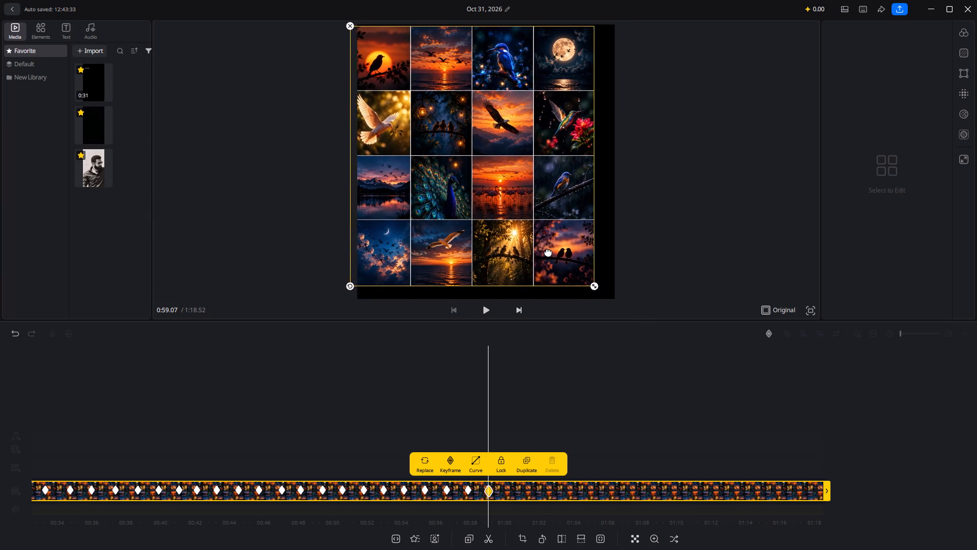
drag(548, 252, 553, 250)
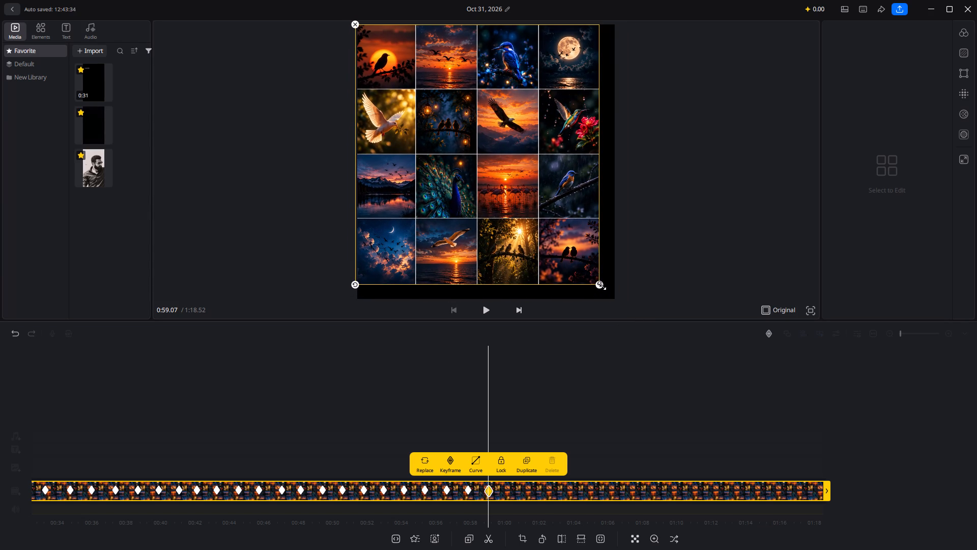
drag(602, 286, 614, 294)
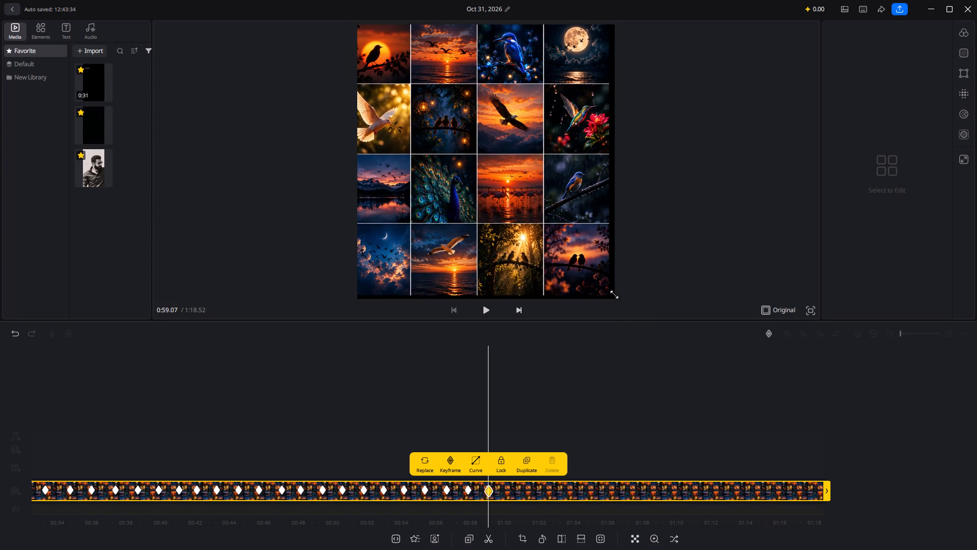
drag(614, 294, 624, 294)
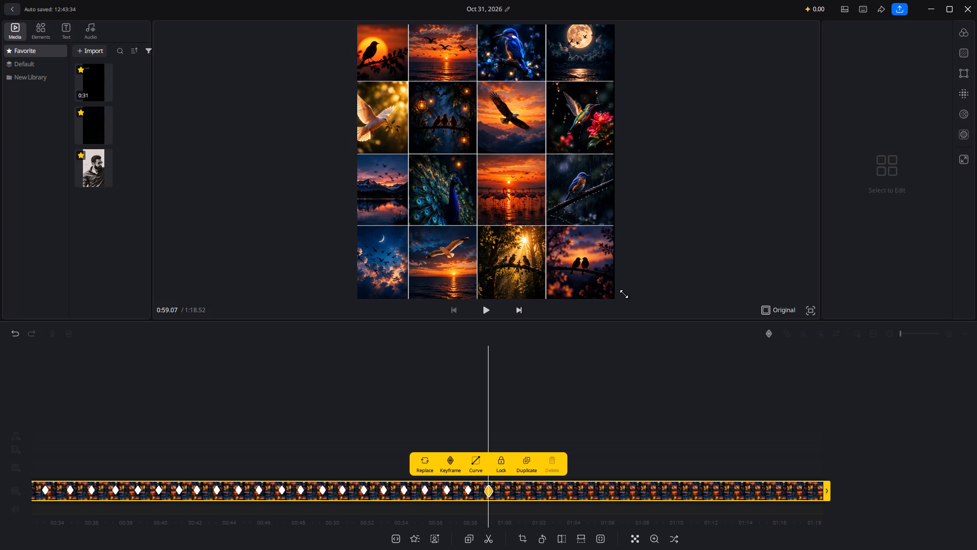
drag(624, 294, 621, 294)
drag(542, 253, 552, 267)
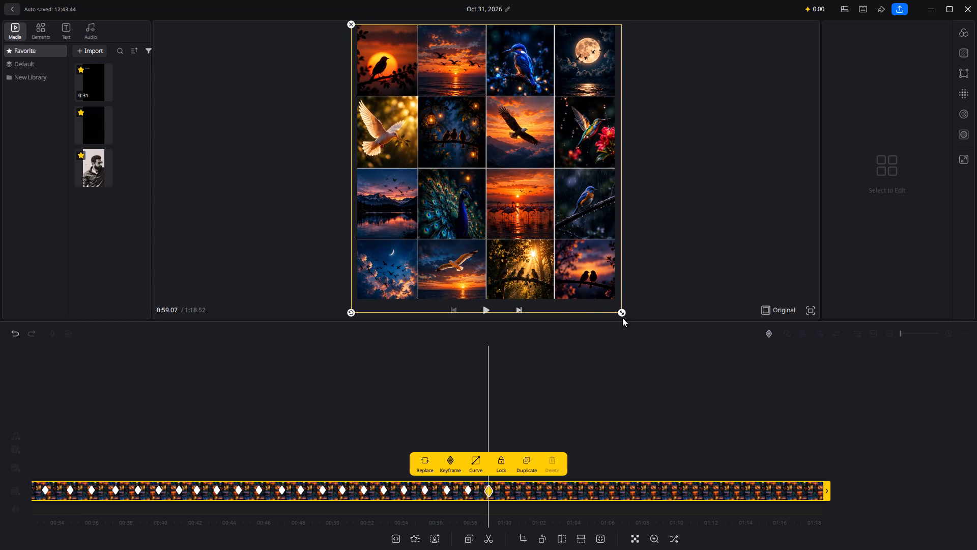
drag(621, 314, 617, 311)
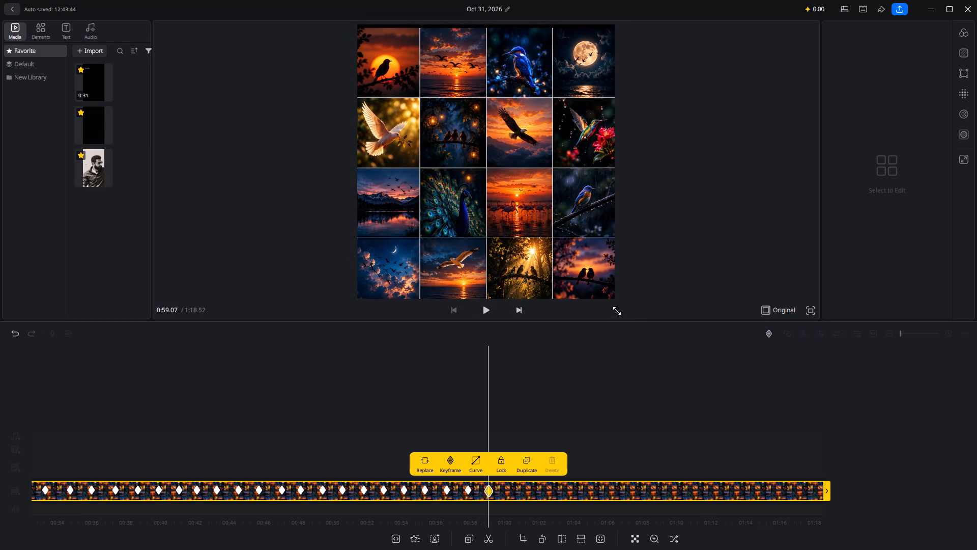
drag(617, 311, 613, 309)
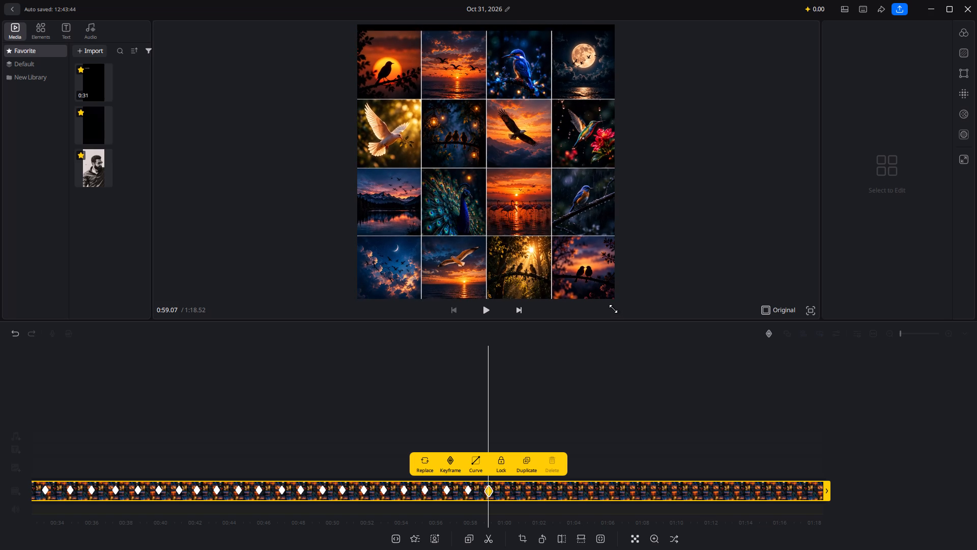
drag(613, 309, 612, 308)
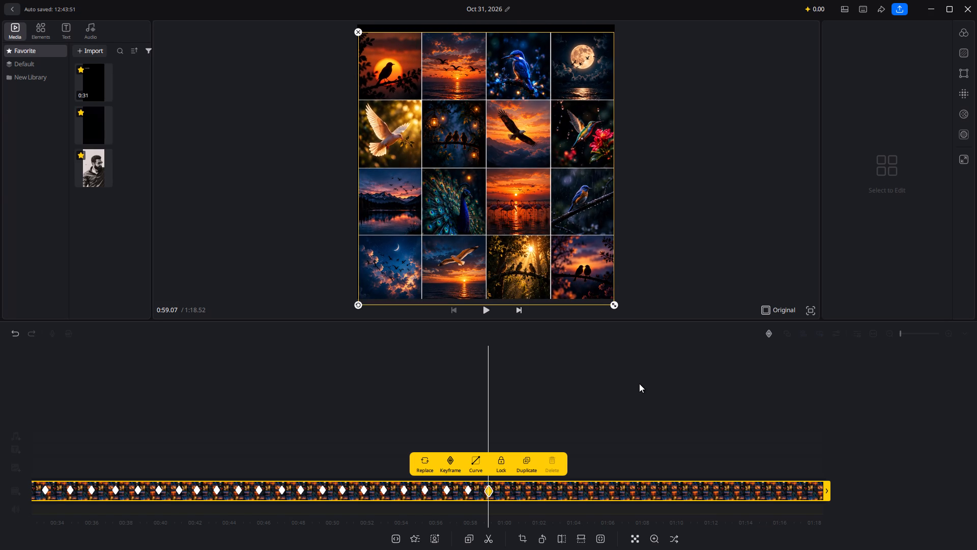
Add a keyframe holding the full-grid view at 1:00.26 on the collage clip.
scroll(639, 383, left, 1)
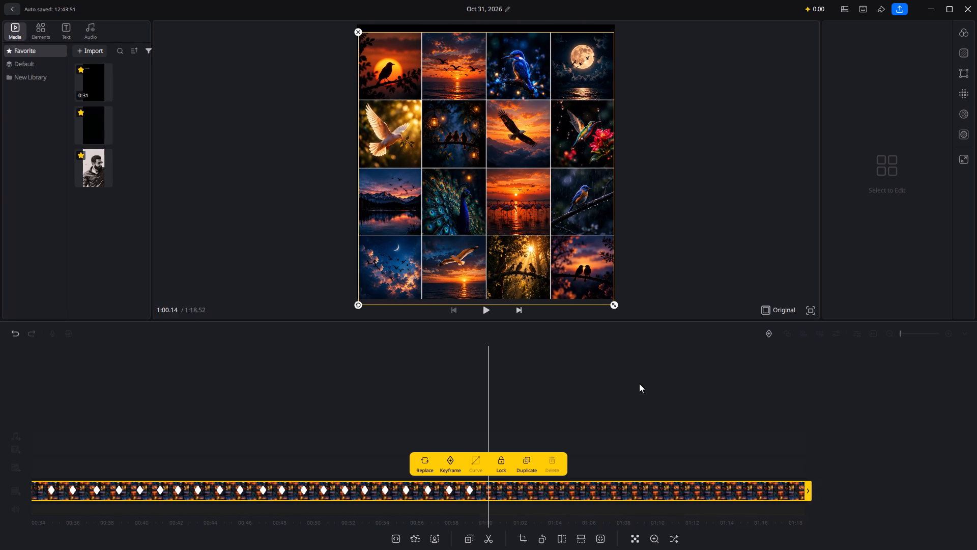
scroll(639, 383, left, 1)
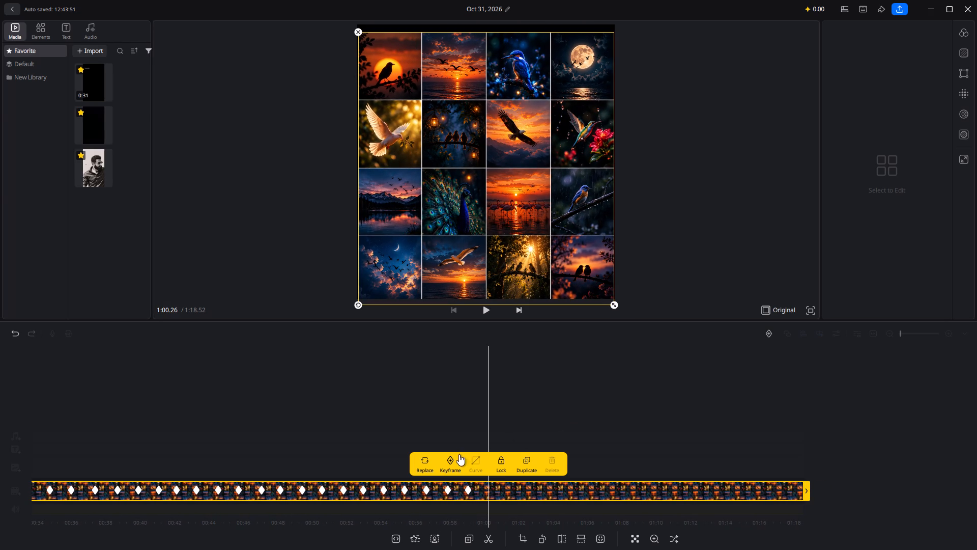
click(451, 459)
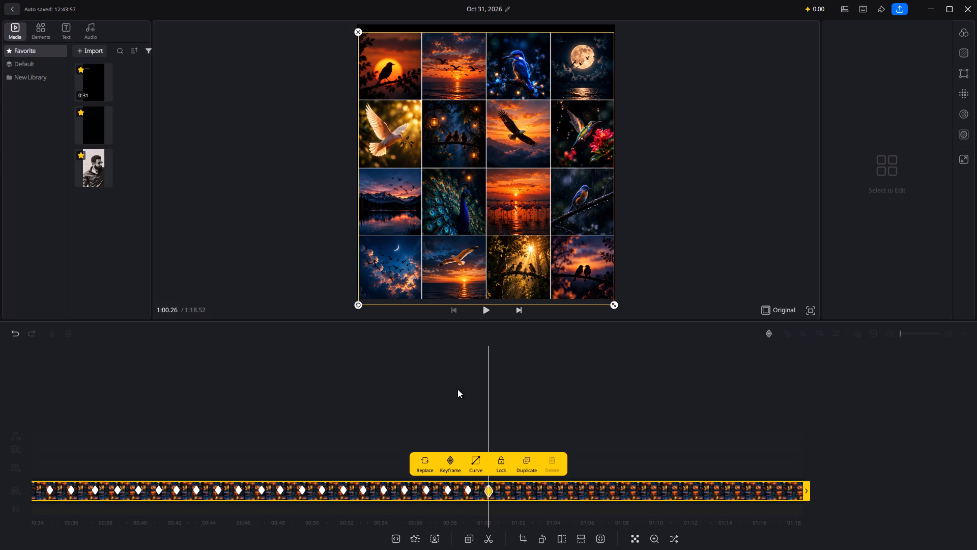
Review the transition from the seagull close-up around 0:56.68 to the full-grid keyframes near 0:59 and 1:00.
scroll(457, 389, right, 5)
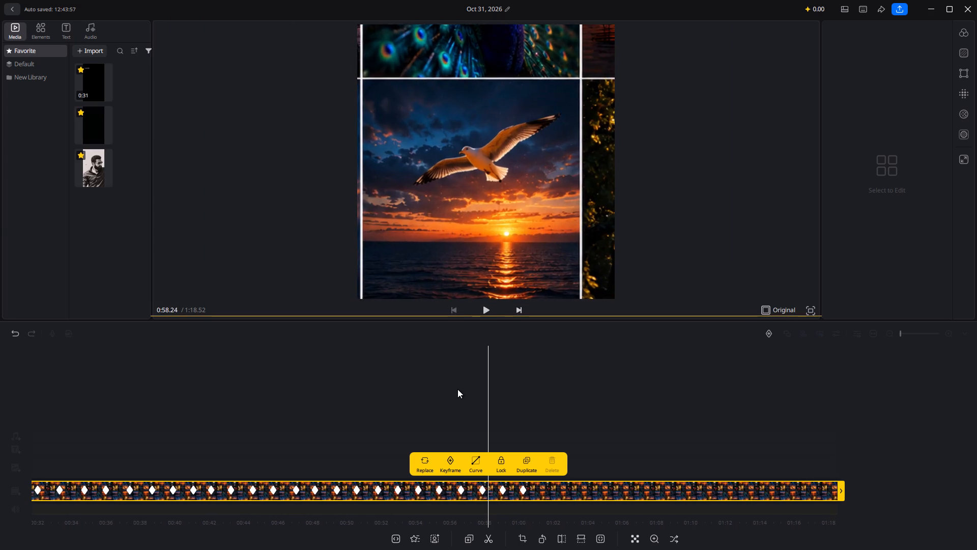
scroll(457, 389, left, 1)
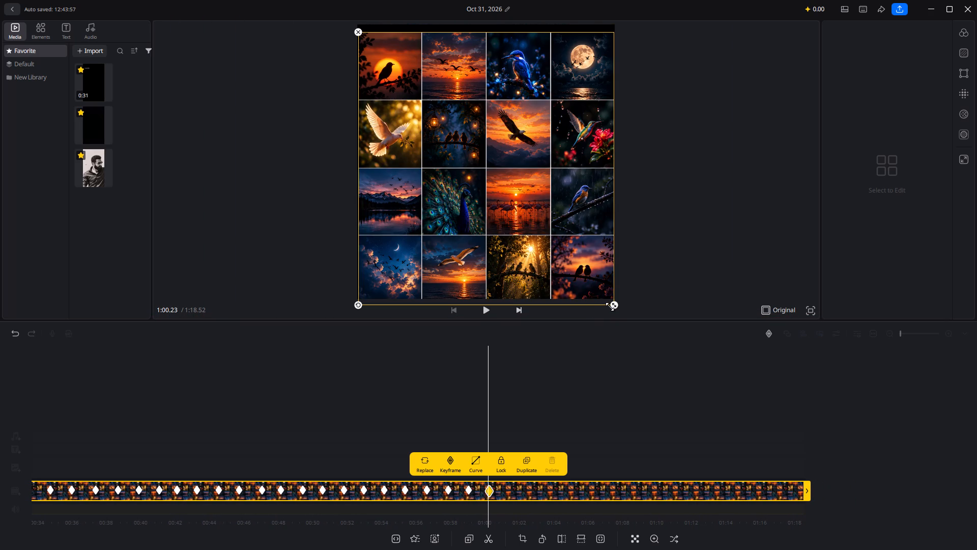
scroll(592, 396, right, 2)
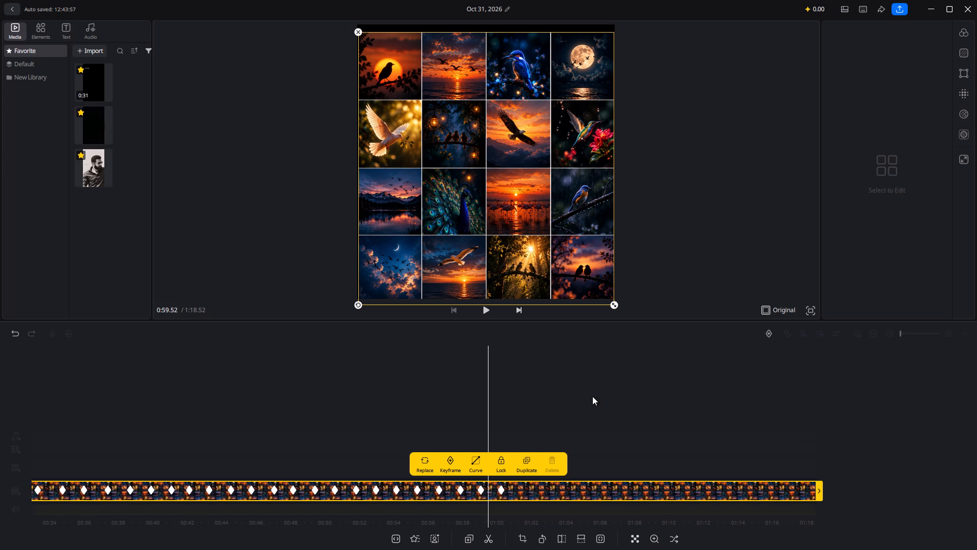
scroll(592, 396, right, 10)
scroll(592, 396, left, 7)
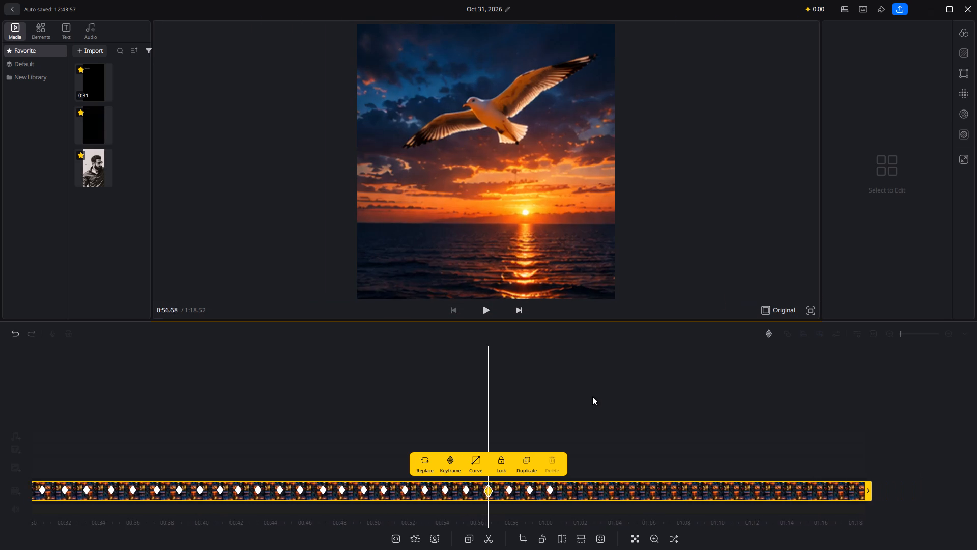
scroll(580, 395, left, 5)
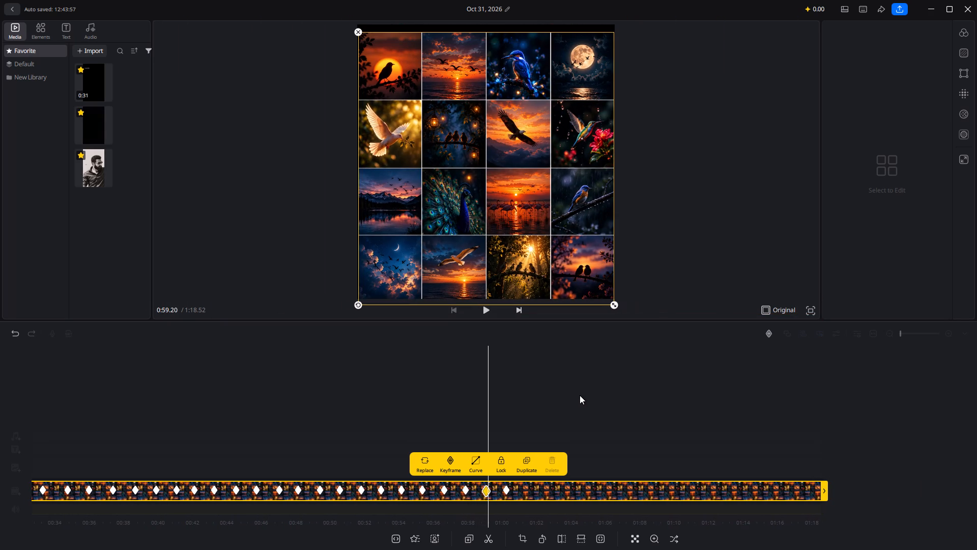
scroll(580, 395, left, 2)
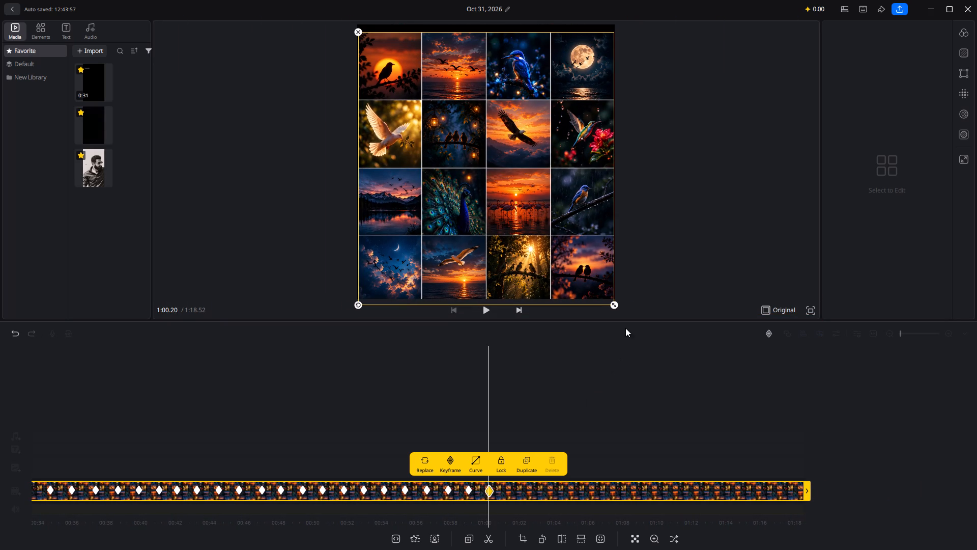
At the keyframe near 1:00.2, enlarge and reposition the collage so the sunlit-forest tile with birds on a branch fills the frame without dividers.
drag(615, 306, 976, 549)
drag(581, 202, 429, 38)
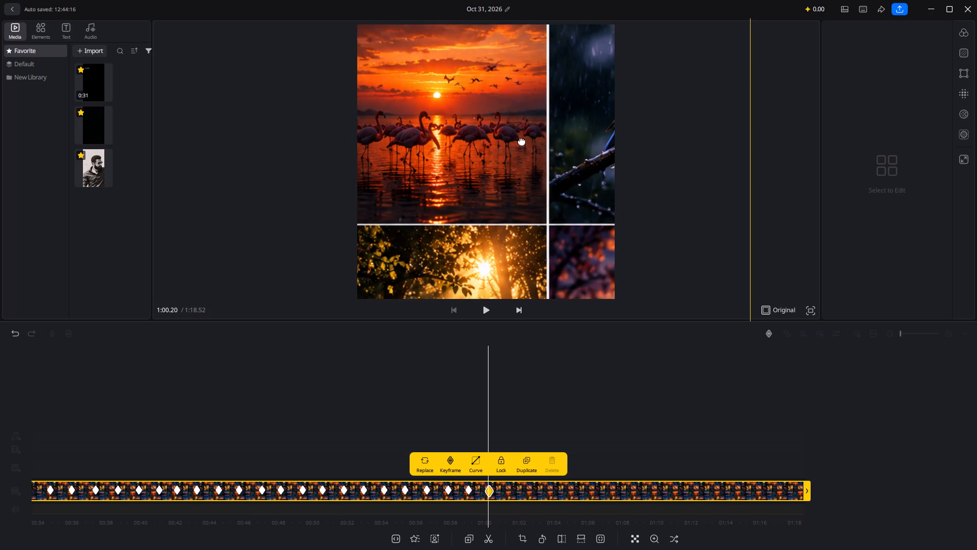
drag(543, 191, 555, 14)
drag(513, 101, 504, 50)
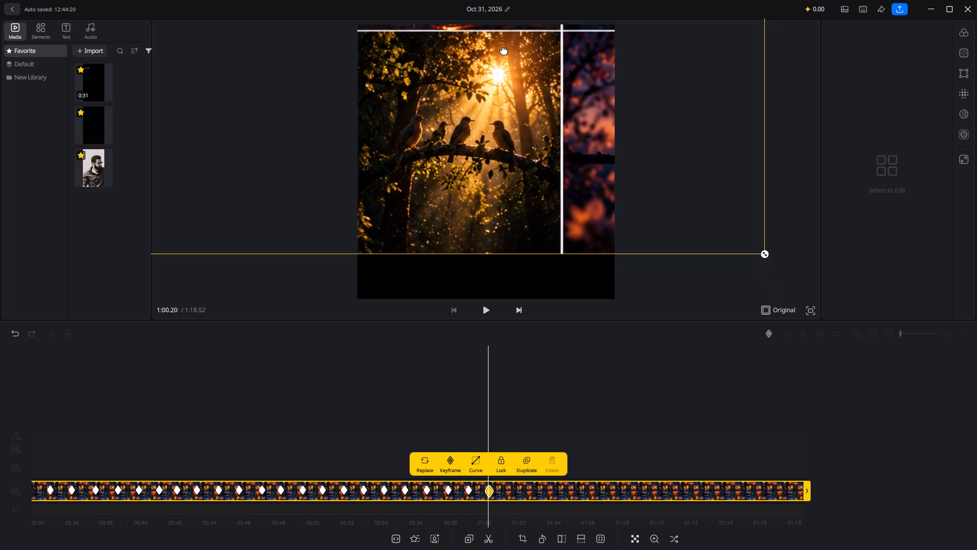
drag(504, 50, 504, 41)
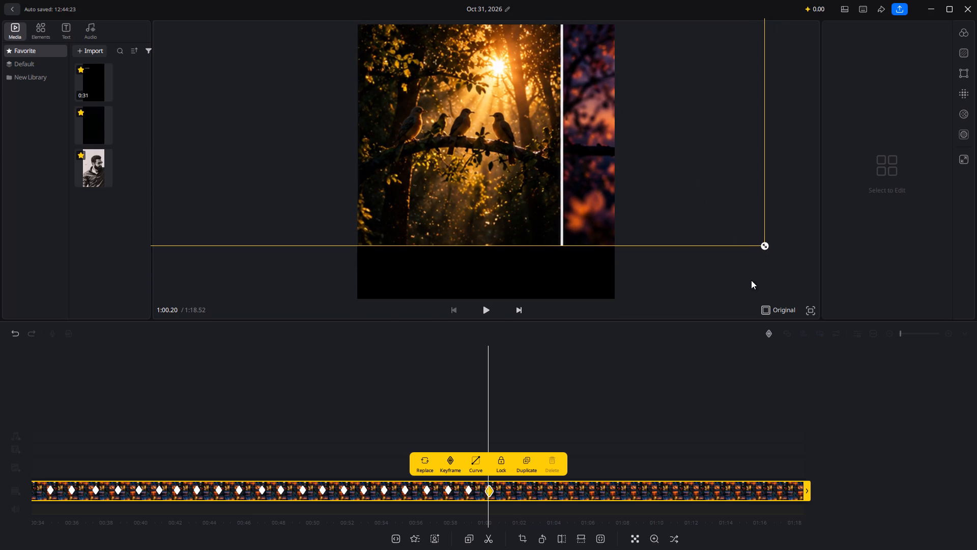
drag(765, 248, 855, 300)
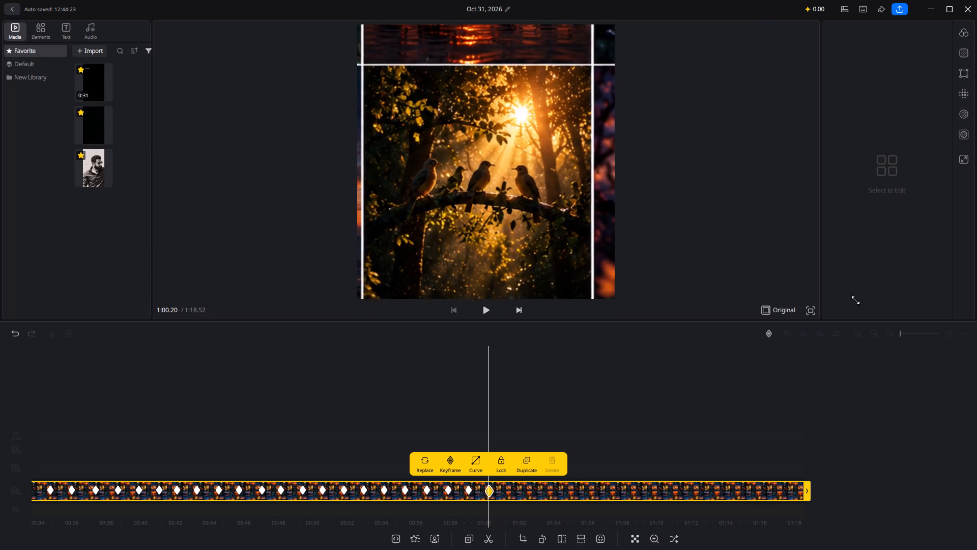
drag(855, 300, 935, 375)
drag(594, 220, 577, 111)
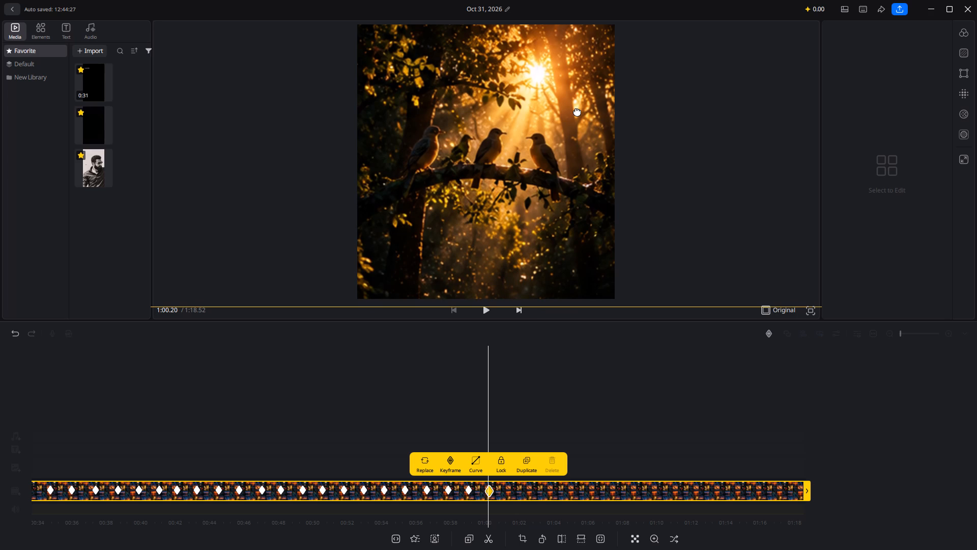
Add a keyframe at 1:01.50 on the collage clip, holding the sunlit-forest close-up.
scroll(583, 372, left, 1)
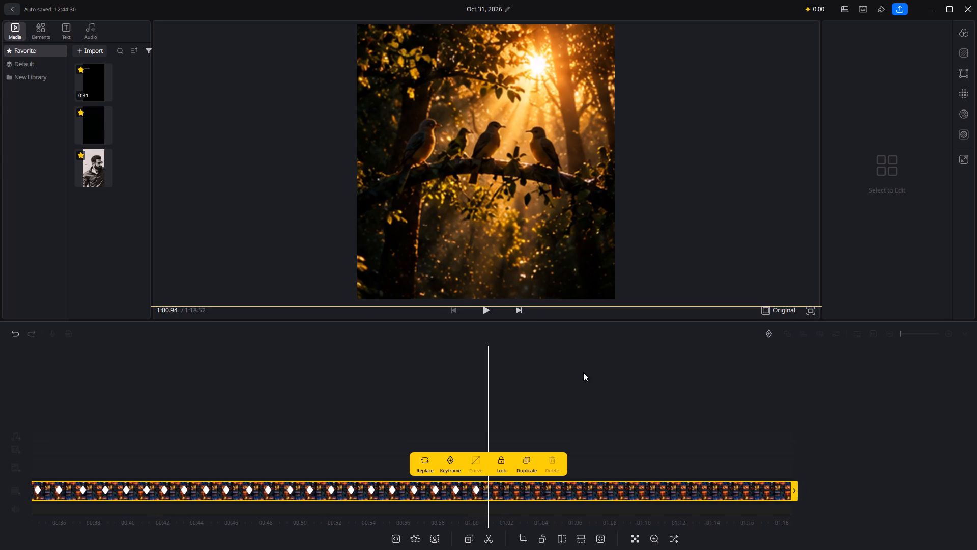
scroll(583, 372, left, 2)
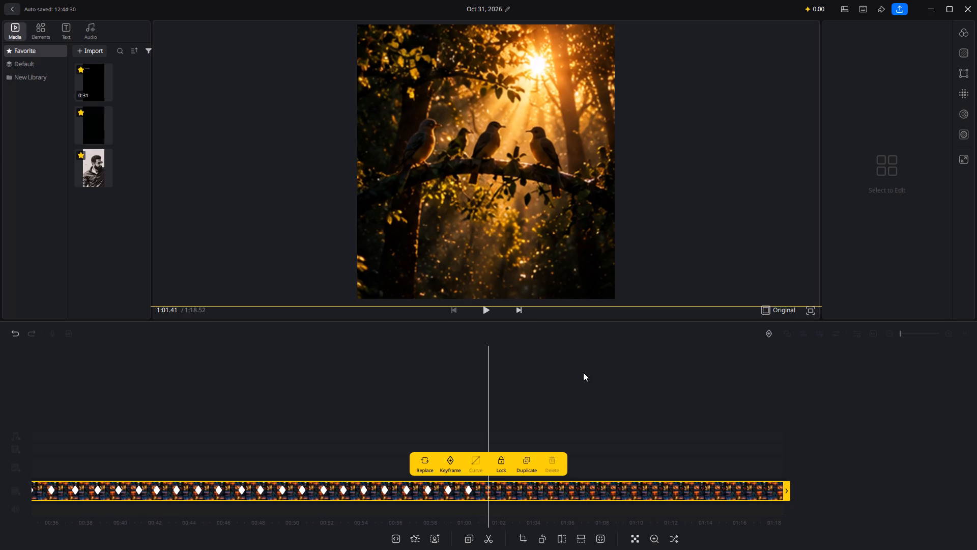
scroll(583, 372, left, 2)
click(451, 457)
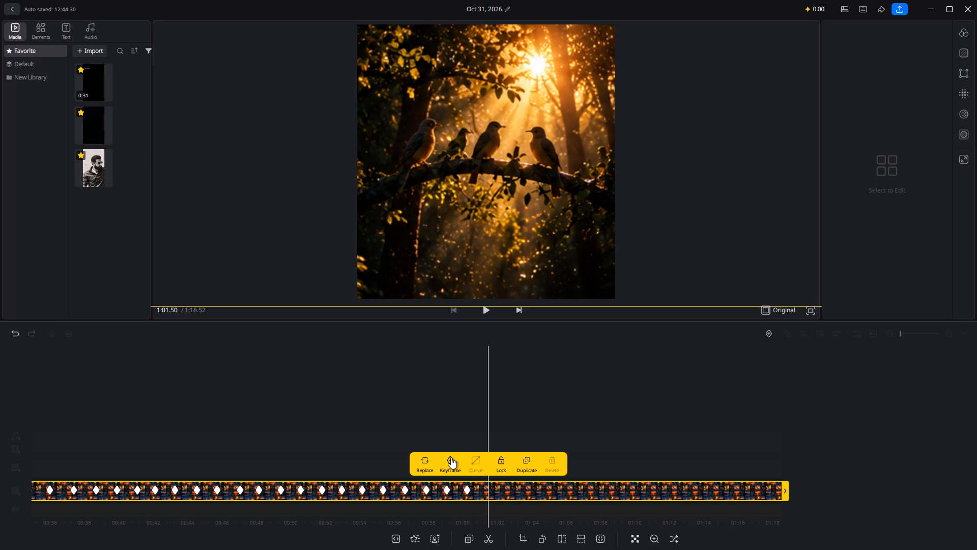
Add another keyframe at 1:02.68 on the collage clip.
scroll(442, 434, left, 1)
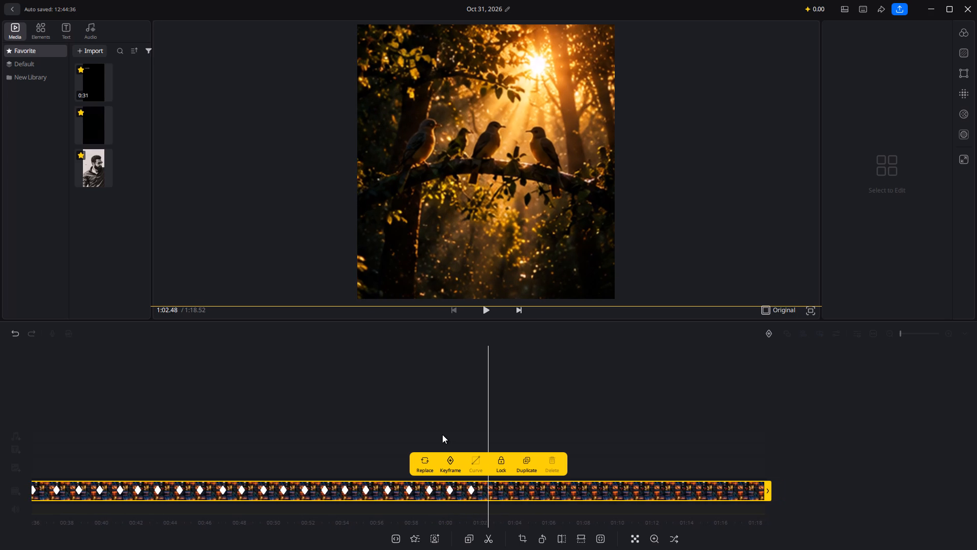
scroll(442, 434, left, 2)
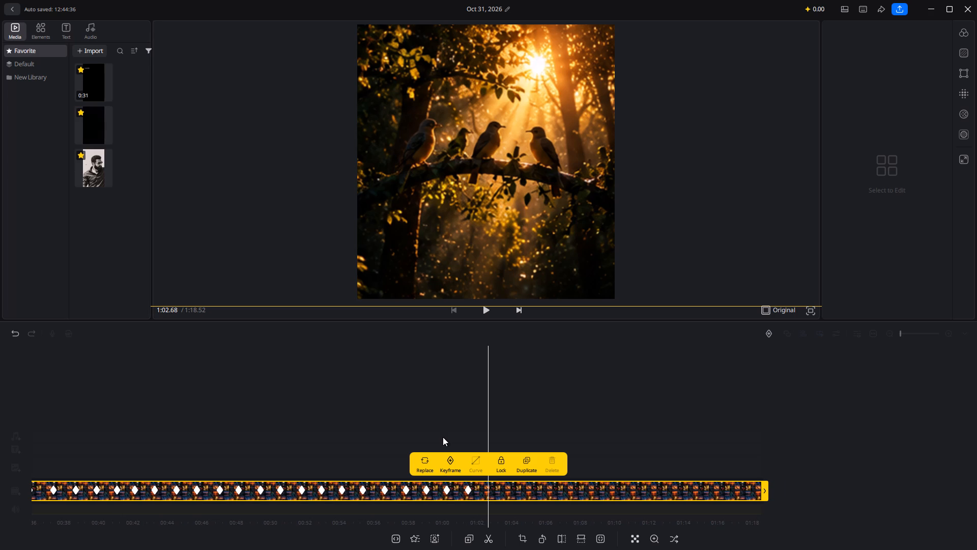
click(450, 463)
Review the animation from the full grid near 0:59 through the sunlit-forest close-up to the last keyframe around 1:02.7.
scroll(454, 417, right, 4)
scroll(454, 417, left, 3)
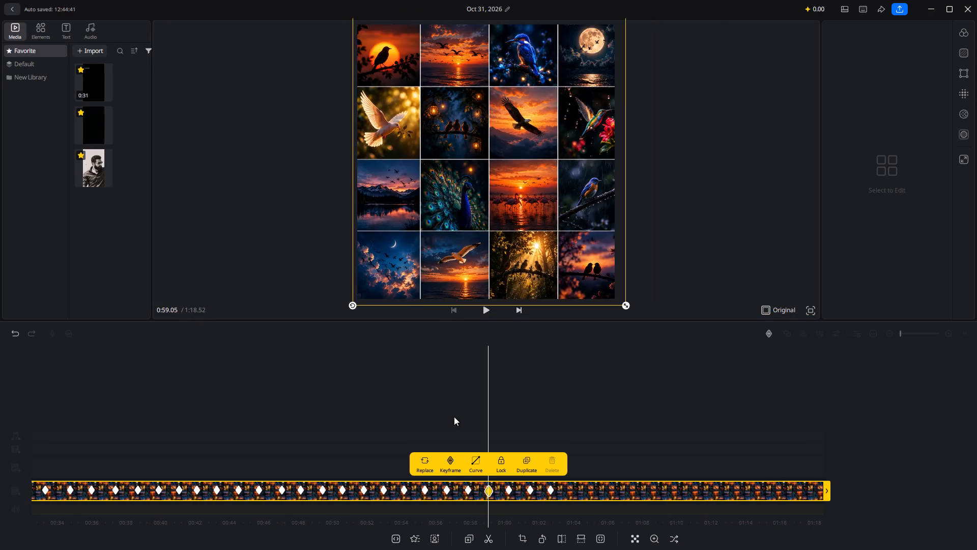
scroll(454, 417, left, 5)
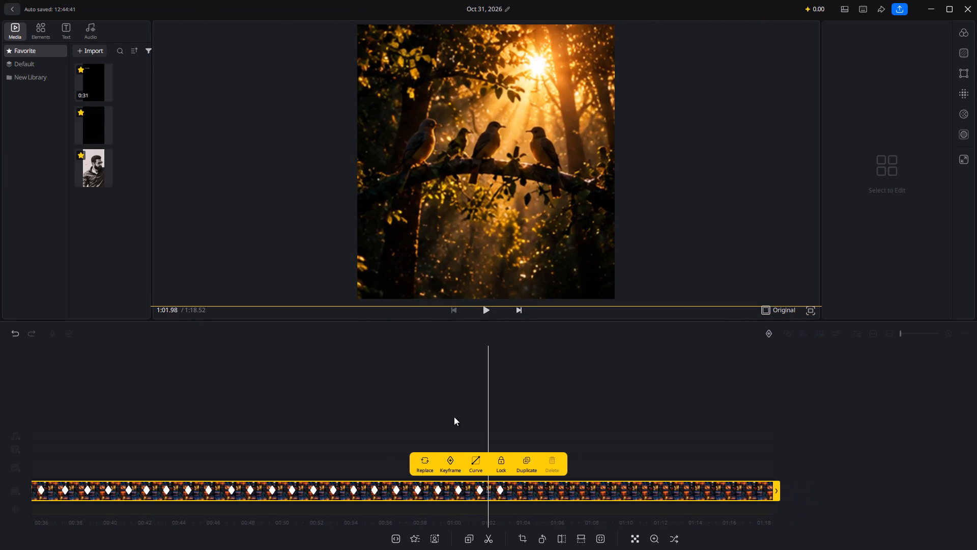
scroll(454, 417, left, 4)
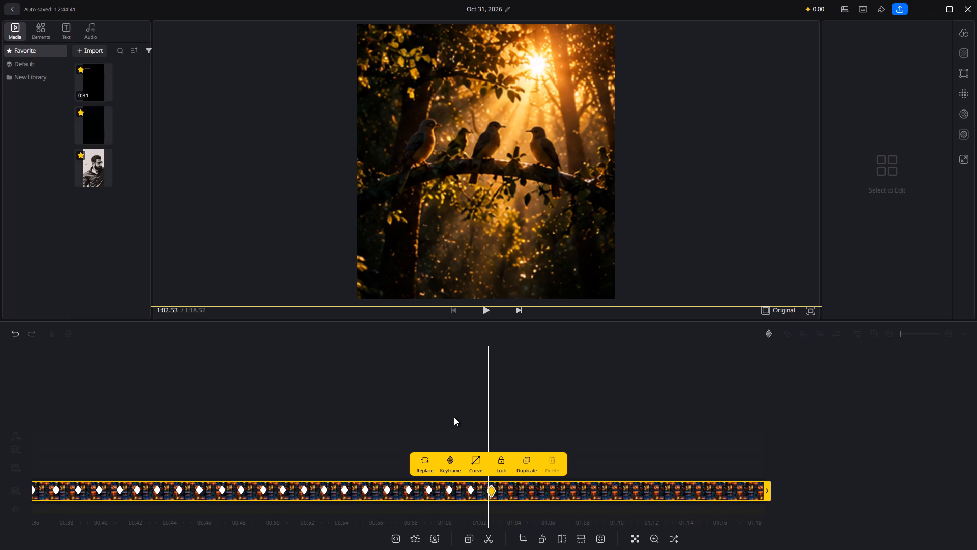
scroll(454, 417, left, 1)
scroll(527, 432, left, 1)
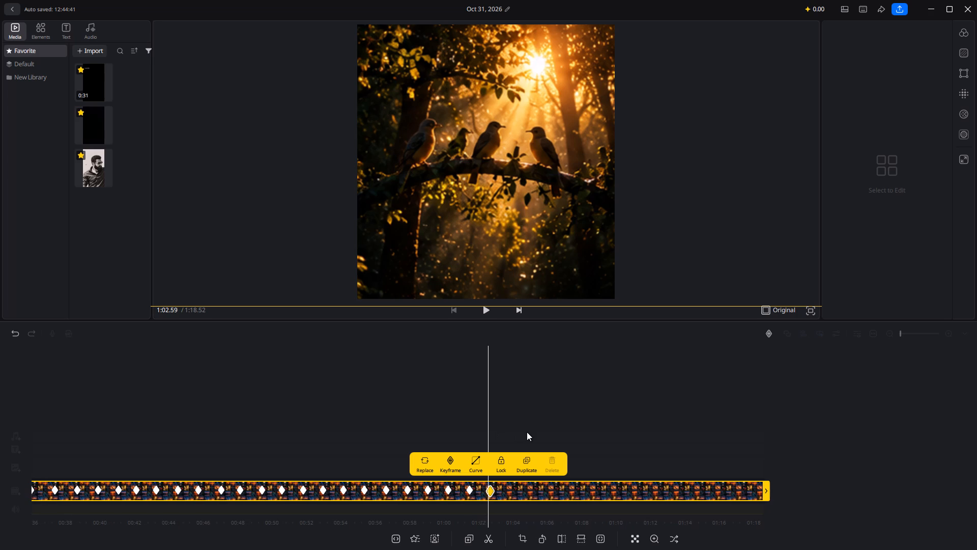
scroll(527, 432, left, 2)
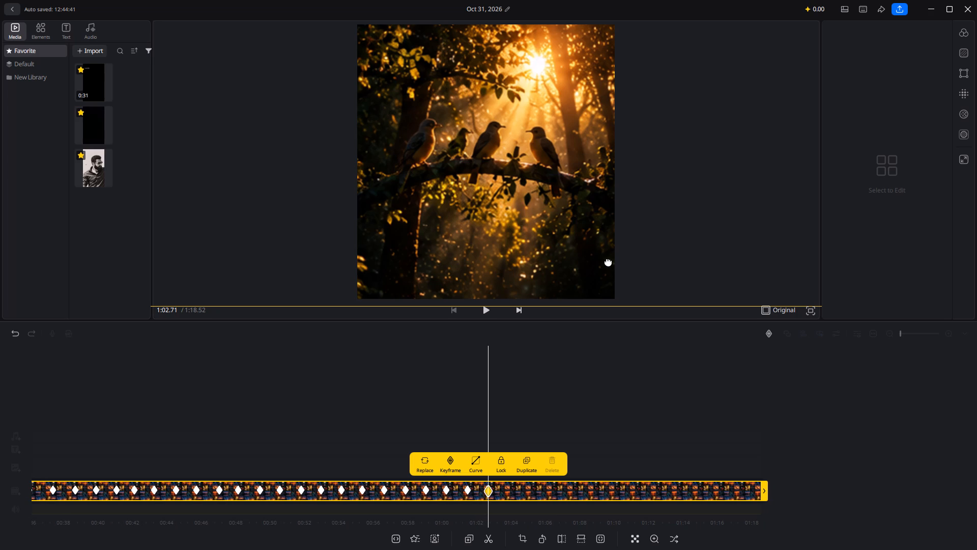
At the keyframe near 1:02.7, shrink and reposition the collage so the whole four-by-four bird grid is in the frame.
drag(608, 261, 405, 175)
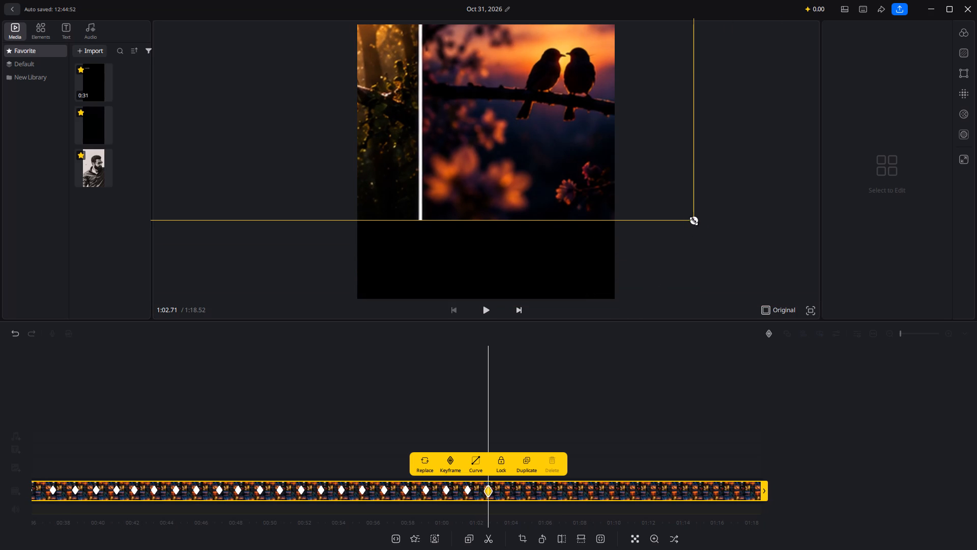
drag(694, 221, 602, 174)
drag(538, 106, 619, 237)
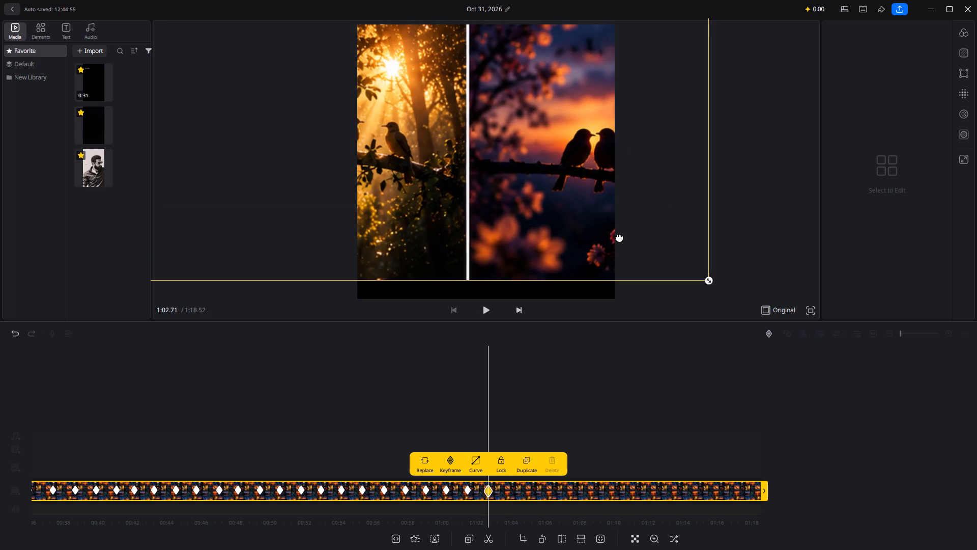
drag(619, 237, 629, 259)
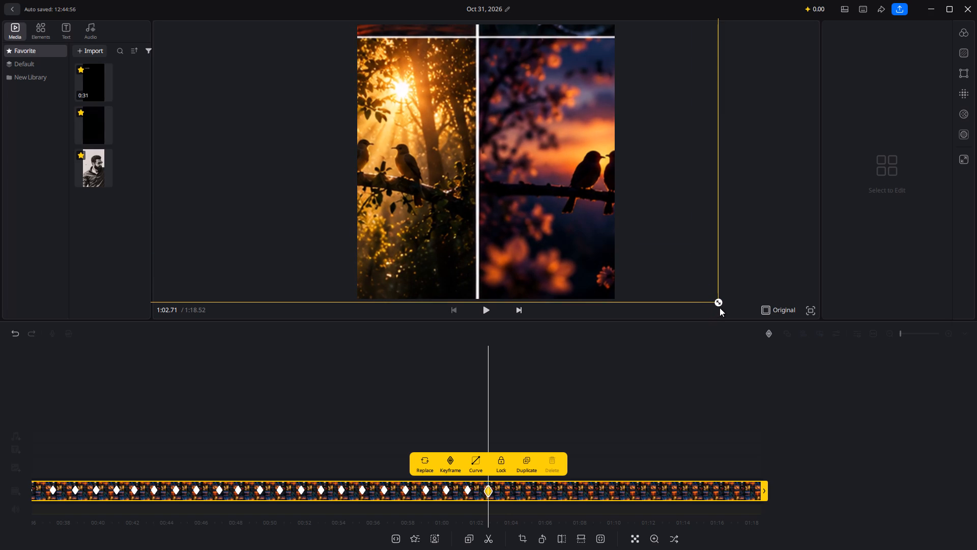
drag(716, 302, 551, 207)
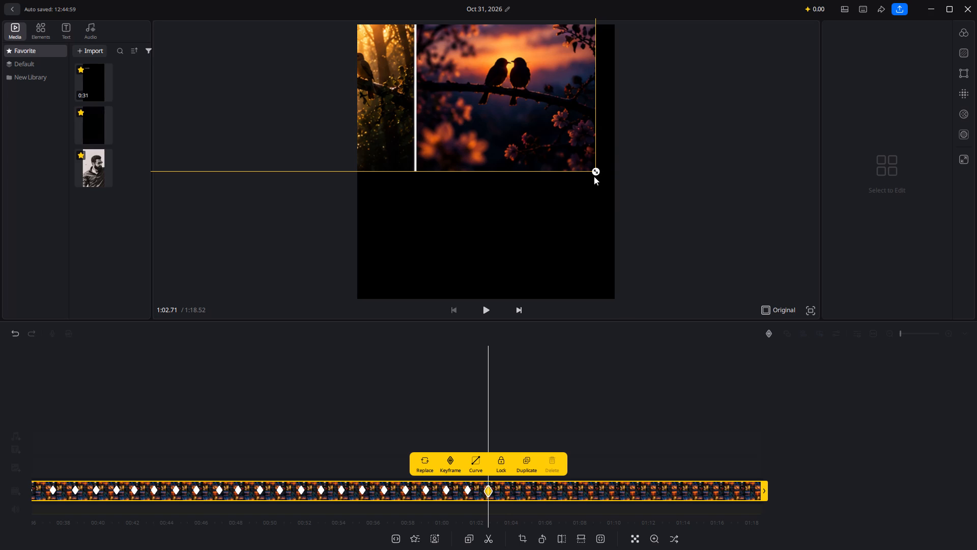
drag(596, 174, 503, 109)
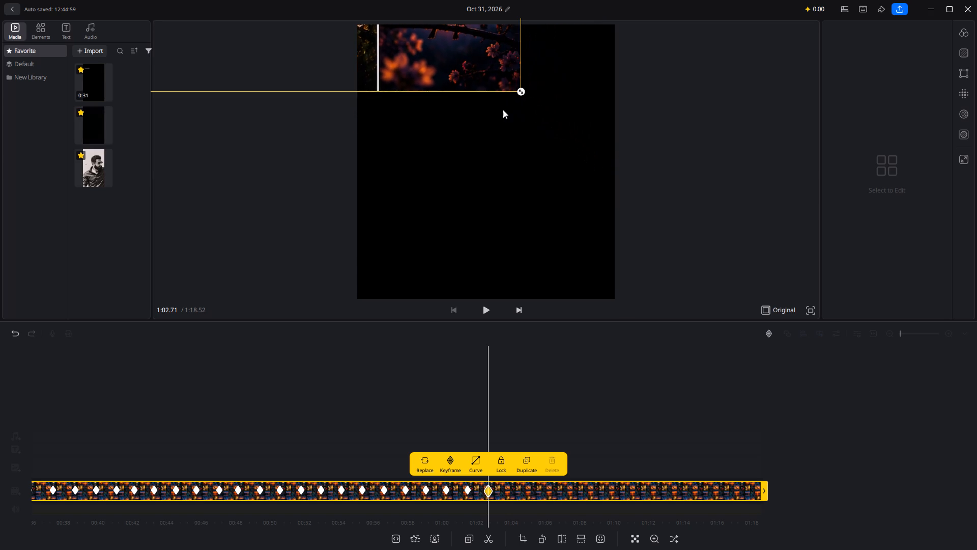
drag(475, 69, 629, 283)
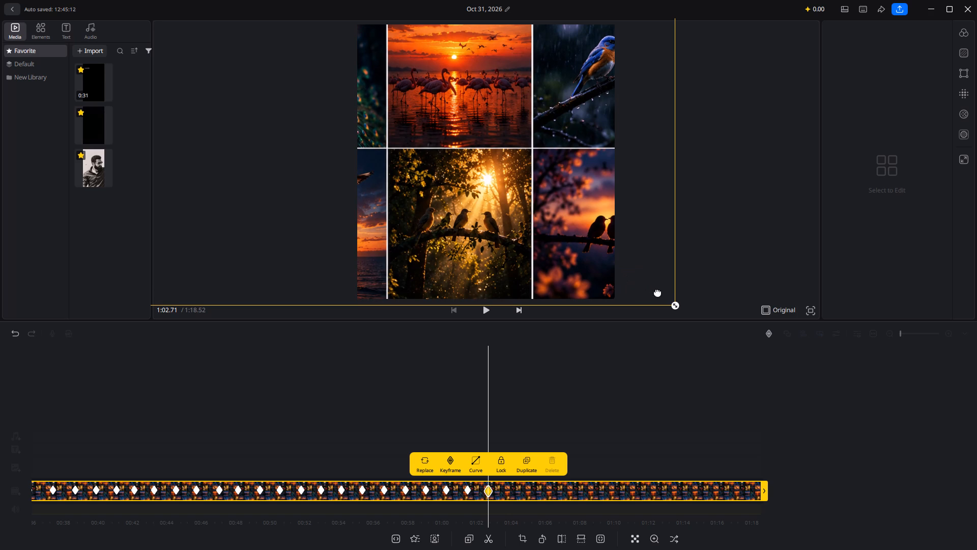
drag(672, 307, 468, 163)
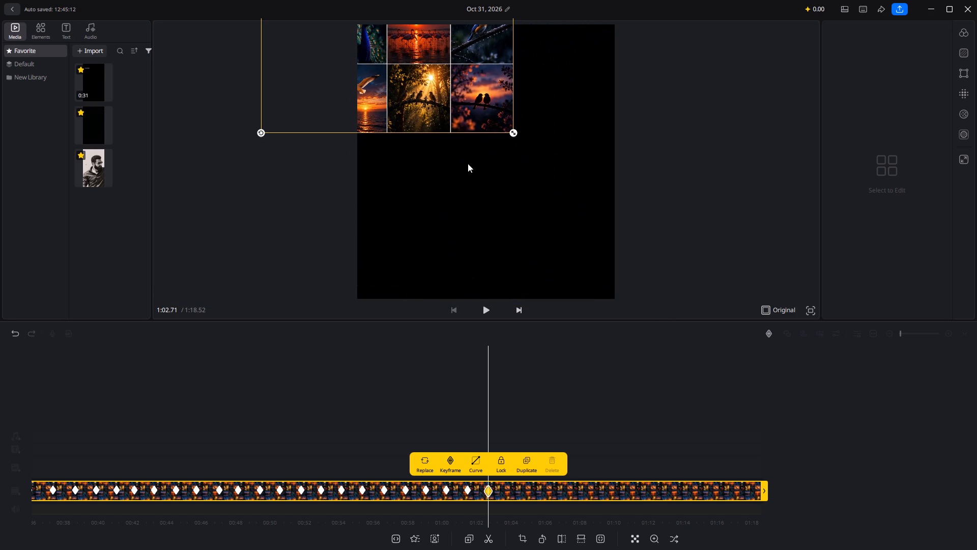
drag(438, 88, 533, 251)
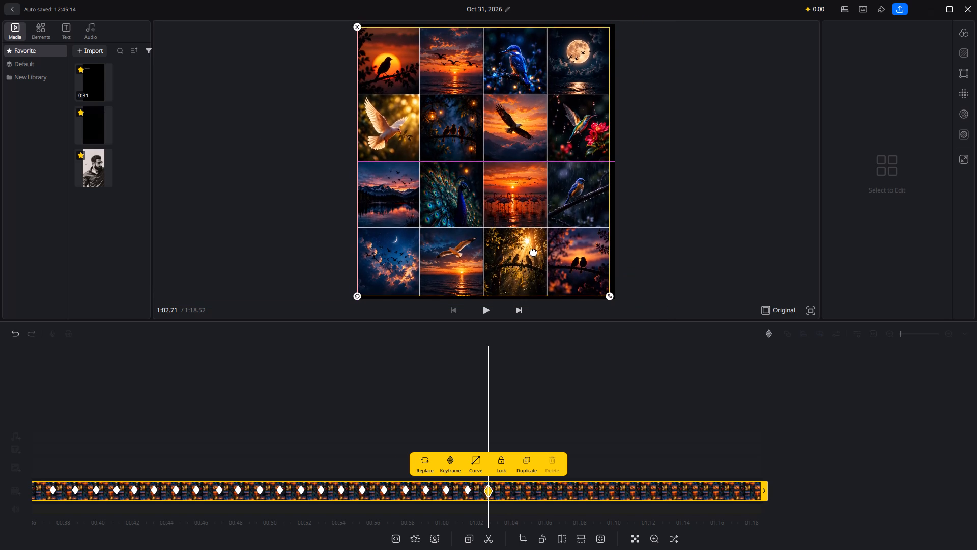
Fine-tune the collage's size and position at 1:02.71 so the four columns of the grid fill the frame's width without black edges.
drag(533, 251, 531, 250)
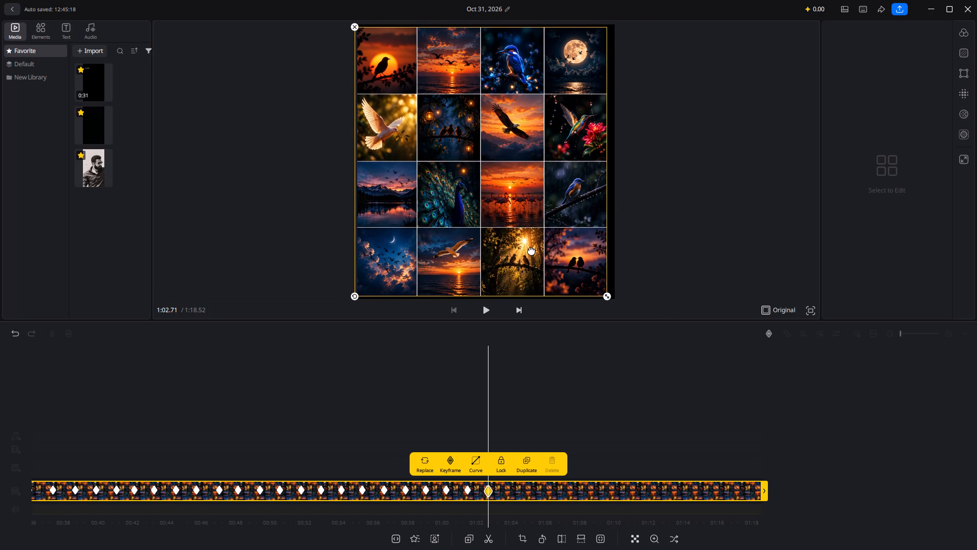
drag(605, 295, 606, 295)
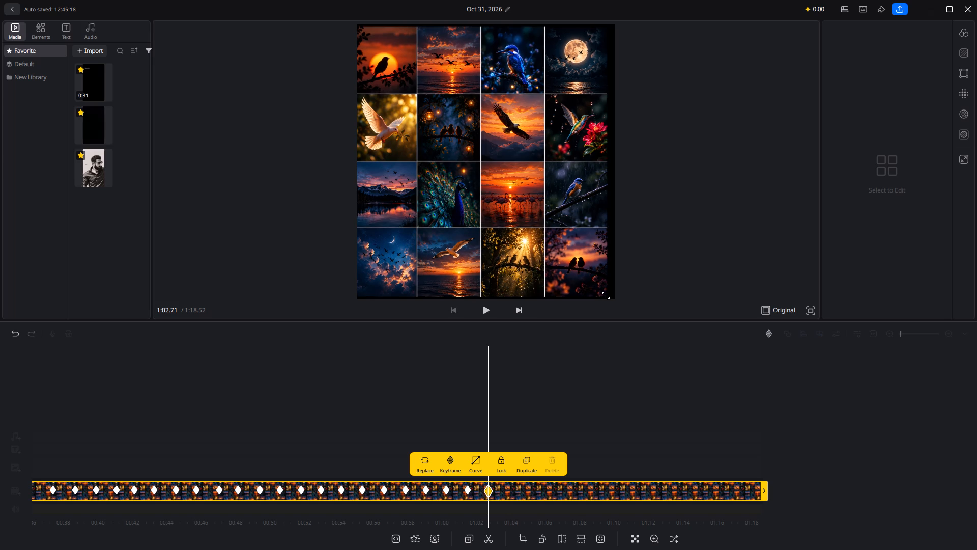
drag(606, 295, 613, 298)
drag(525, 239, 528, 239)
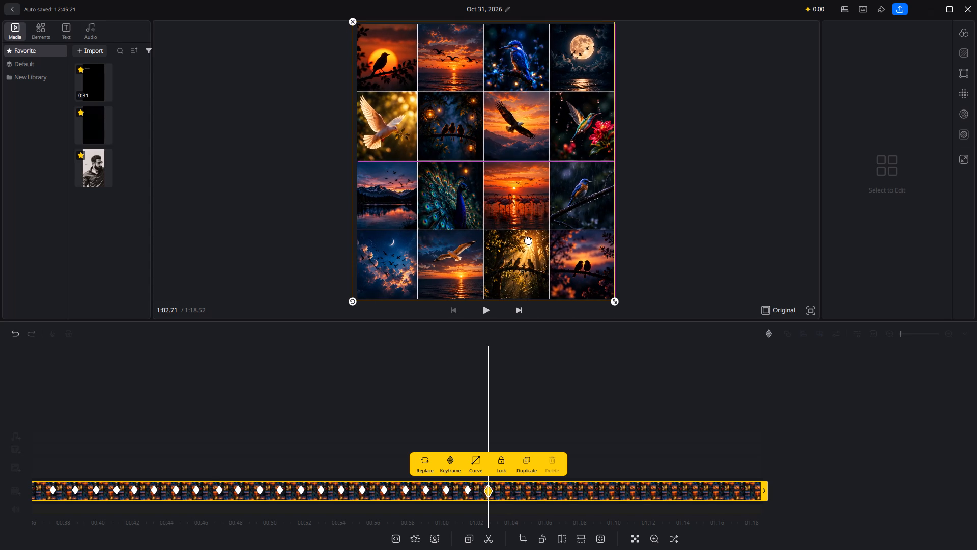
drag(528, 239, 530, 239)
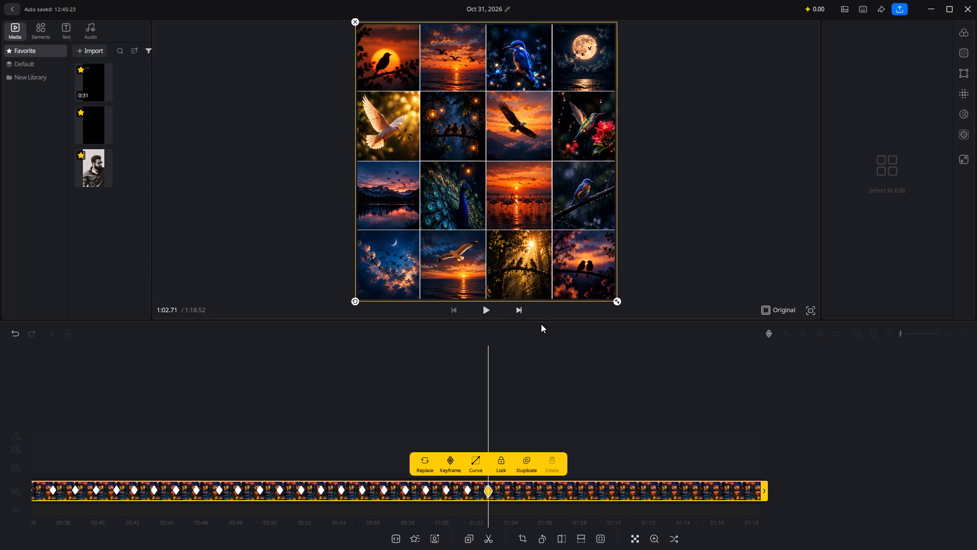
Add a keyframe holding the full-grid view at 1:03.93 on the collage clip.
scroll(562, 372, left, 2)
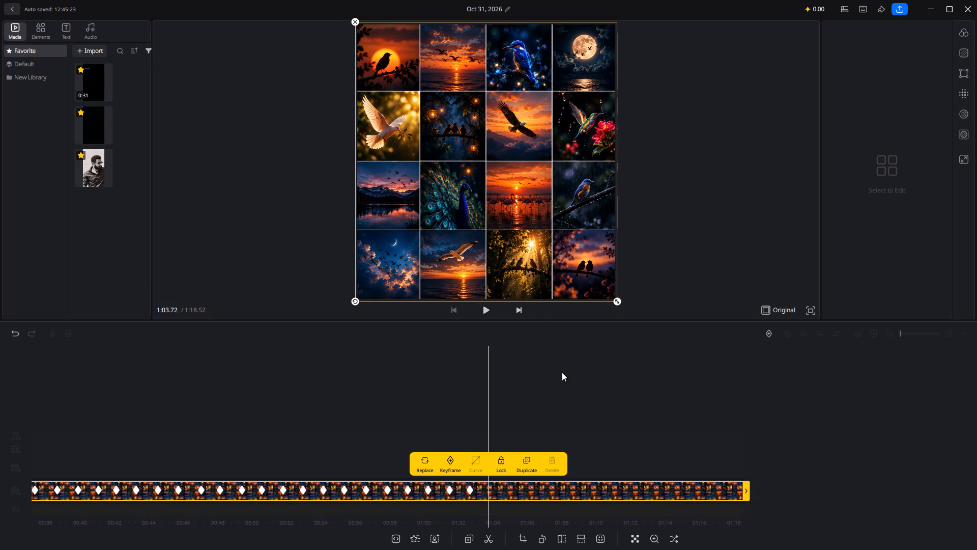
scroll(562, 372, left, 2)
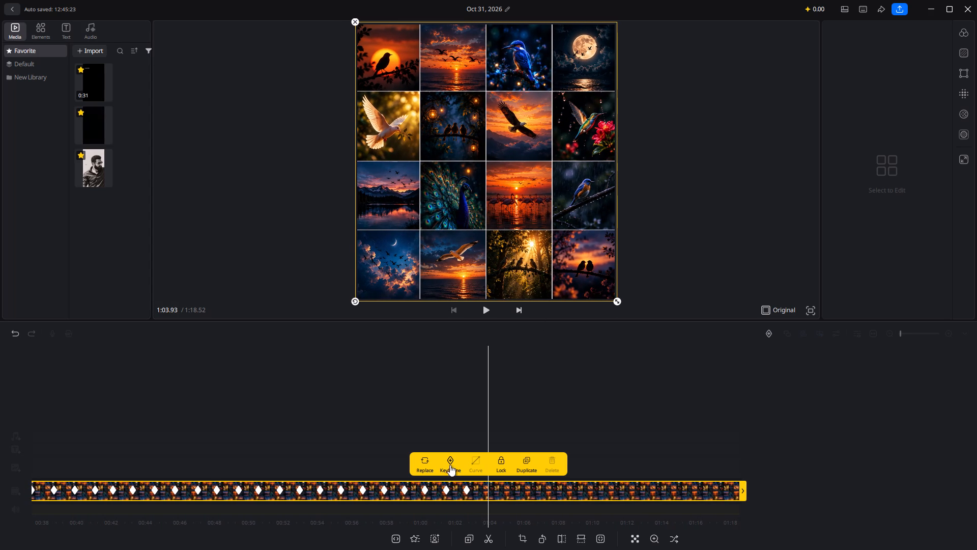
click(450, 465)
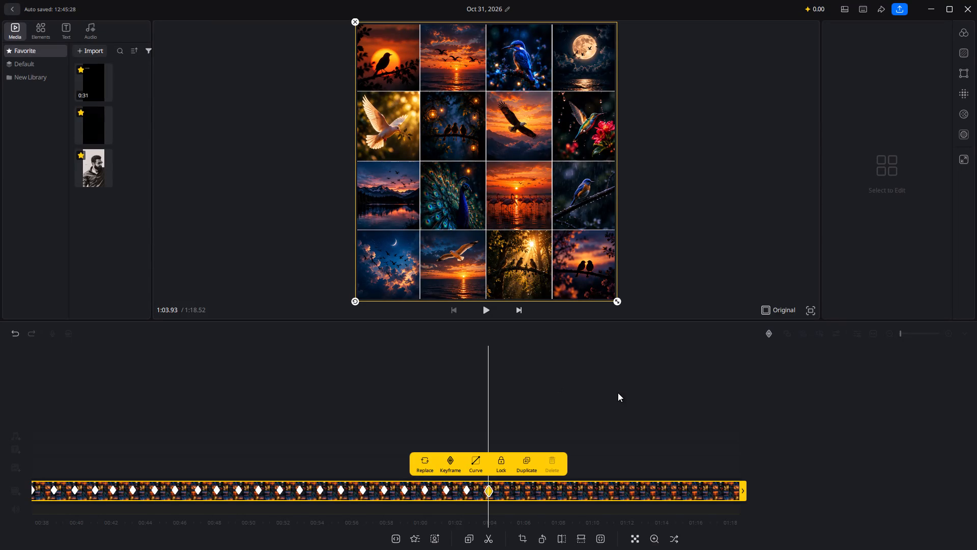
Review the transition from the sunlit-forest close-up around 1:01.35 to the full-grid keyframe near 1:03.95.
scroll(618, 393, right, 3)
scroll(618, 393, left, 1)
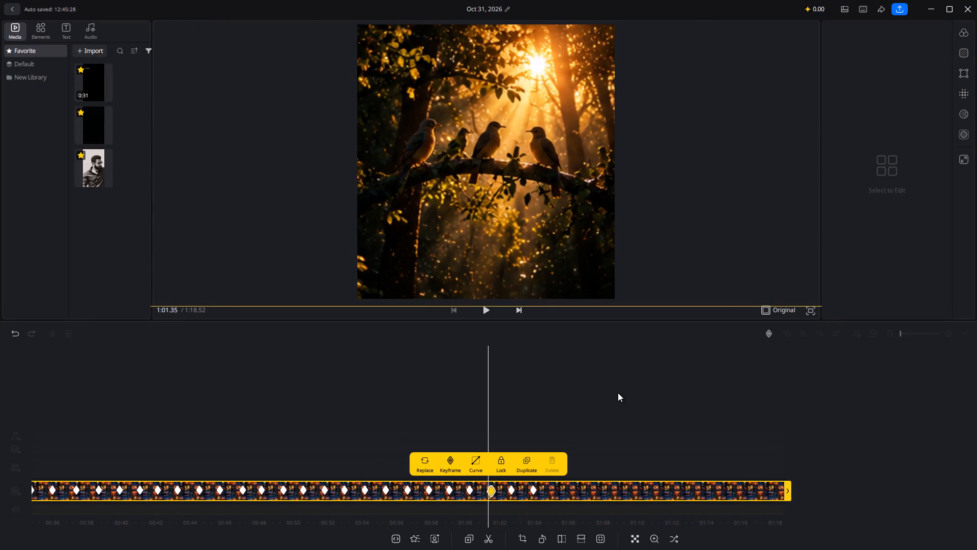
scroll(618, 393, left, 1)
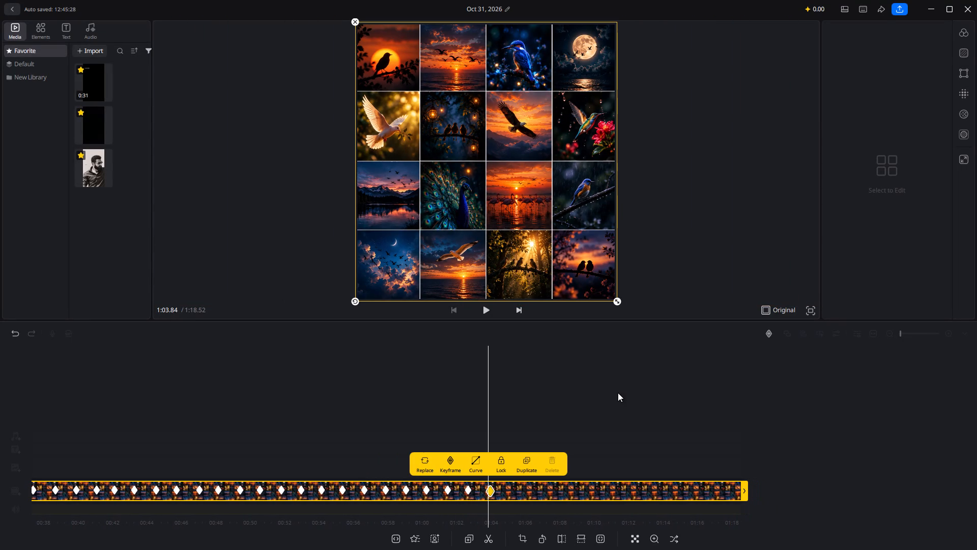
scroll(618, 393, left, 2)
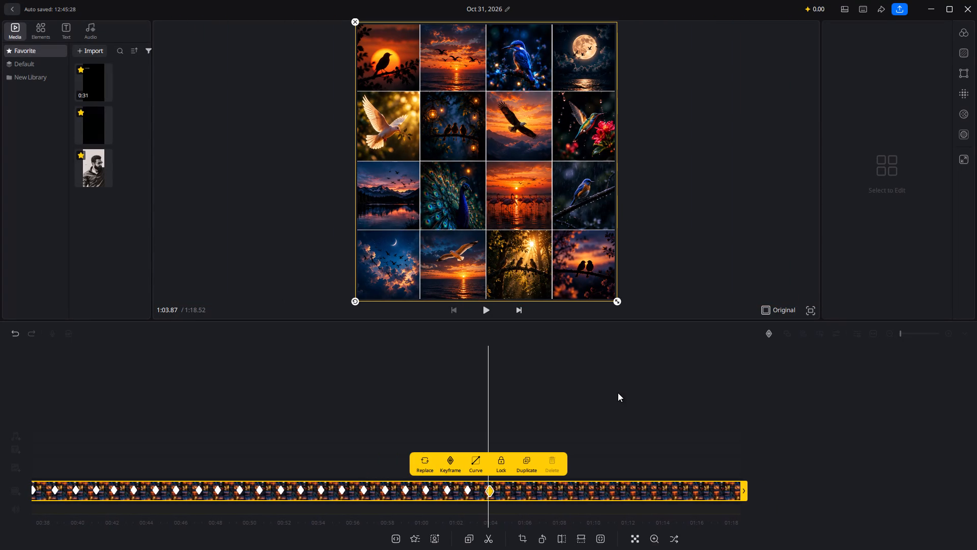
scroll(618, 393, left, 3)
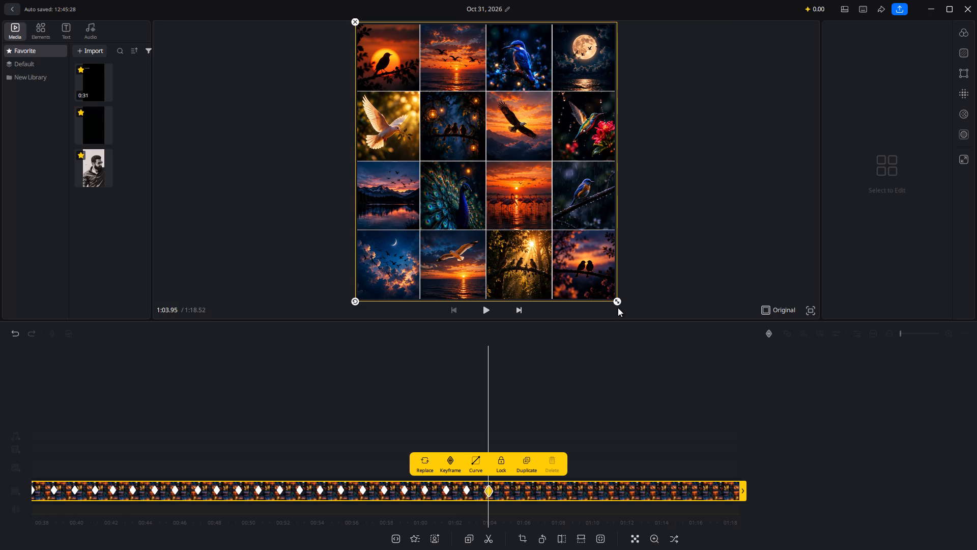
At the 1:03.95 keyframe, enlarge and reposition the collage to bring the bottom-corner tile of two birds at sunset into close-up.
double_click(617, 306)
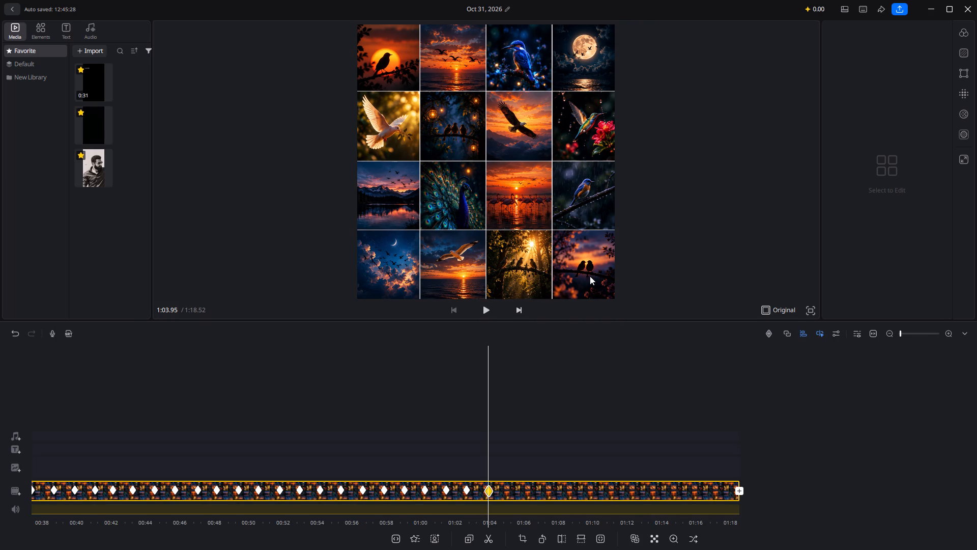
drag(574, 254, 446, 145)
drag(545, 209, 525, 187)
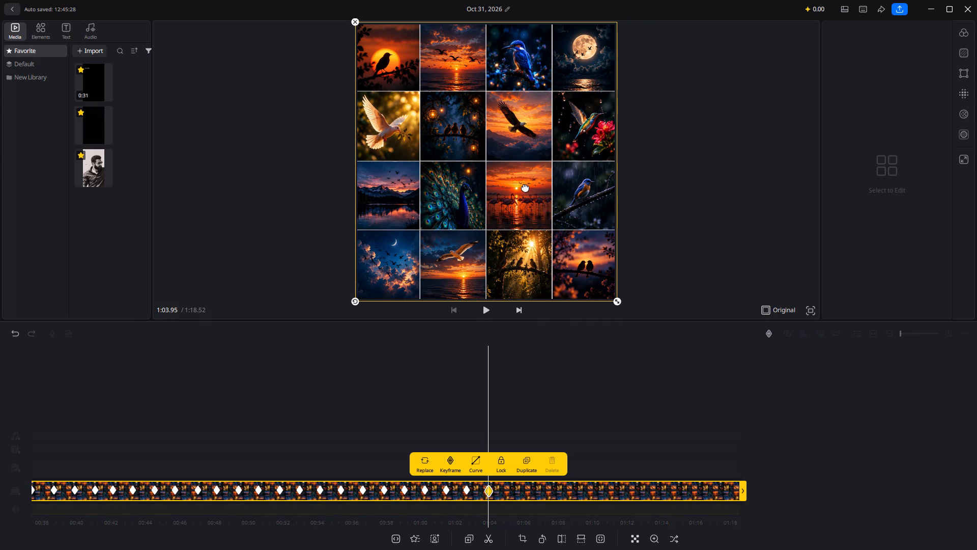
drag(525, 187, 349, 1)
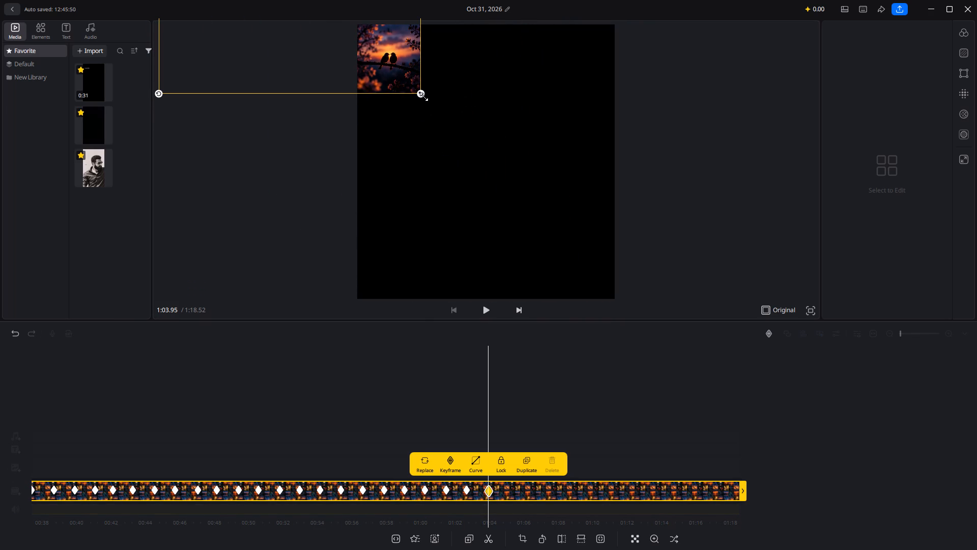
drag(420, 93, 447, 118)
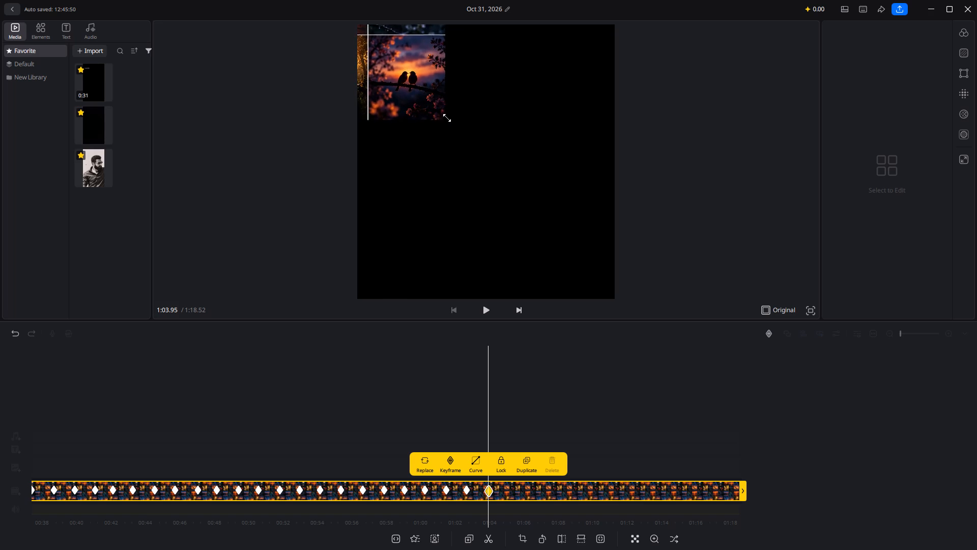
drag(447, 118, 499, 174)
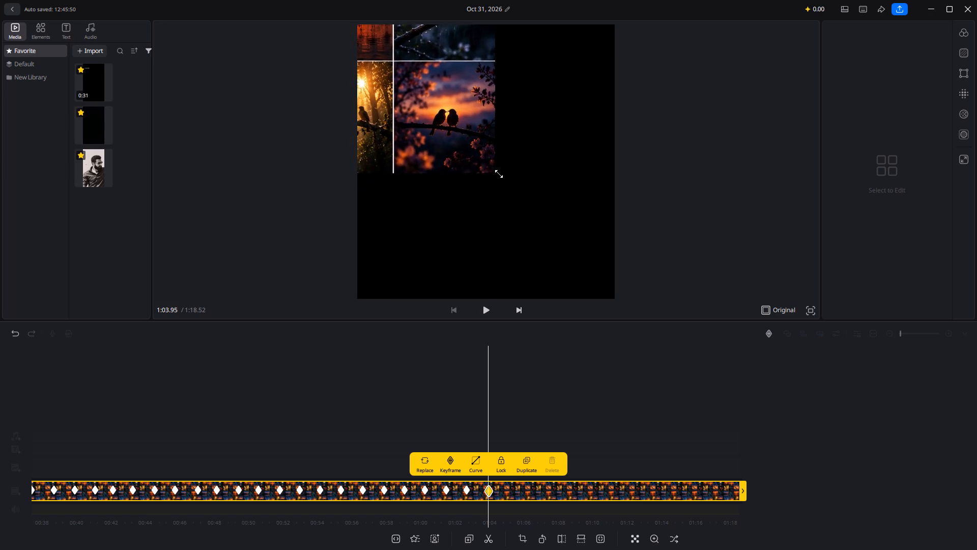
drag(499, 174, 679, 343)
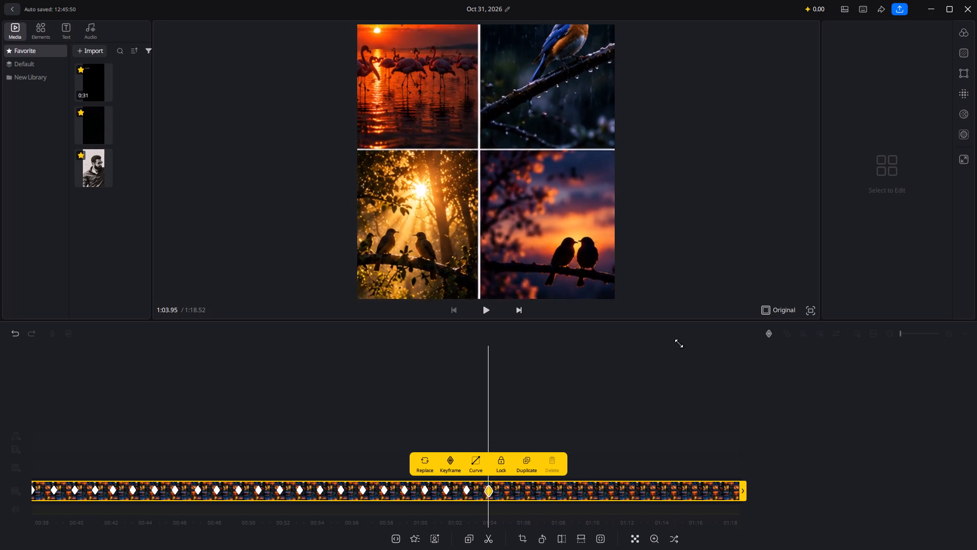
drag(679, 343, 709, 424)
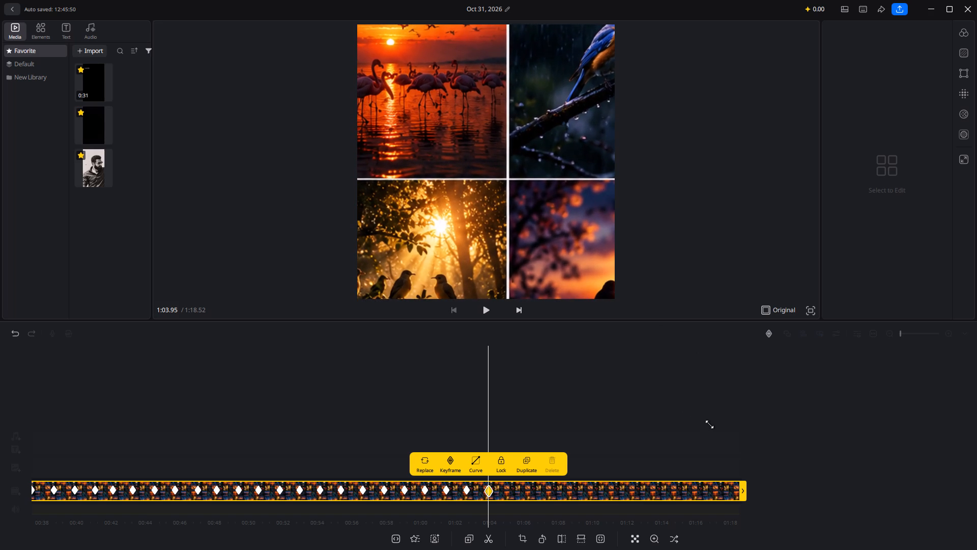
drag(709, 424, 696, 406)
drag(583, 257, 437, 101)
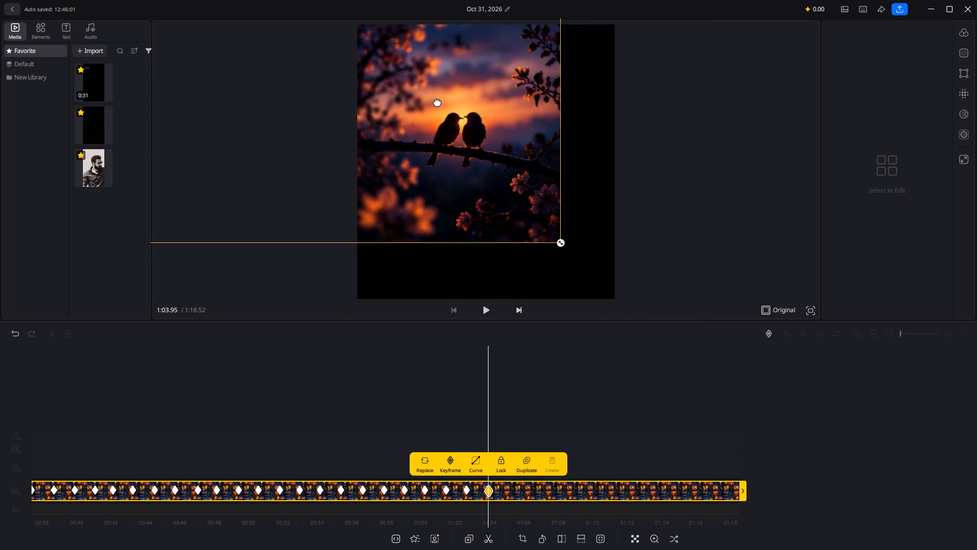
drag(437, 101, 439, 101)
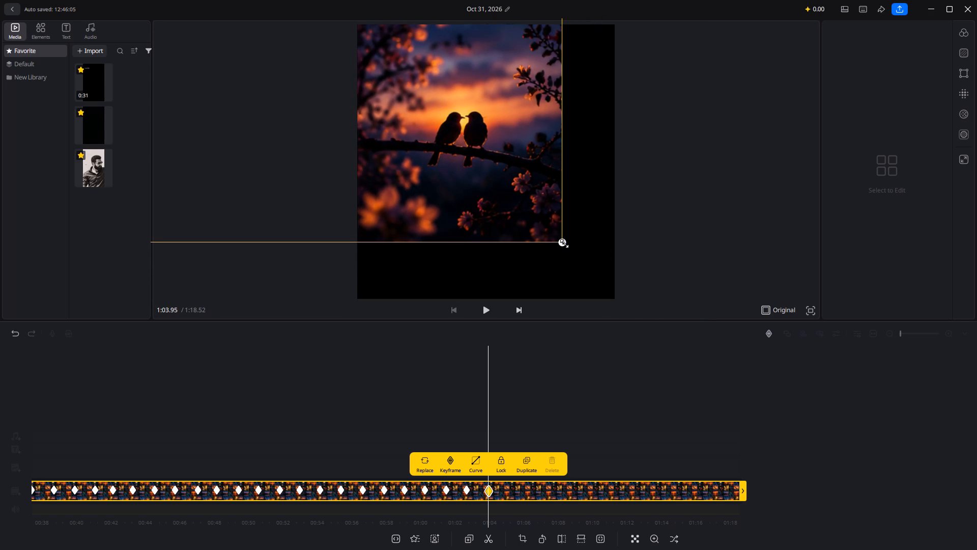
Enlarge the two-birds close-up further at 1:03.95, shifting it to keep the white grid lines just outside the frame.
drag(564, 243, 607, 289)
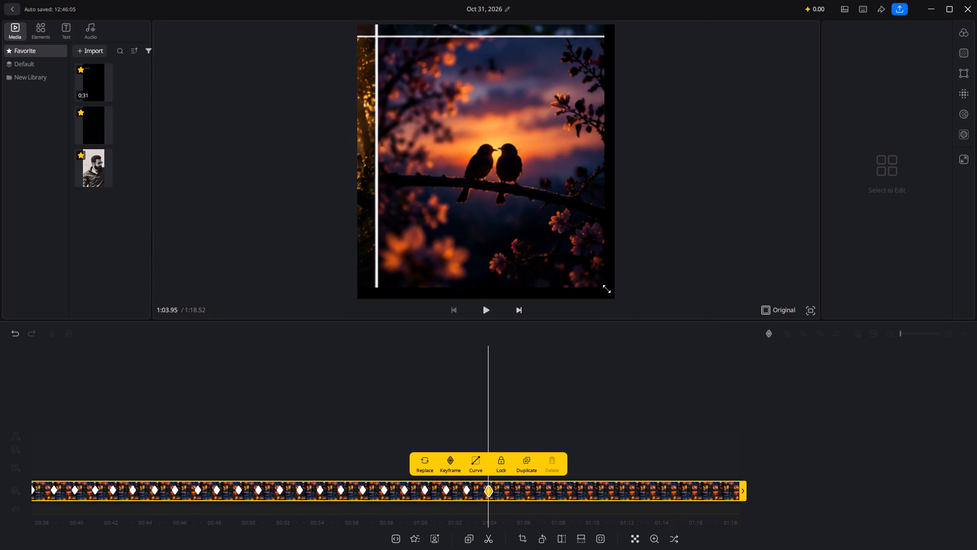
drag(607, 289, 611, 296)
drag(536, 210, 507, 185)
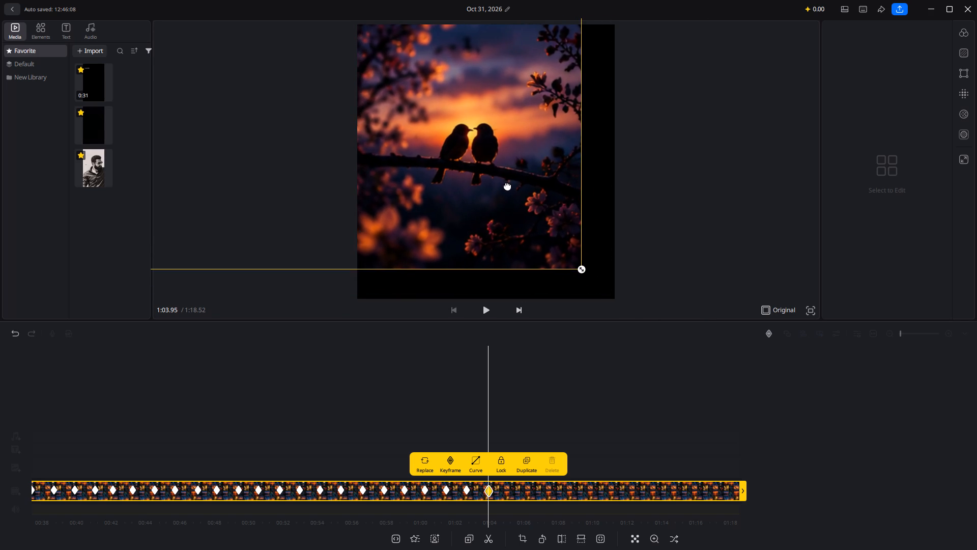
drag(507, 185, 511, 191)
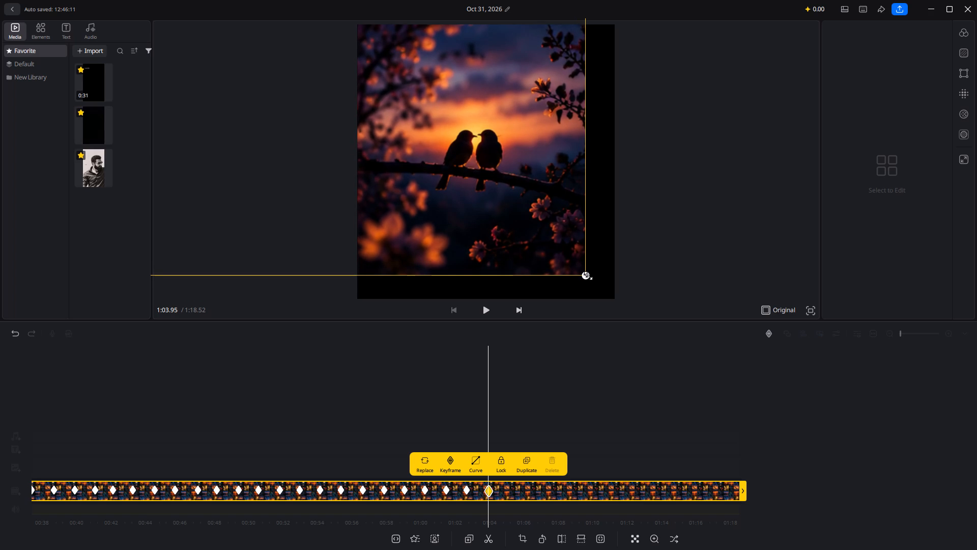
drag(584, 276, 610, 291)
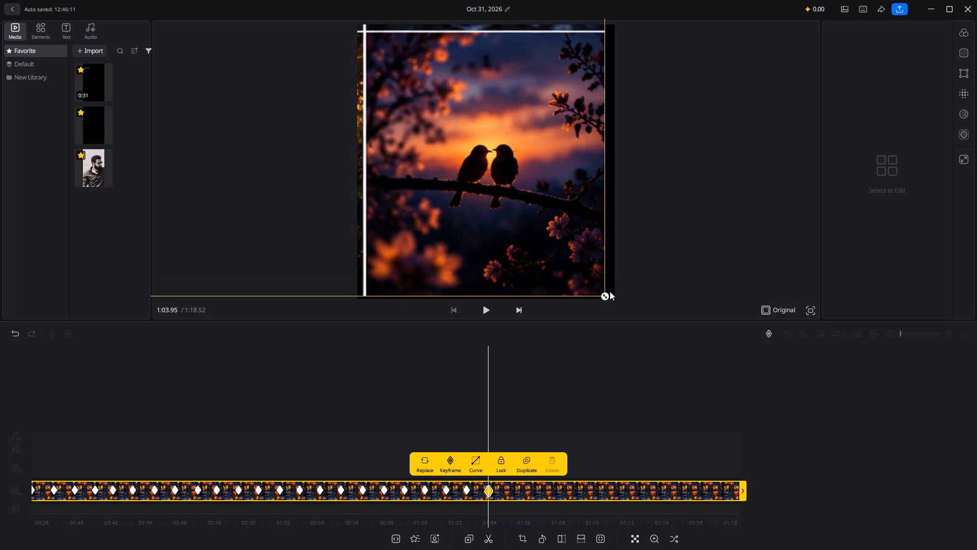
drag(527, 213, 518, 200)
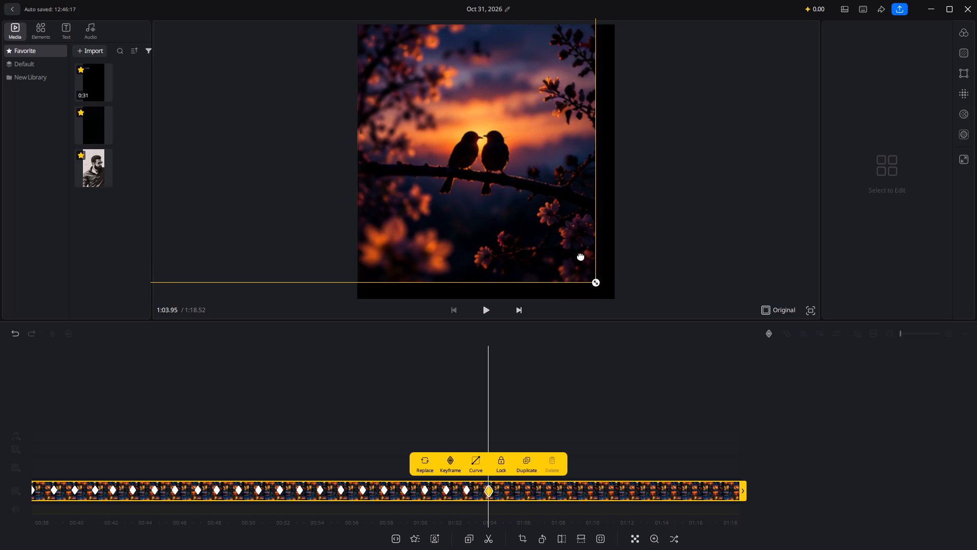
drag(595, 281, 603, 287)
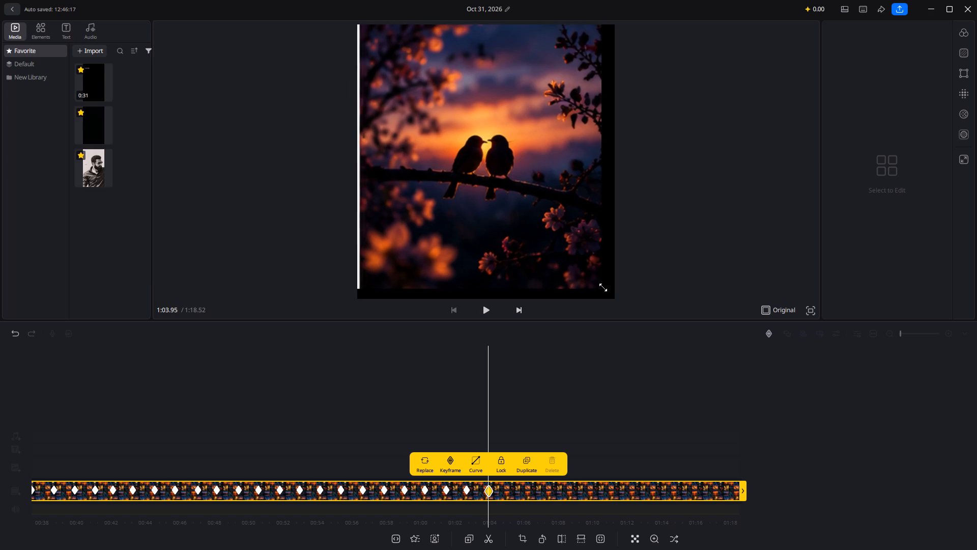
drag(603, 287, 611, 294)
drag(559, 236, 553, 233)
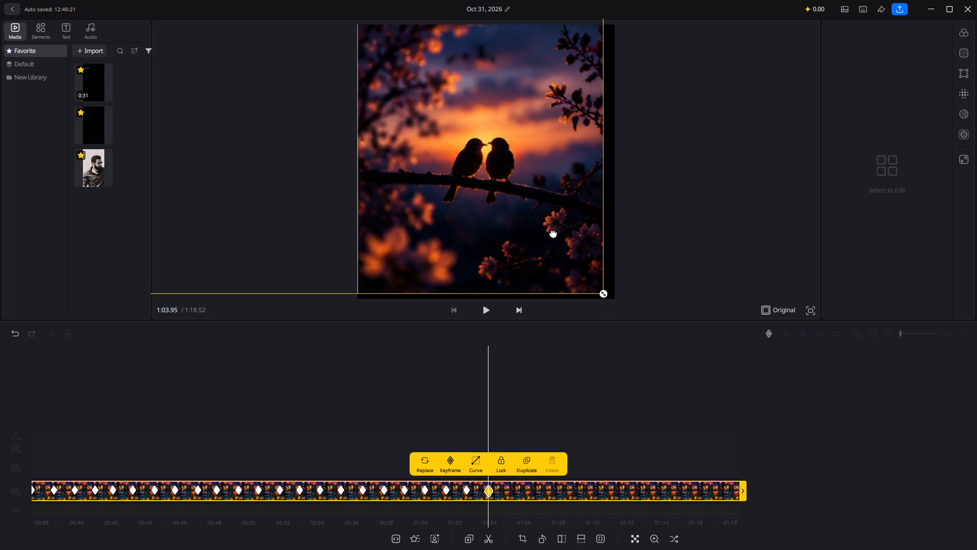
drag(553, 233, 551, 234)
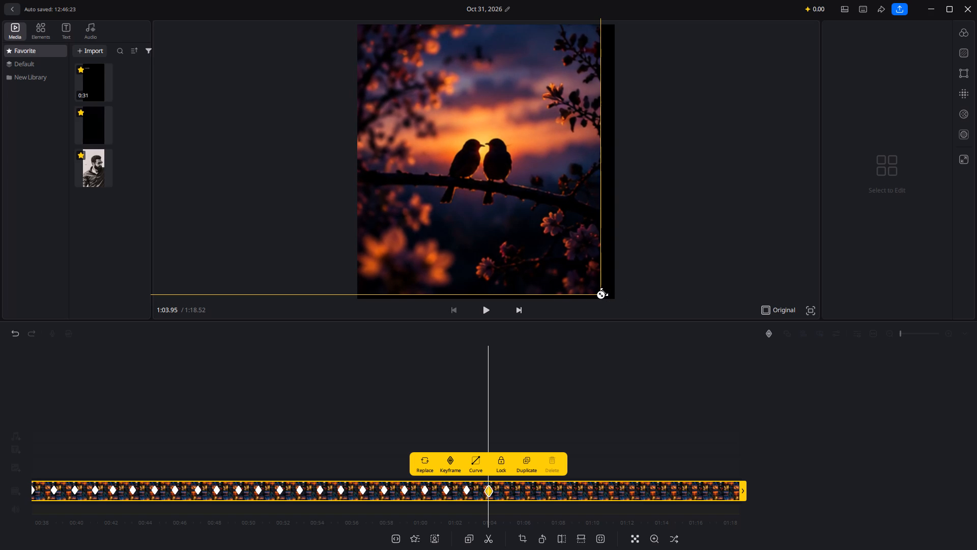
Fine-tune the collage's size and position at 1:03.95 so the two-birds tile fills the frame without black edges or grid lines.
drag(603, 293, 617, 299)
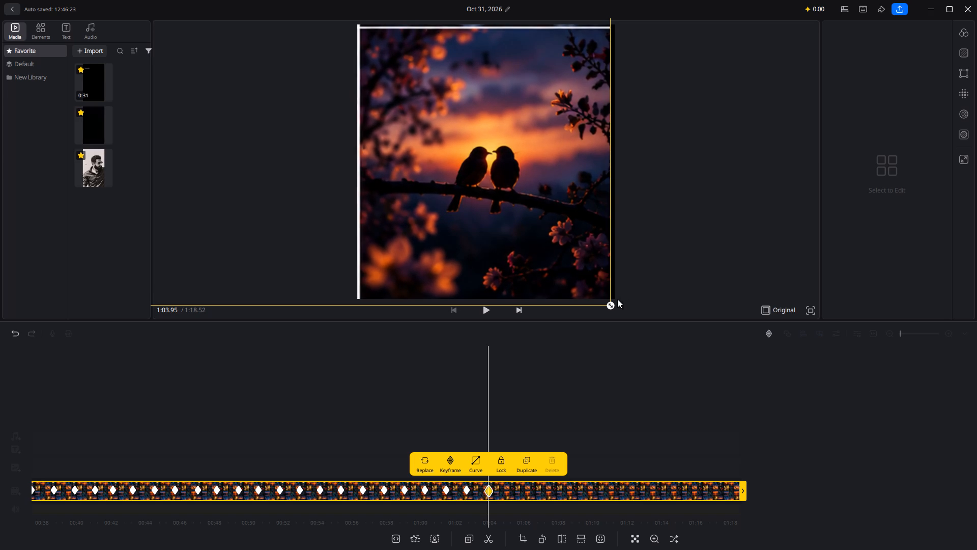
drag(511, 208, 508, 203)
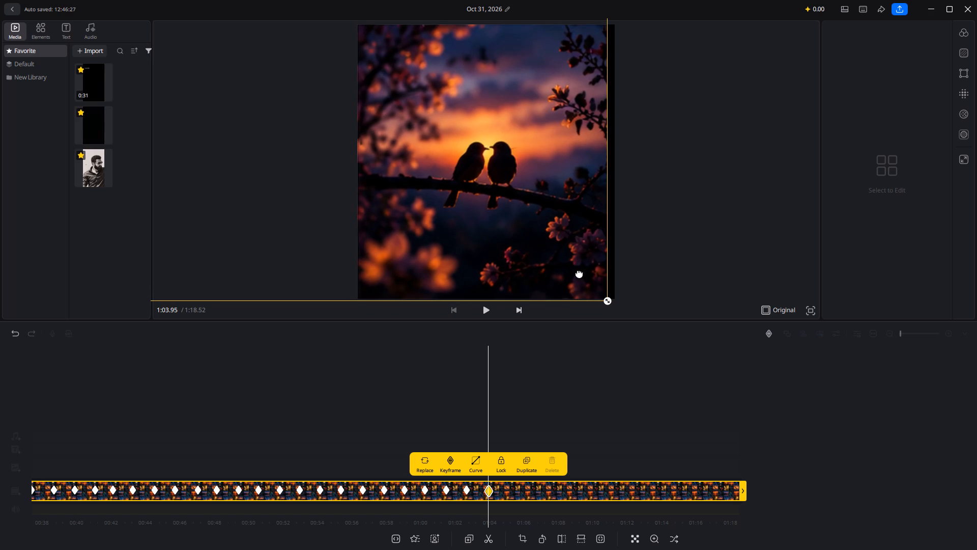
drag(607, 297, 623, 306)
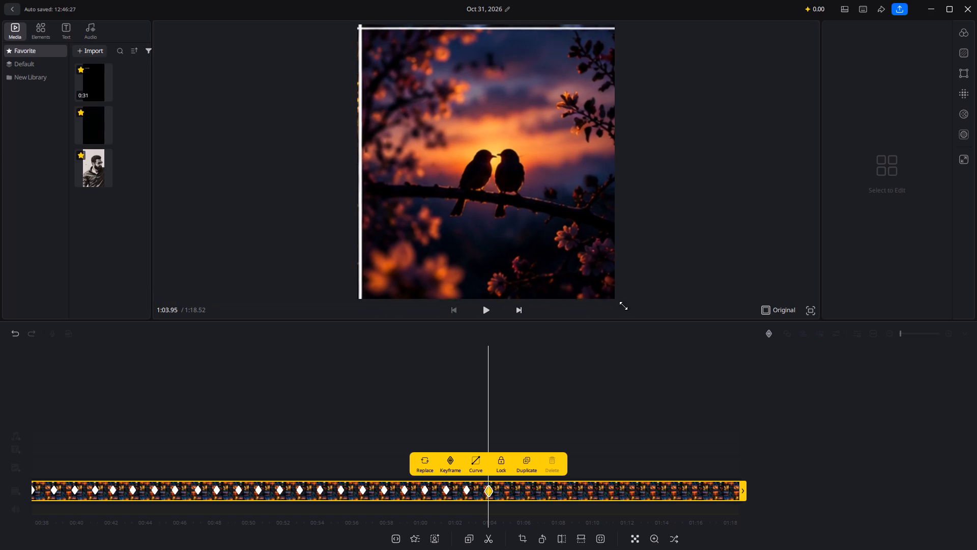
drag(623, 306, 624, 308)
drag(499, 193, 488, 180)
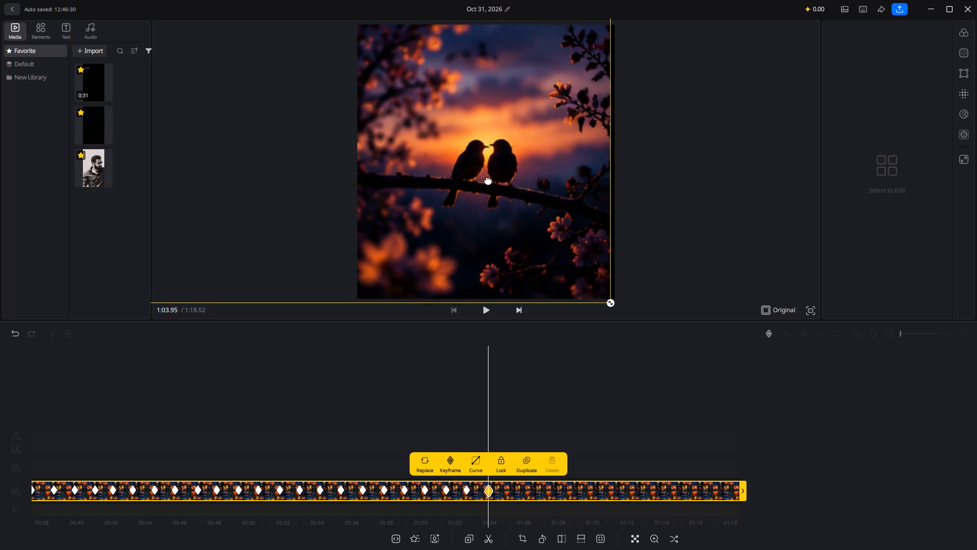
drag(488, 180, 490, 180)
drag(609, 301, 614, 304)
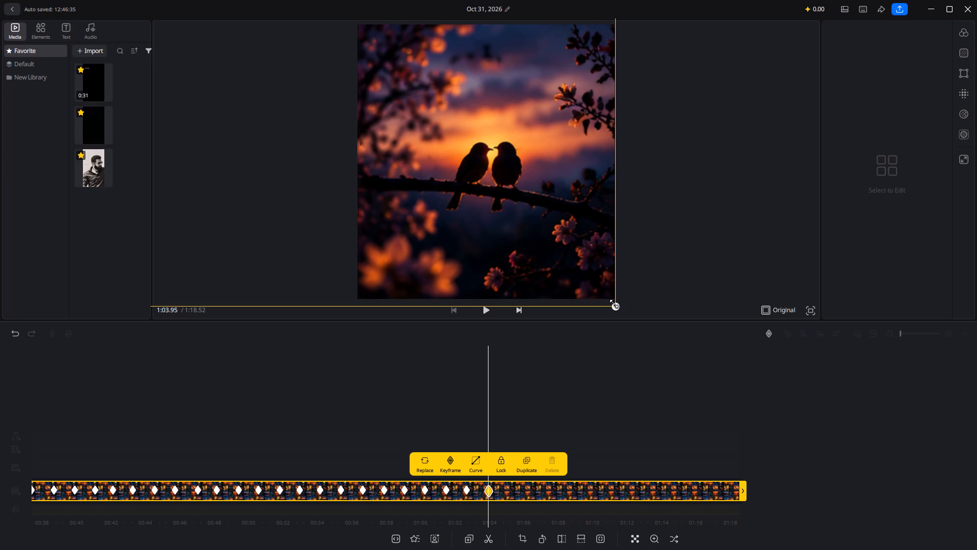
click(545, 227)
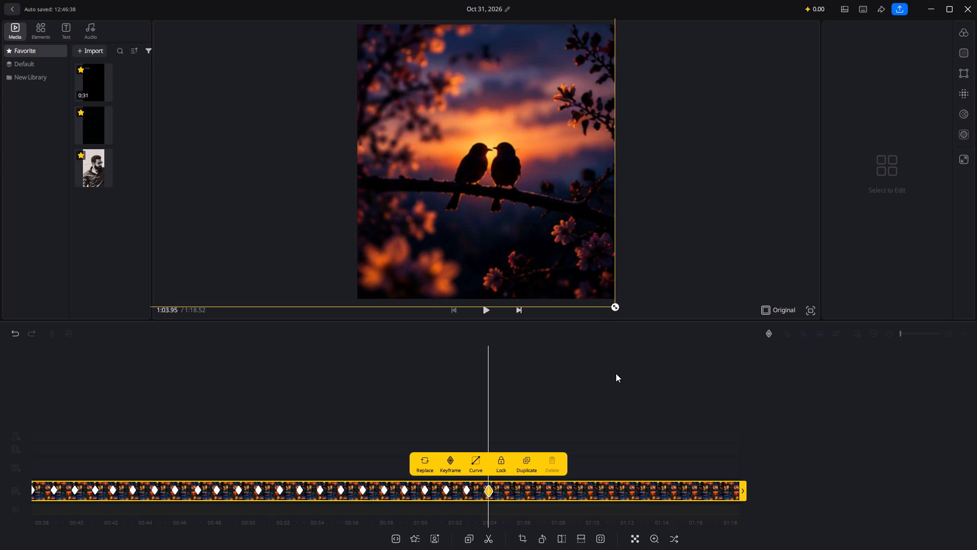
Add a keyframe holding the two-birds close-up at 1:05.17 on the collage clip.
scroll(616, 373, left, 1)
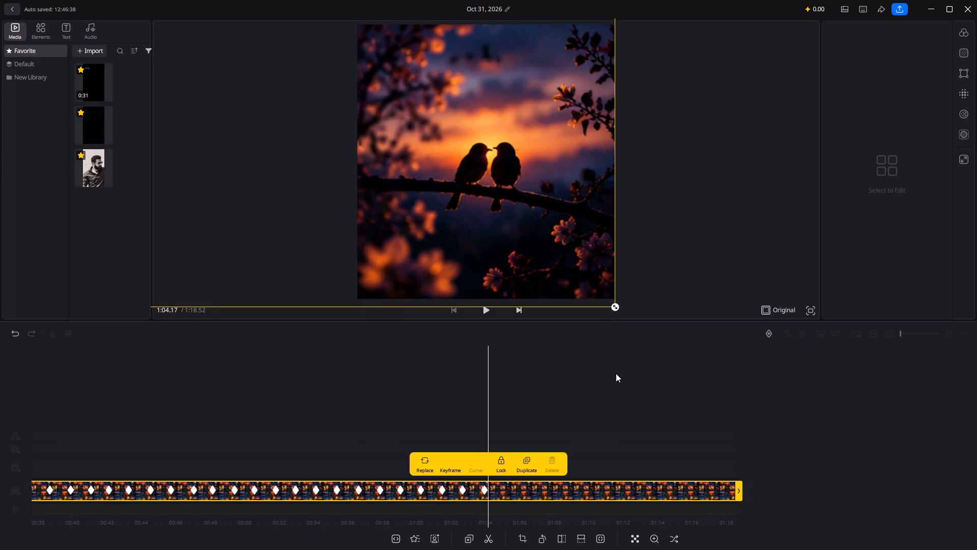
scroll(616, 373, left, 1)
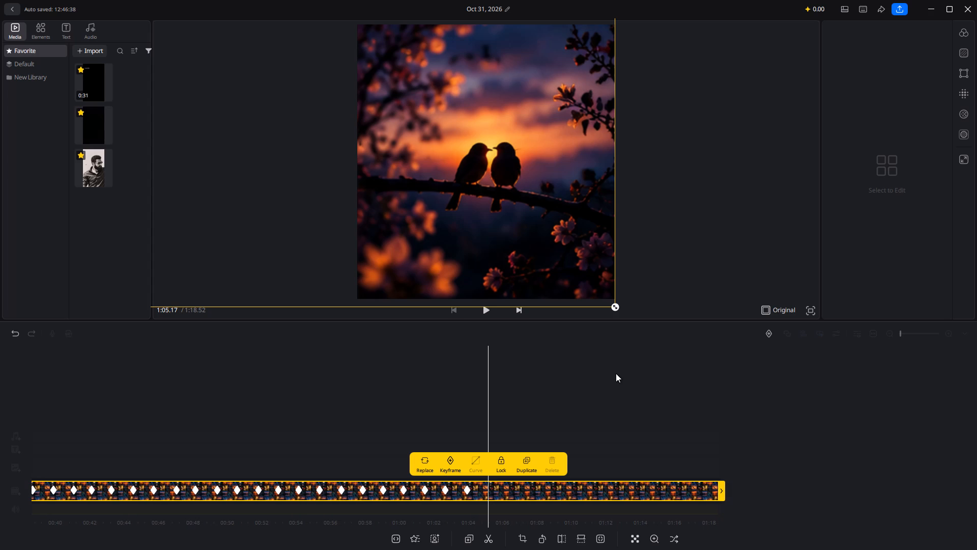
scroll(616, 373, left, 1)
click(448, 462)
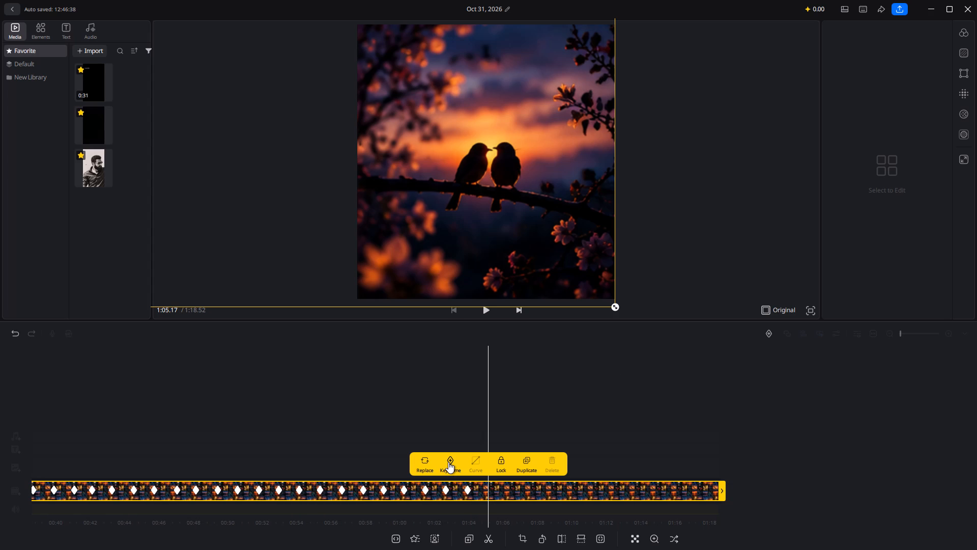
Add another keyframe at 1:06.35 on the collage clip.
scroll(521, 442, left, 3)
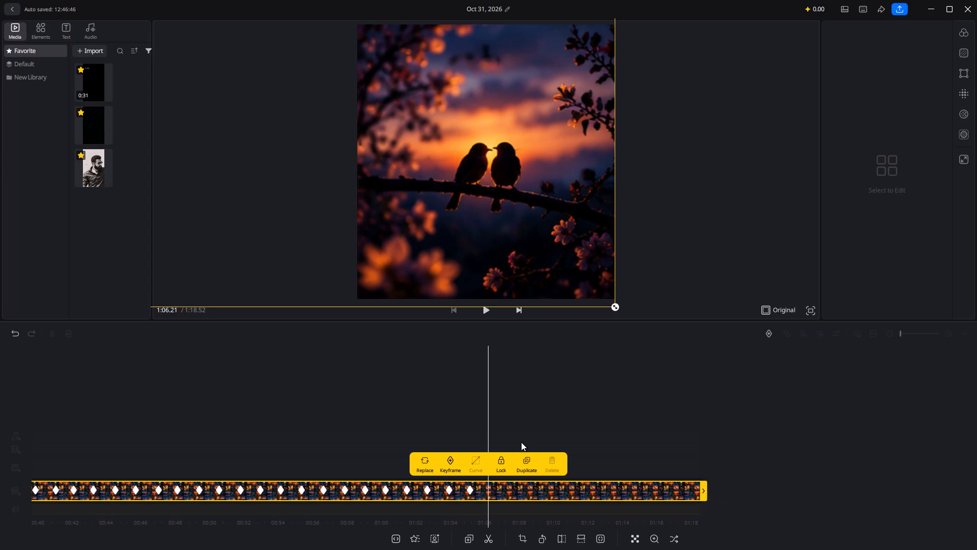
scroll(521, 442, left, 2)
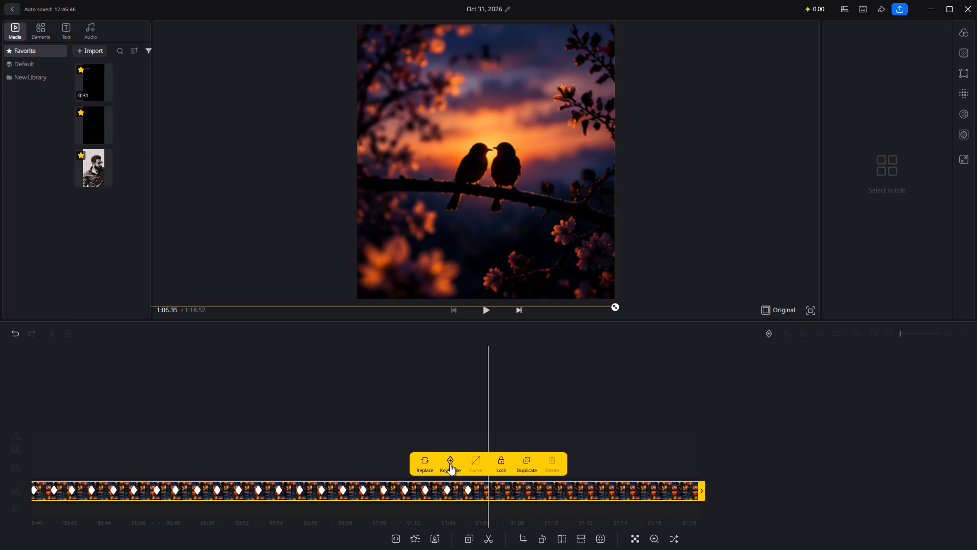
click(450, 464)
Shrink the collage from the two-birds close-up to the full 16-tile grid at 1:06.35 and bring it back into the frame.
drag(618, 309, 454, 132)
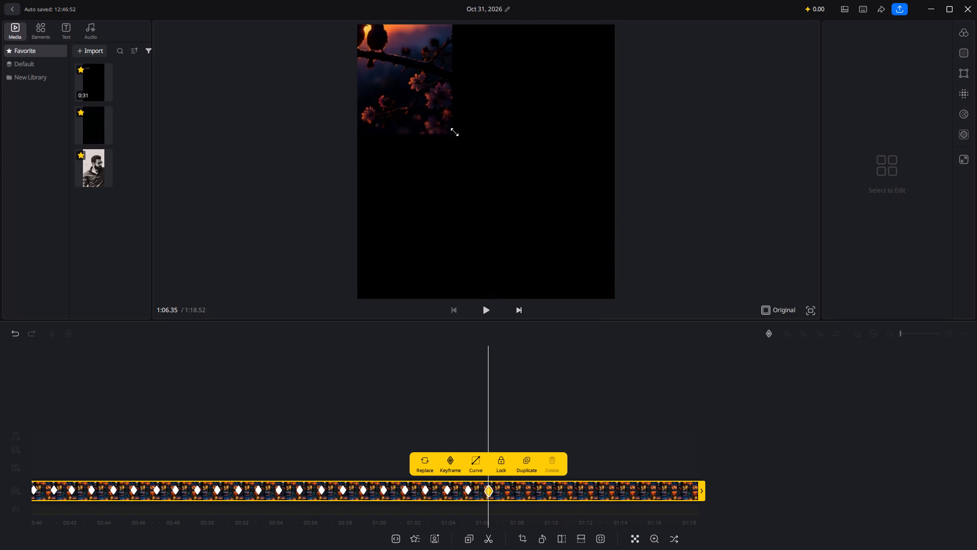
drag(454, 132, 411, 102)
drag(403, 75, 587, 254)
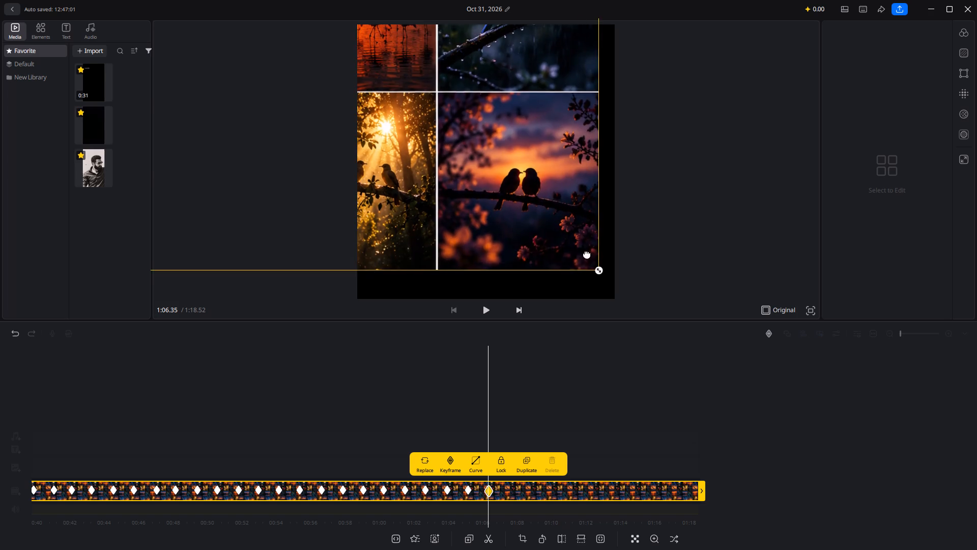
drag(587, 254, 611, 279)
drag(625, 298, 593, 273)
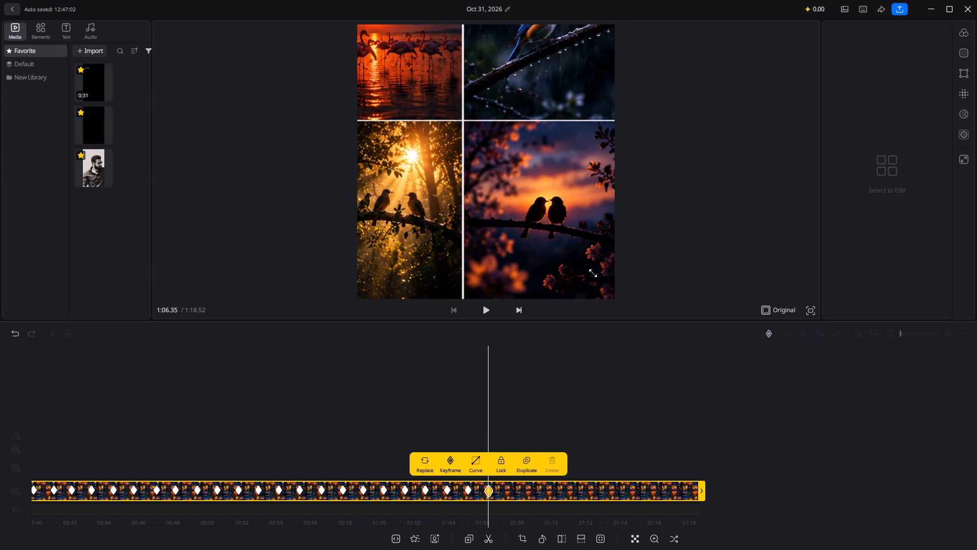
drag(593, 273, 400, 93)
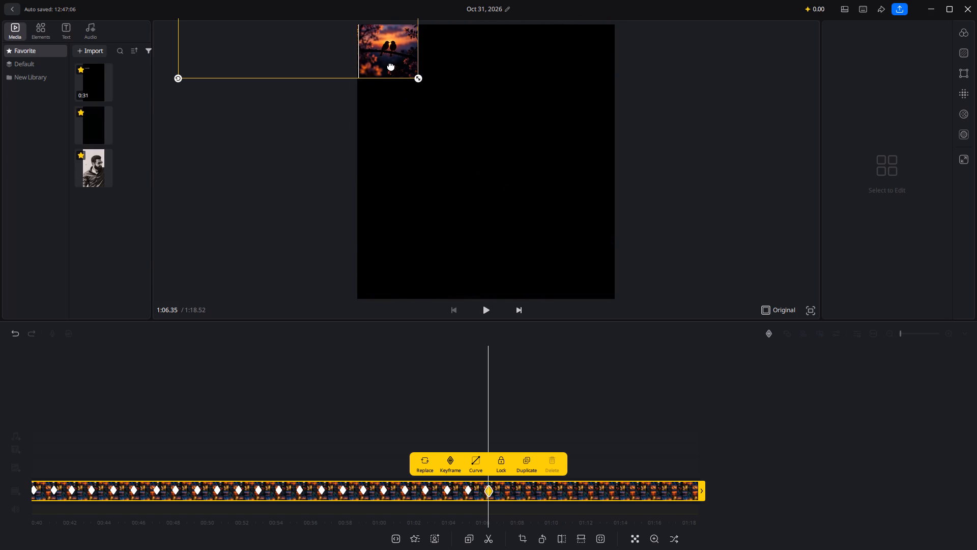
drag(390, 66, 567, 272)
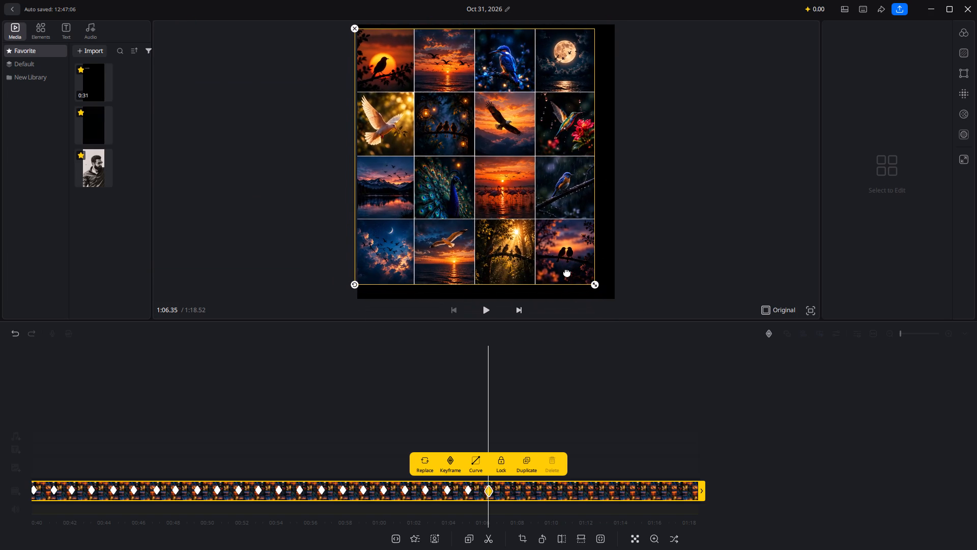
drag(567, 272, 567, 268)
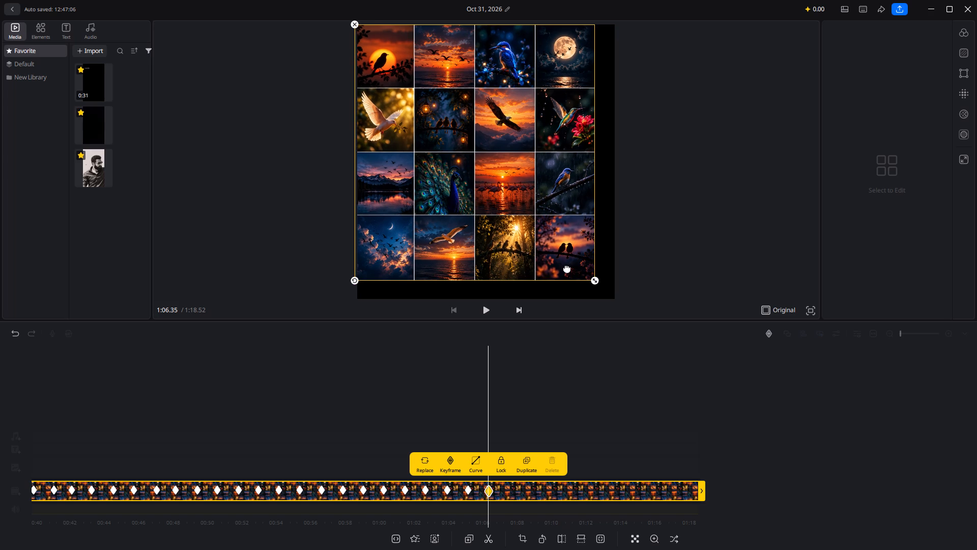
Fine-tune the full grid's size and position at 1:06.35 to fit the collage to the frame edges.
drag(594, 281, 607, 291)
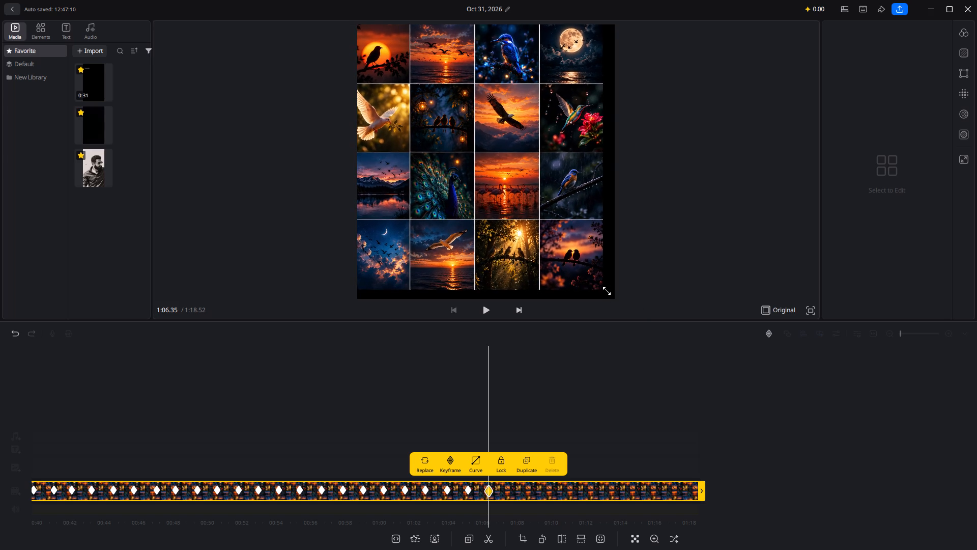
drag(607, 291, 613, 293)
drag(522, 229, 535, 242)
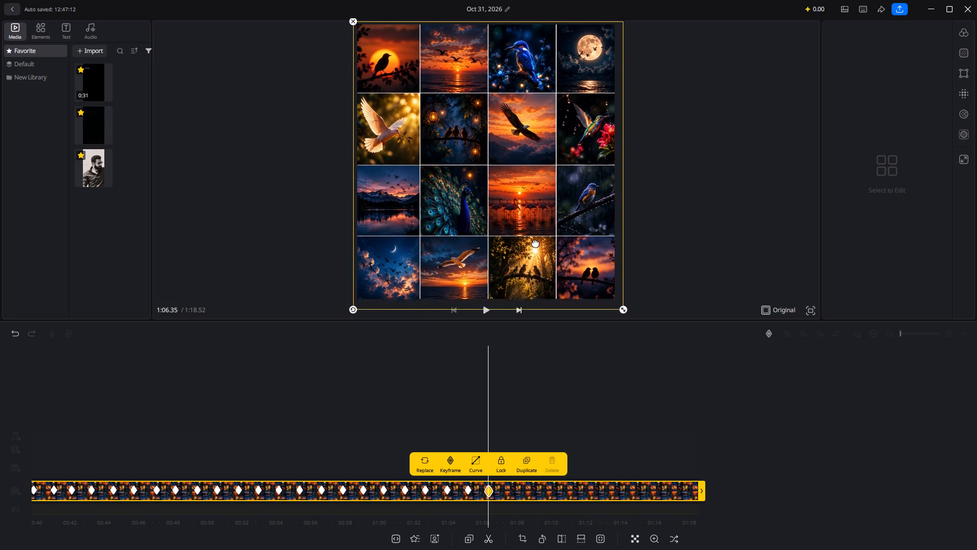
drag(535, 242, 537, 245)
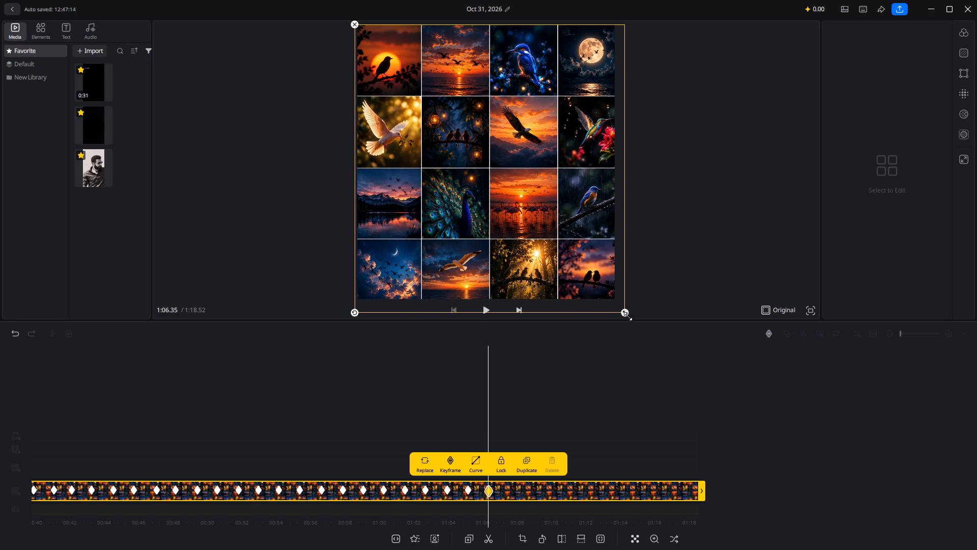
drag(625, 312, 619, 308)
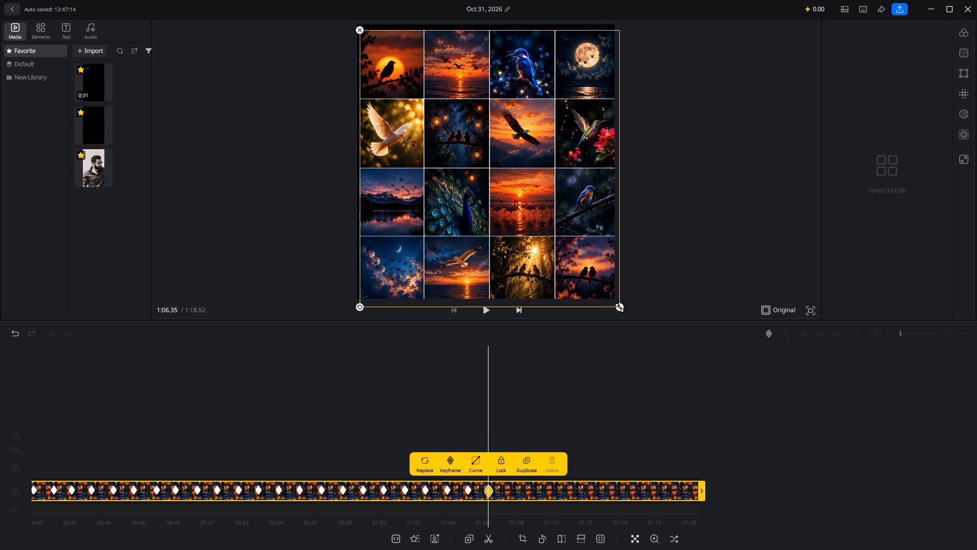
drag(594, 274, 589, 270)
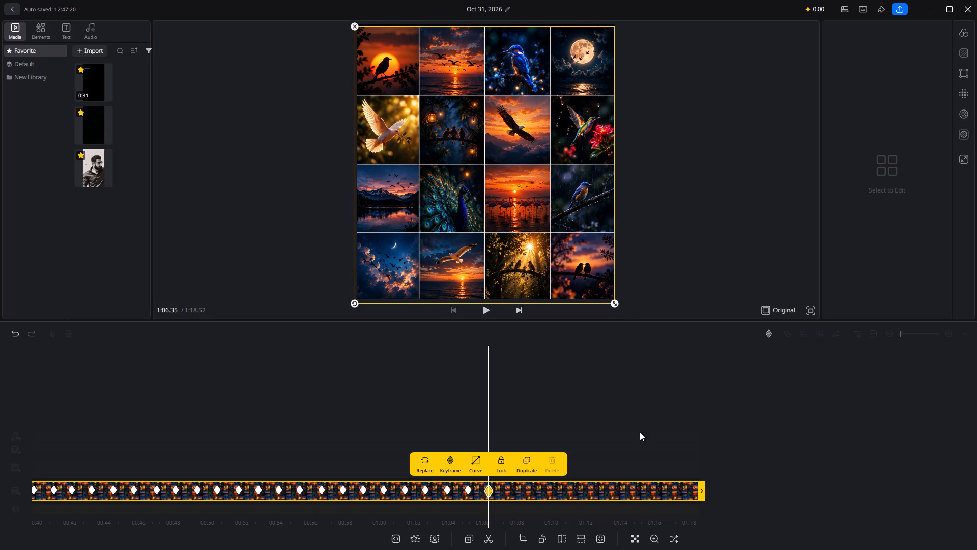
Split the collage clip at 1:06.73 and delete the remaining part after the cut.
scroll(640, 432, left, 1)
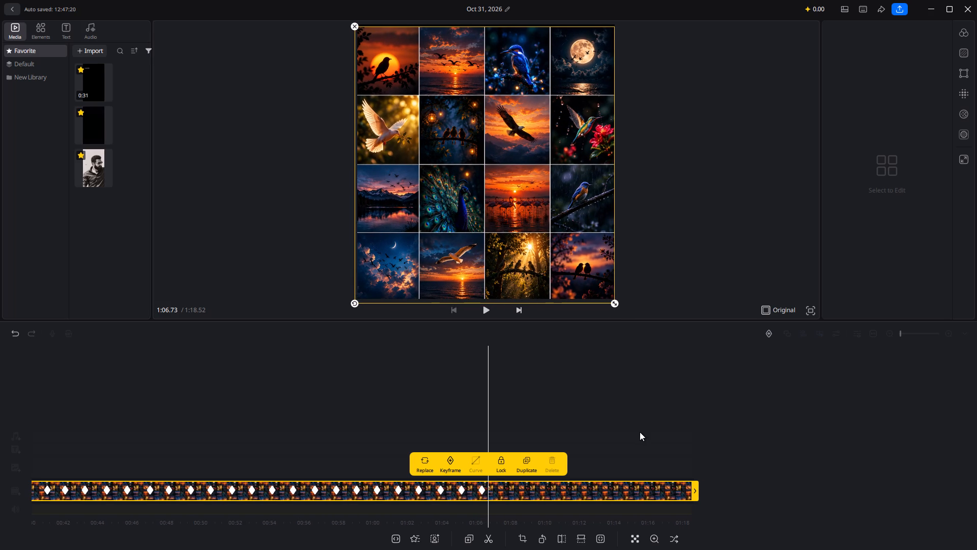
click(489, 542)
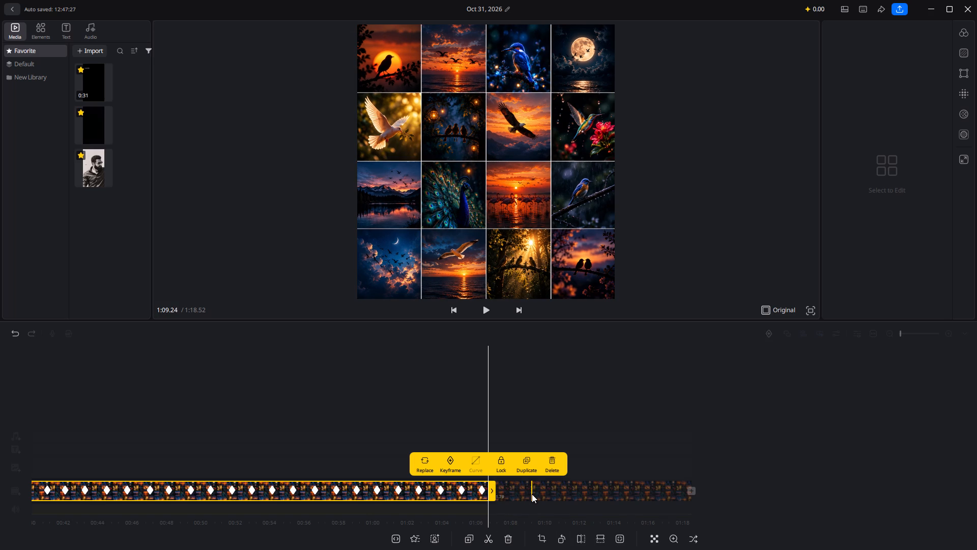
click(532, 494)
click(550, 490)
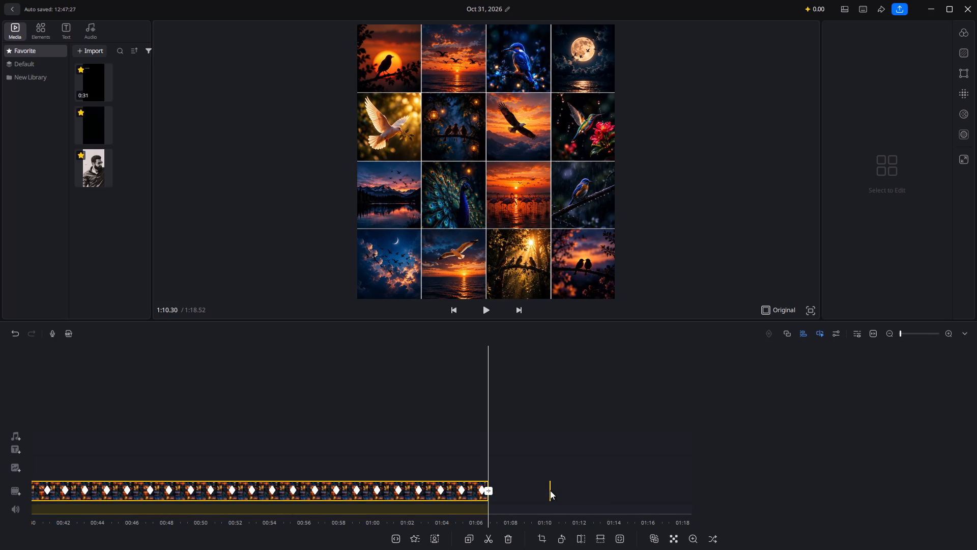
click(556, 490)
double_click(556, 490)
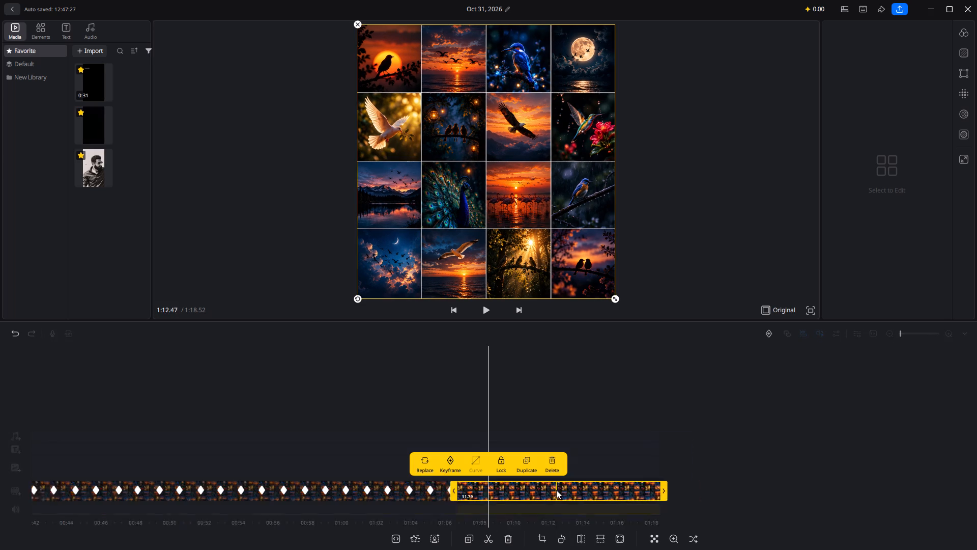
click(547, 460)
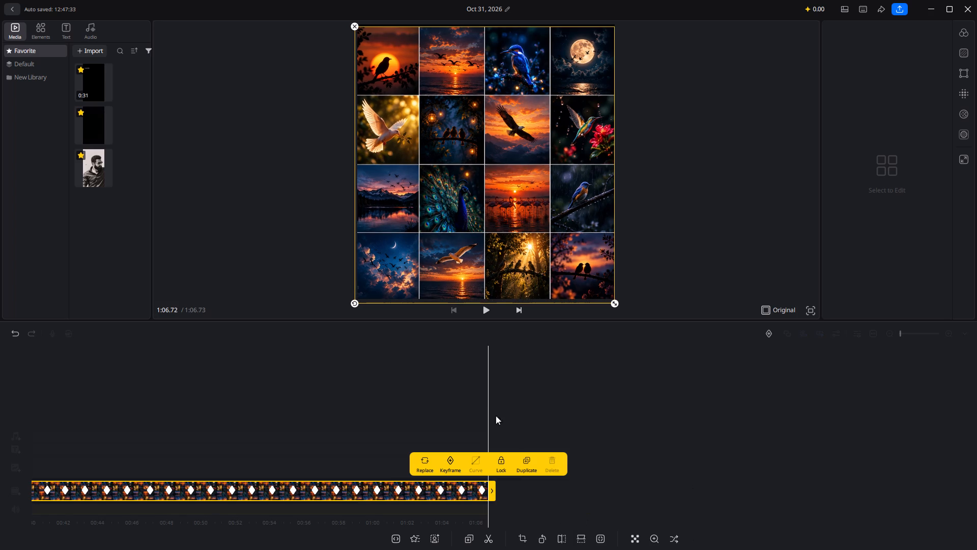
Enlarge and reposition the full grid at 0:00.05, near the clip's start, to cover the black edges of the frame.
scroll(479, 398, right, 20)
scroll(479, 398, right, 18)
scroll(479, 398, right, 12)
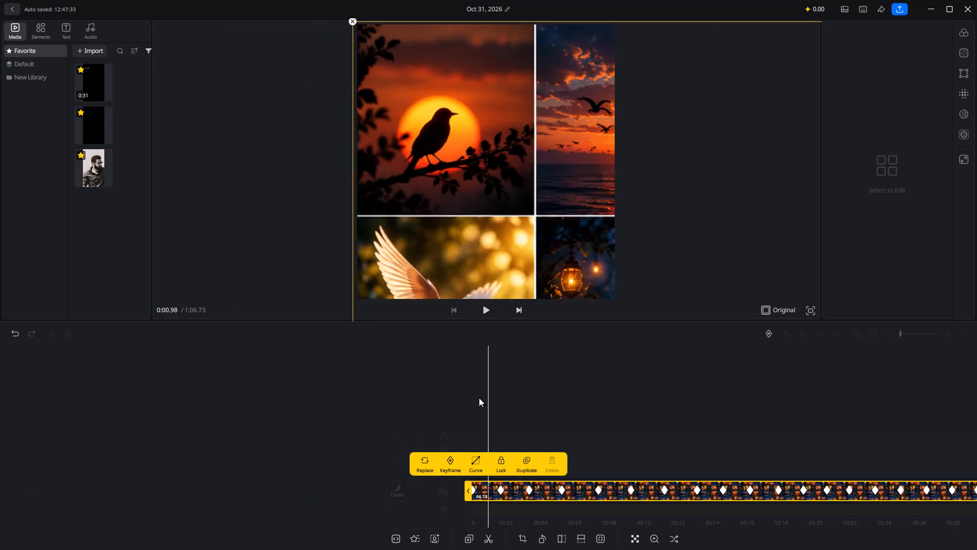
ctrl+scroll(574, 414, down, 6)
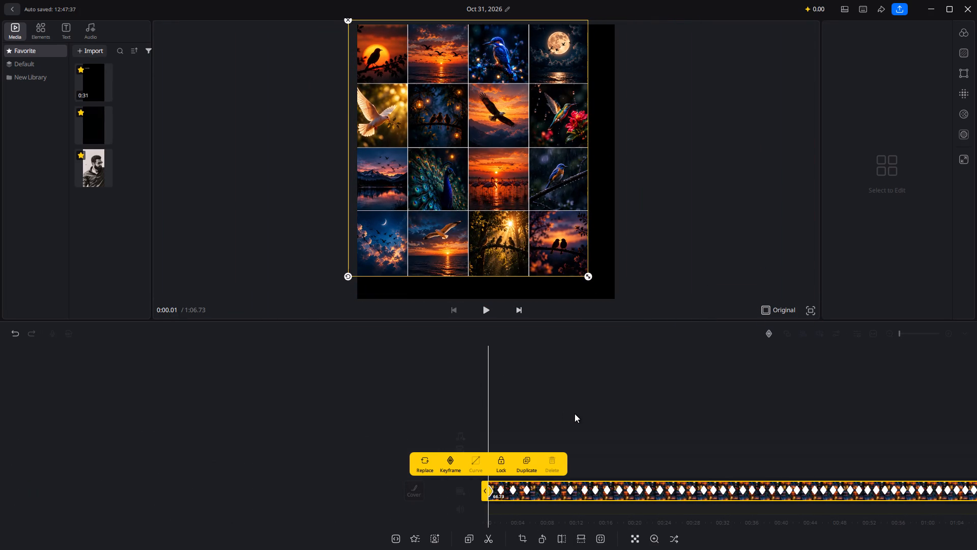
ctrl+scroll(574, 414, down, 2)
ctrl+scroll(620, 423, down, 4)
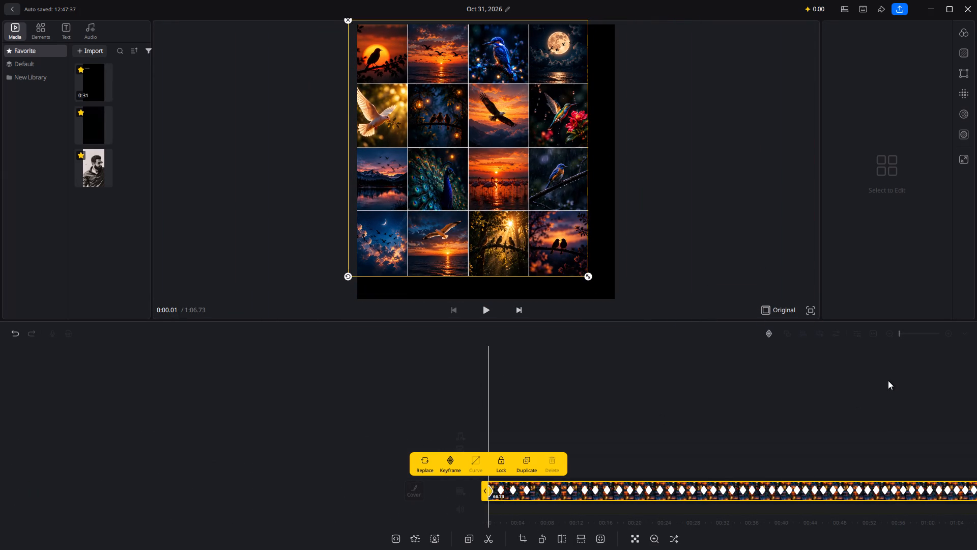
click(888, 380)
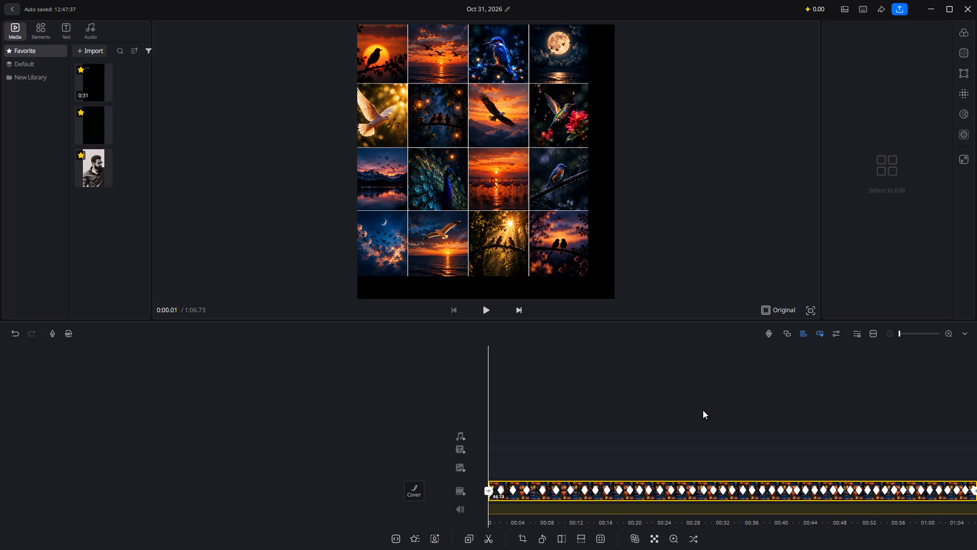
ctrl+scroll(703, 410, down, 2)
scroll(681, 415, left, 1)
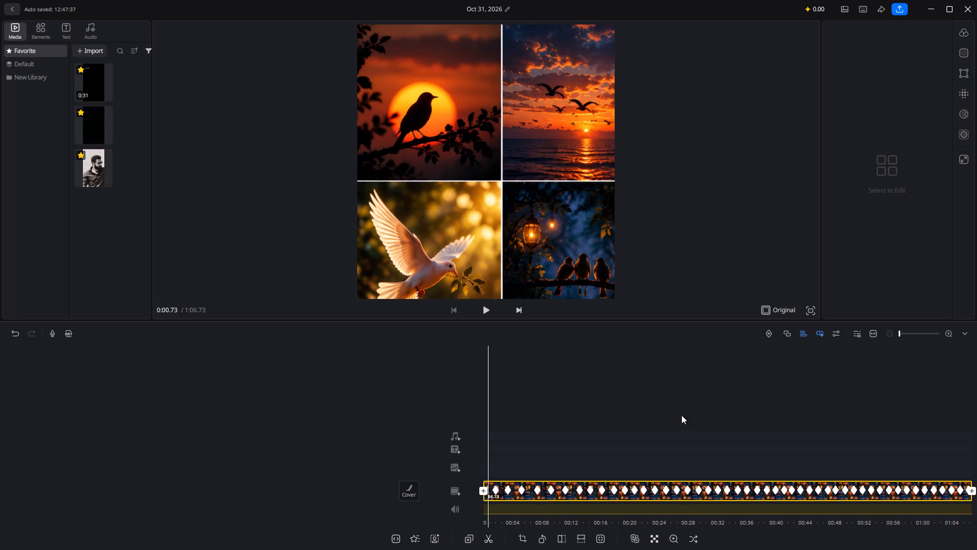
ctrl+scroll(681, 415, up, 6)
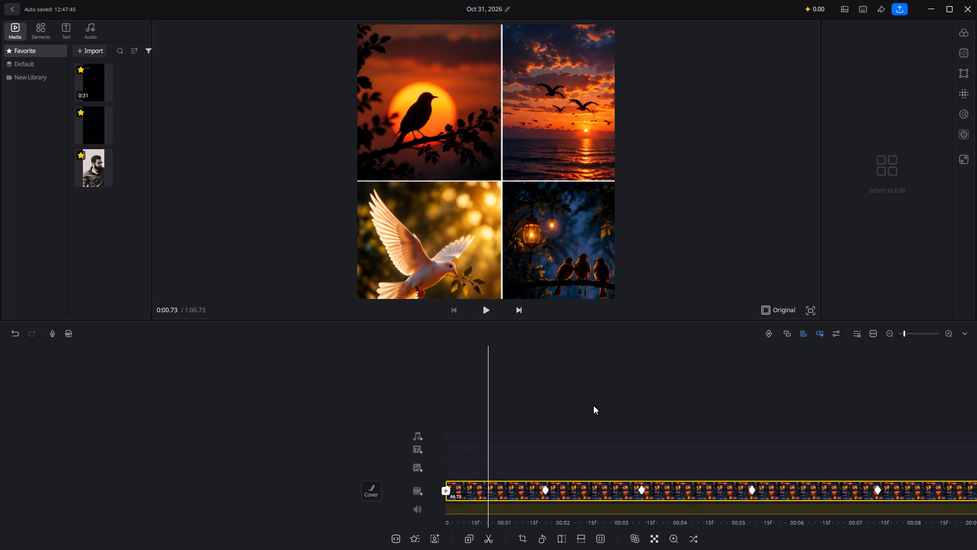
scroll(593, 405, right, 7)
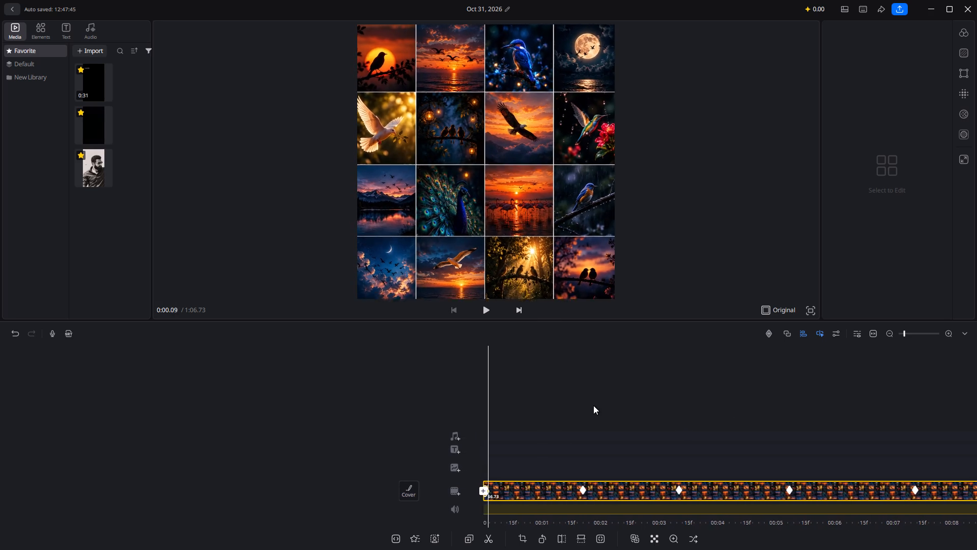
scroll(593, 405, right, 1)
click(568, 262)
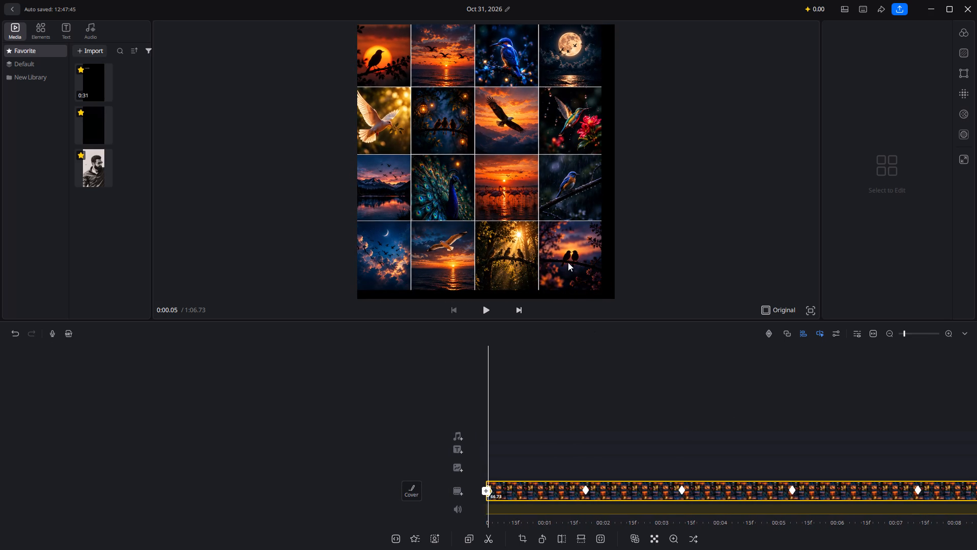
scroll(590, 290, up, 1)
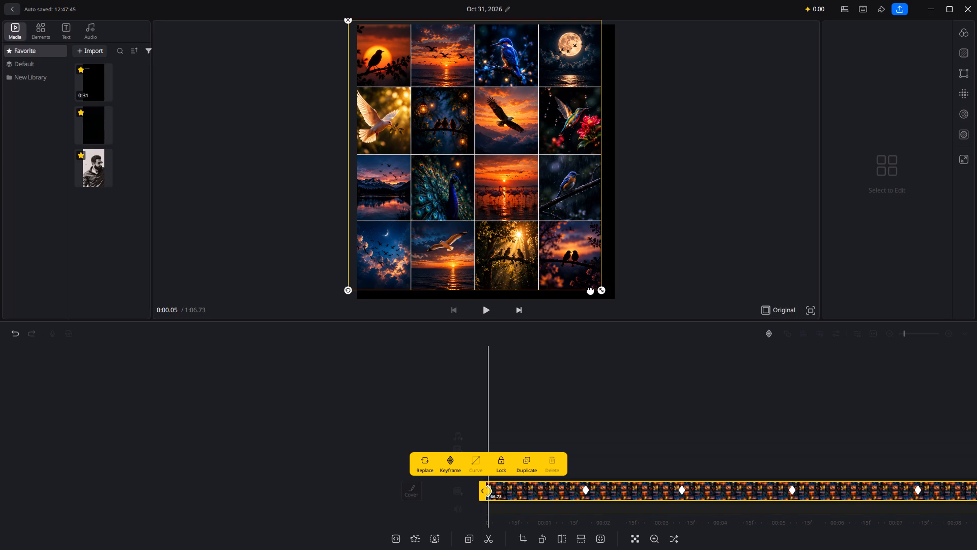
scroll(590, 290, up, 1)
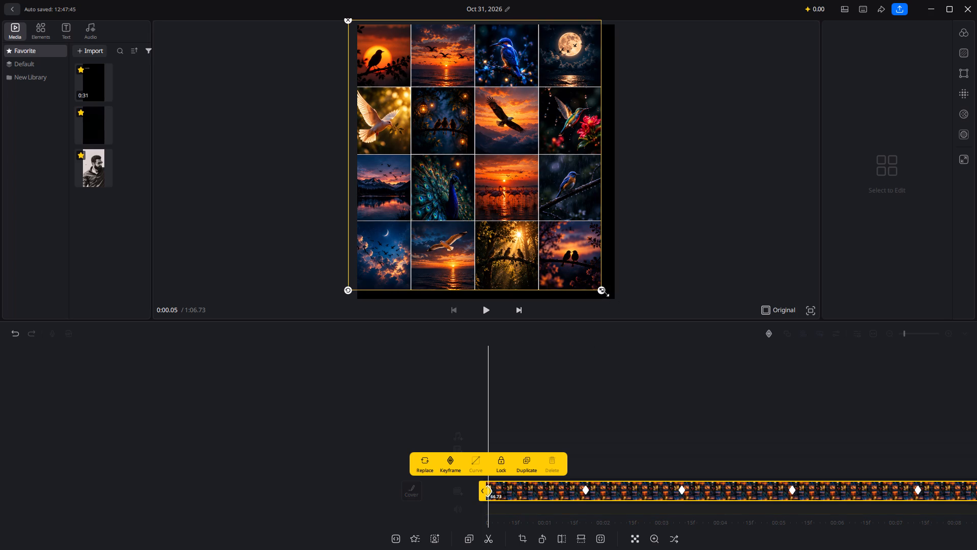
click(604, 292)
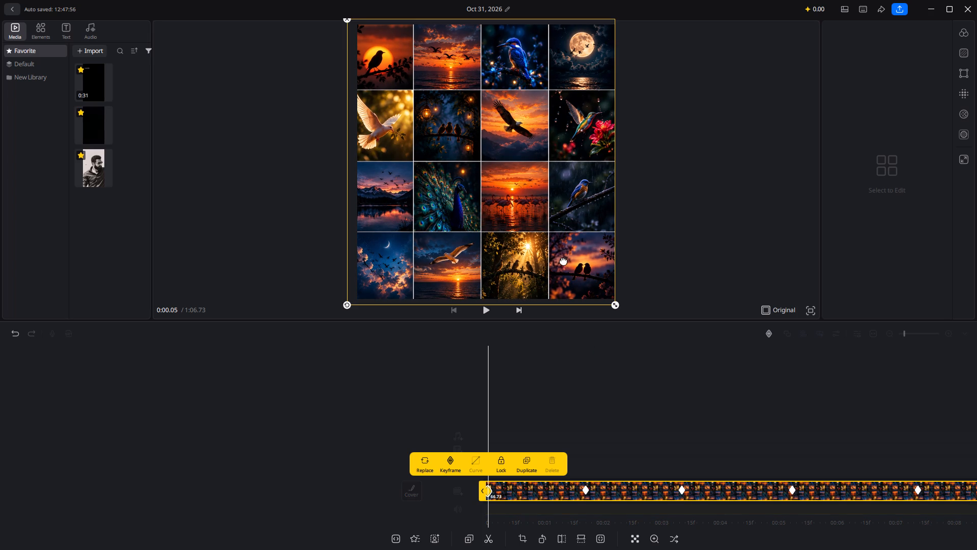
click(562, 257)
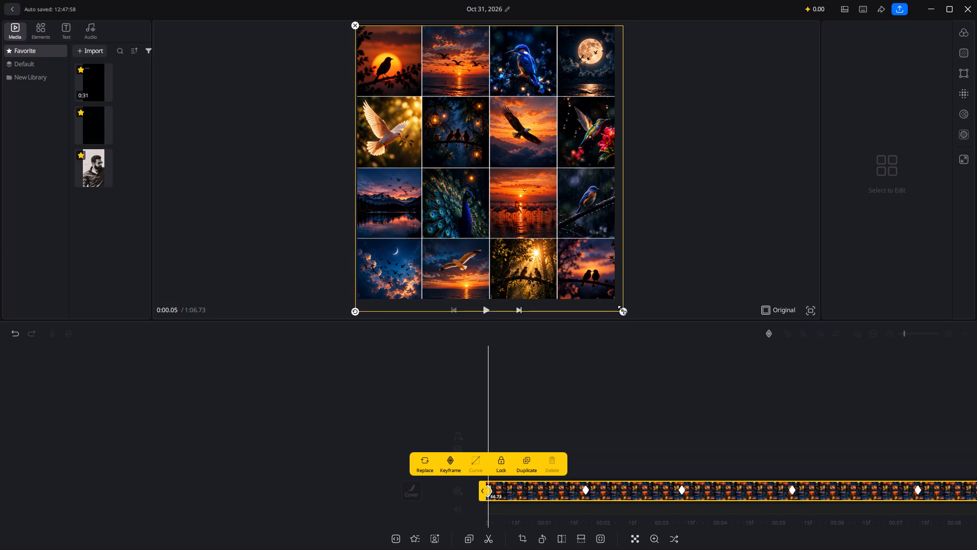
Fine-tune the full grid's size and position at the clip's opening, ending at 0:00.00, to fit the frame.
drag(622, 310, 608, 294)
drag(556, 249, 537, 227)
click(607, 294)
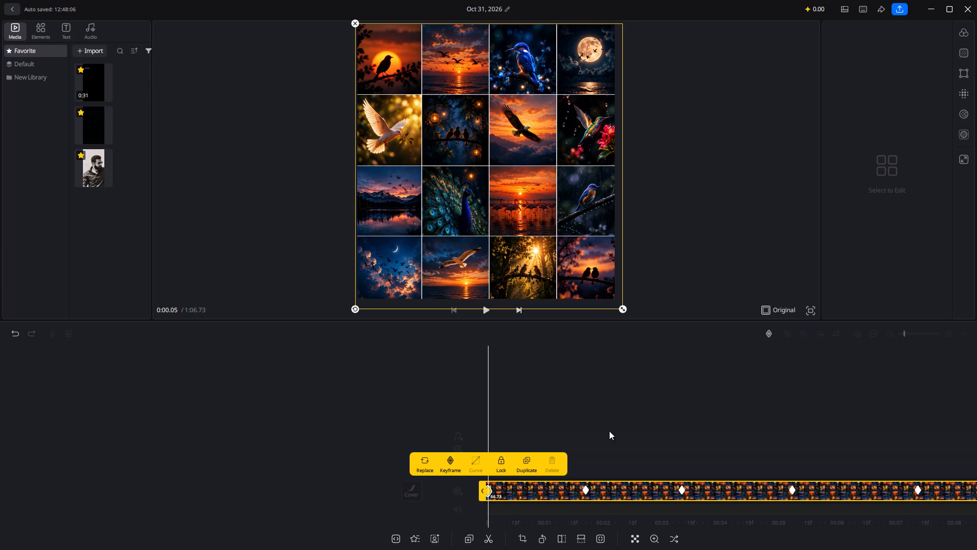
scroll(609, 431, right, 1)
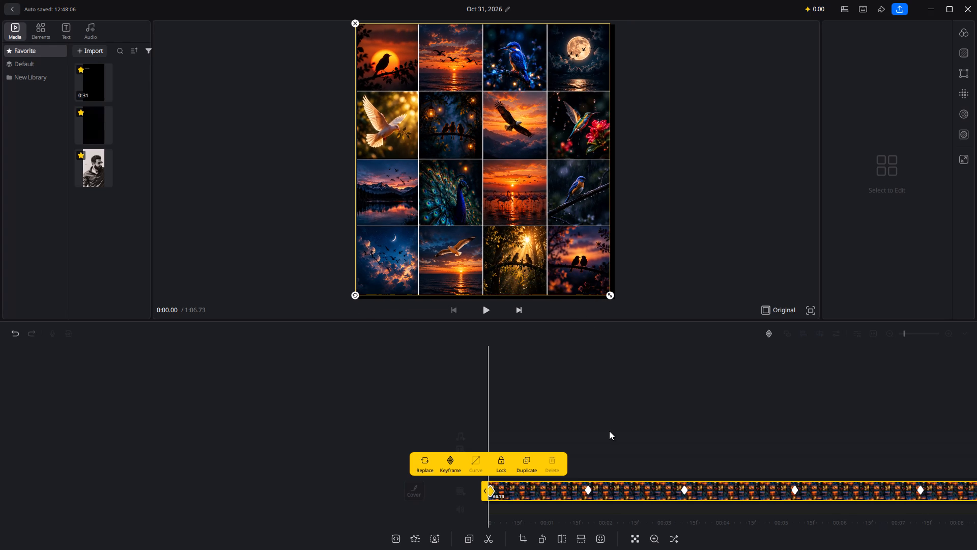
click(611, 298)
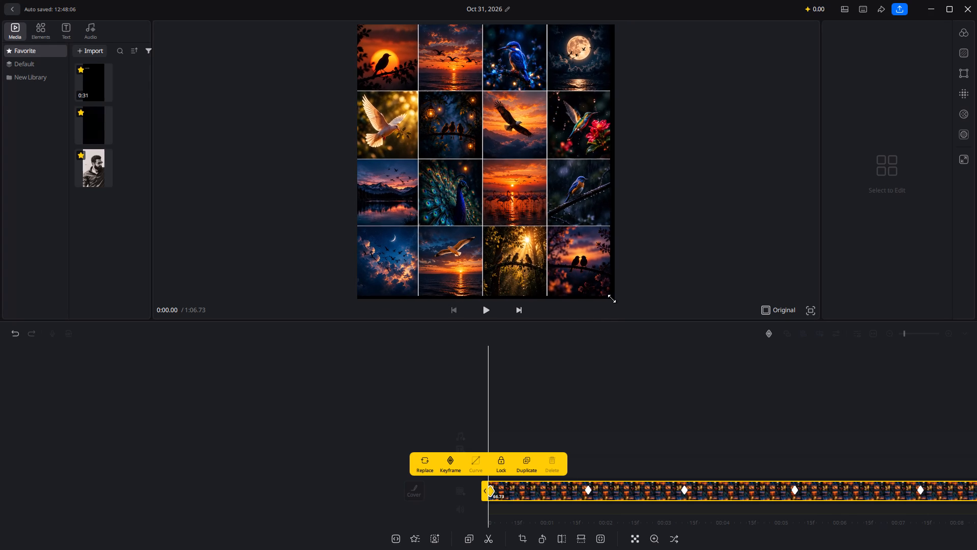
Play the collage animation from its start to review the opening zoom.
scroll(612, 433, left, 17)
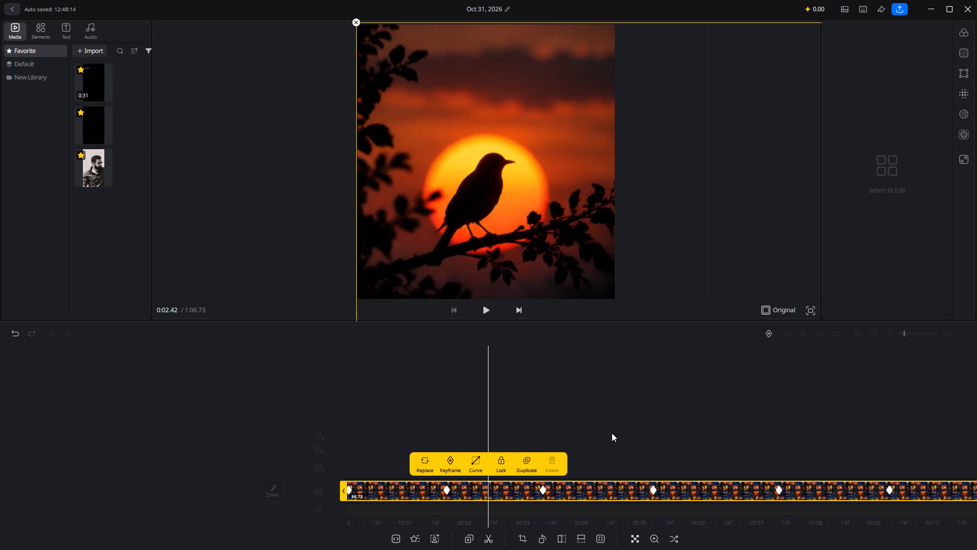
scroll(612, 433, left, 9)
scroll(612, 433, right, 14)
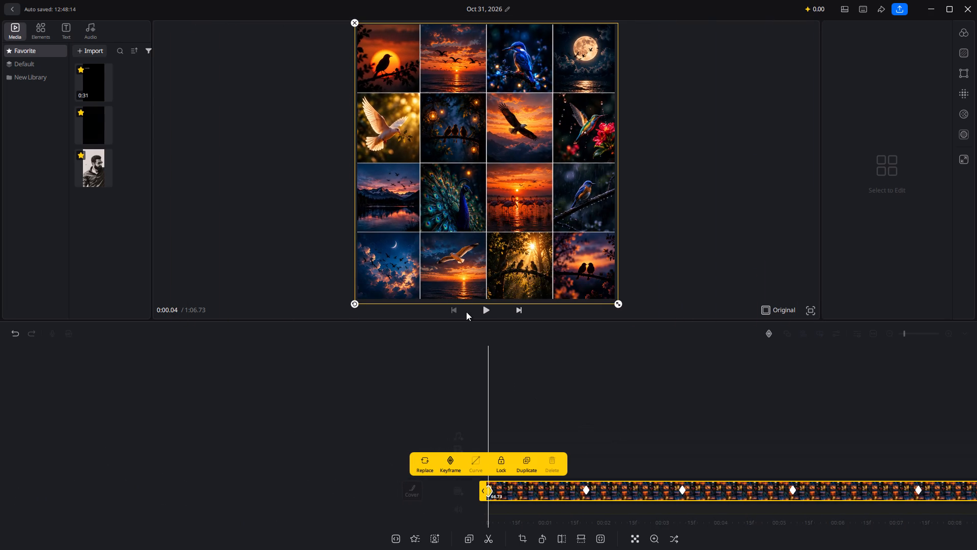
click(484, 310)
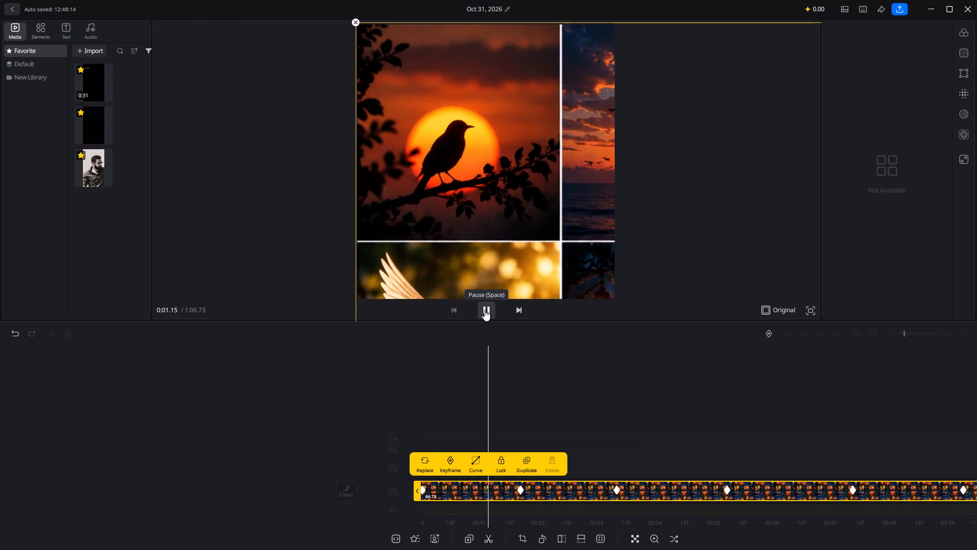